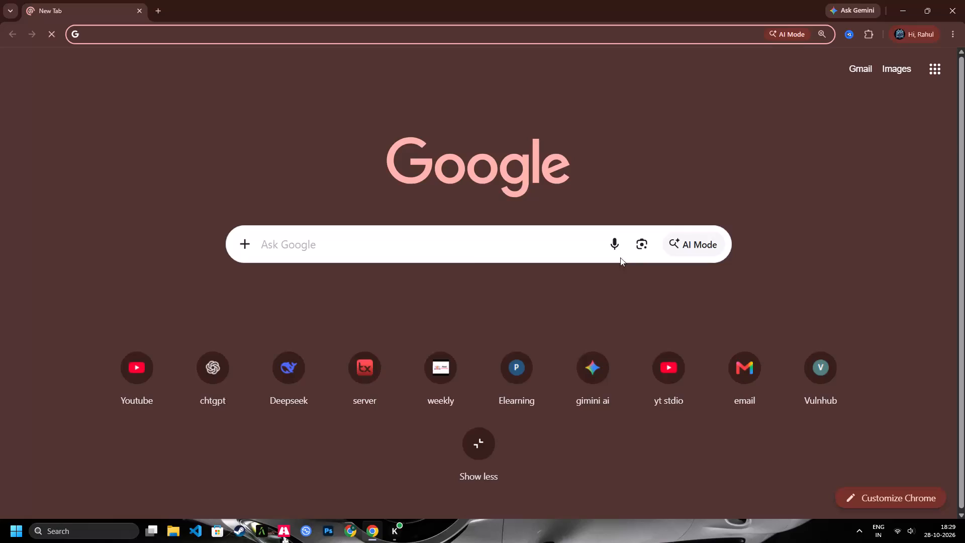
Open YouTube Studio and the YouTube home page in separate tabs, and return to Studio.
click(677, 367)
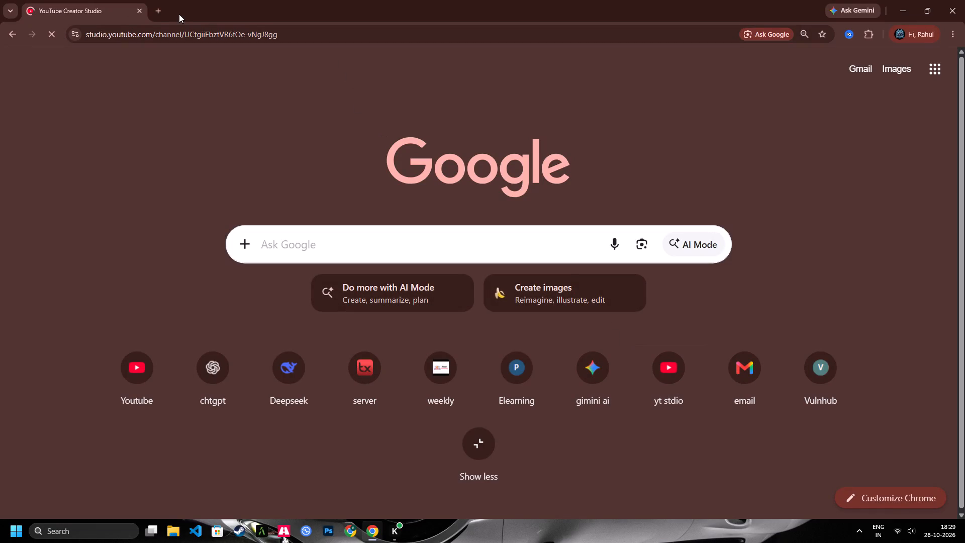
click(163, 13)
click(143, 365)
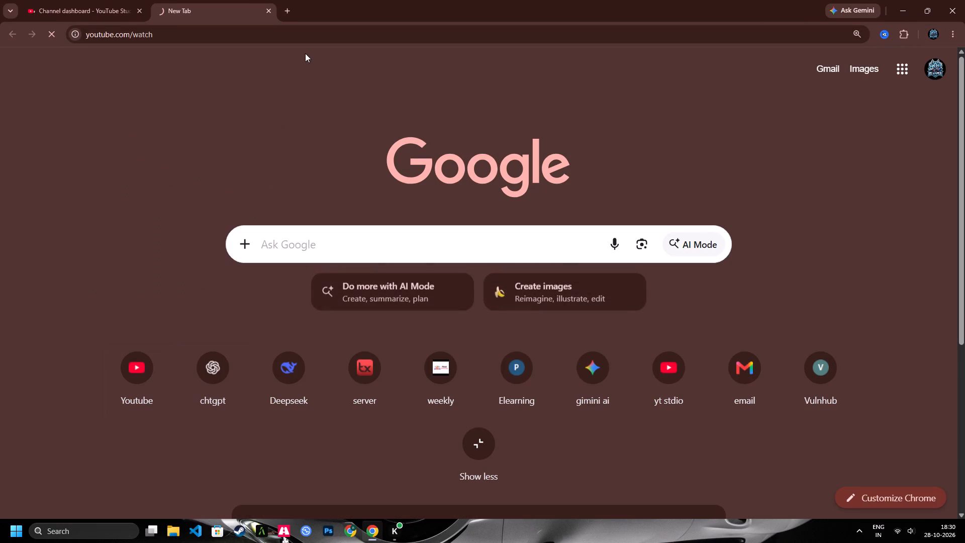
click(110, 0)
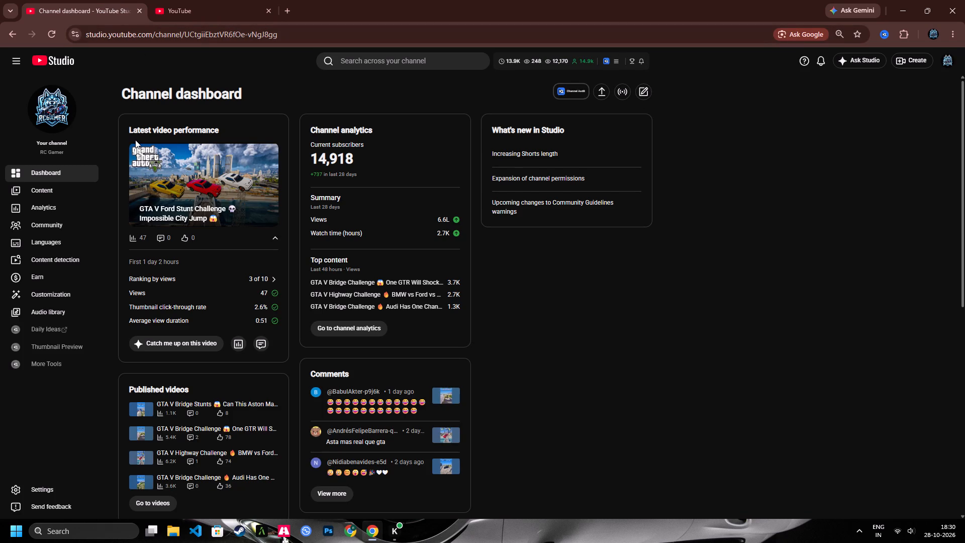
Examine the overview, watch time, engagement and audience retention analytics of the "GTA 6 Supra vs Hypercar Map Race" video.
click(41, 196)
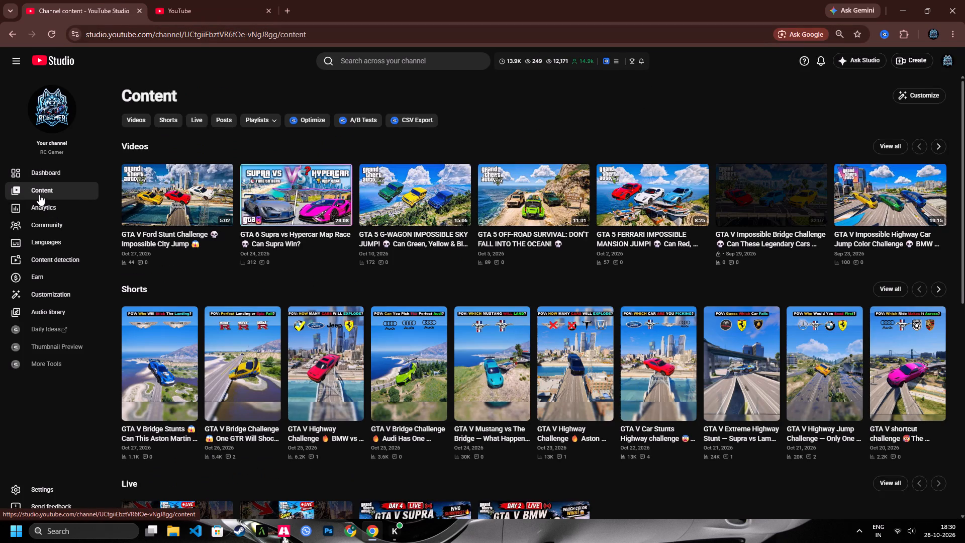
click(295, 200)
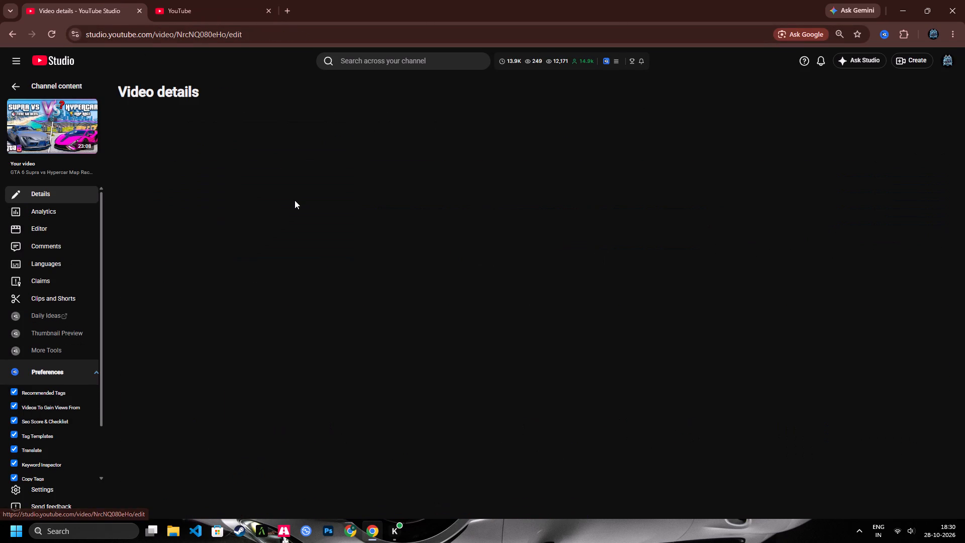
click(74, 207)
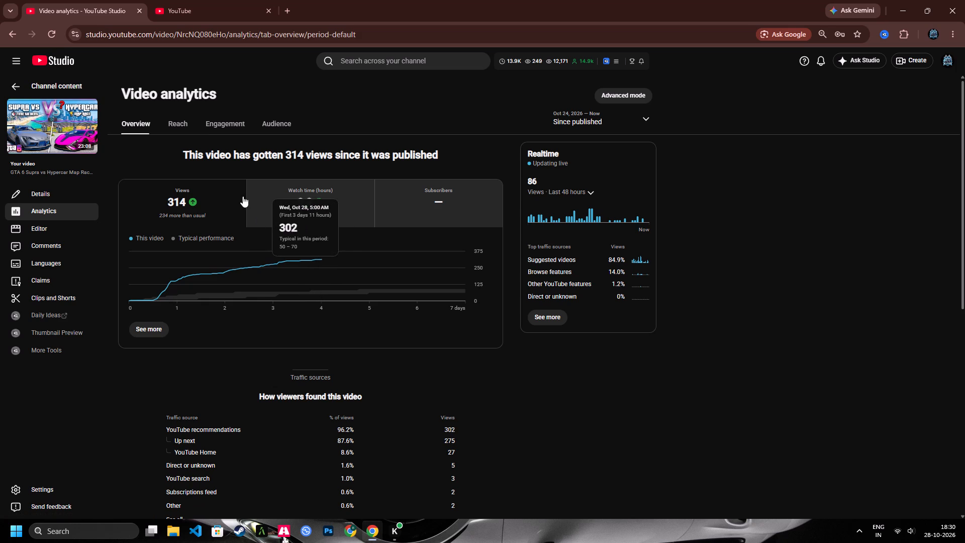
click(273, 212)
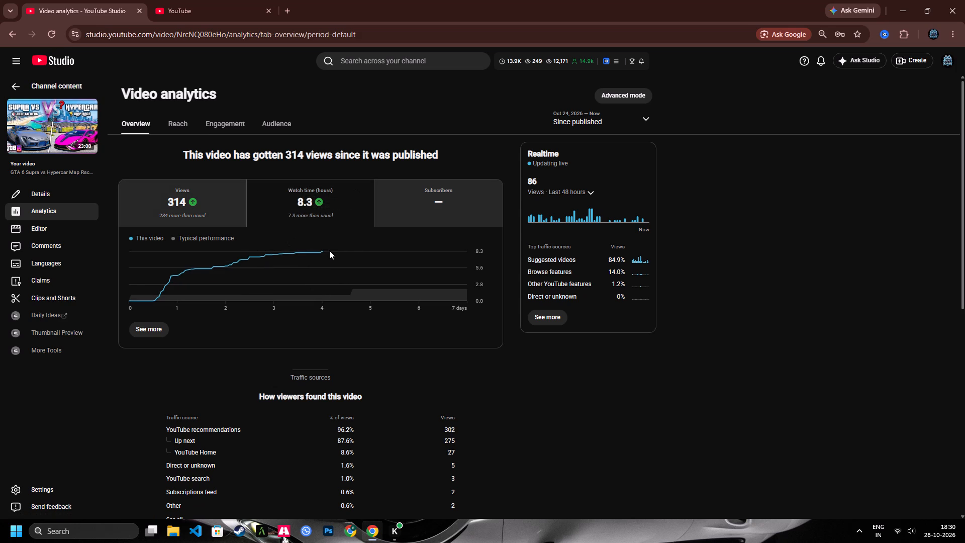
click(230, 123)
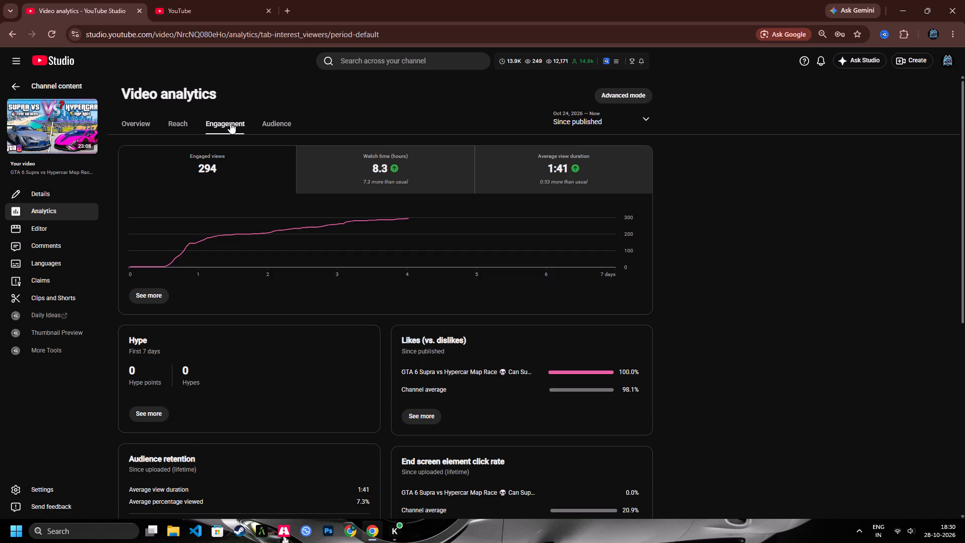
scroll(348, 195, down, 3)
scroll(355, 202, up, 5)
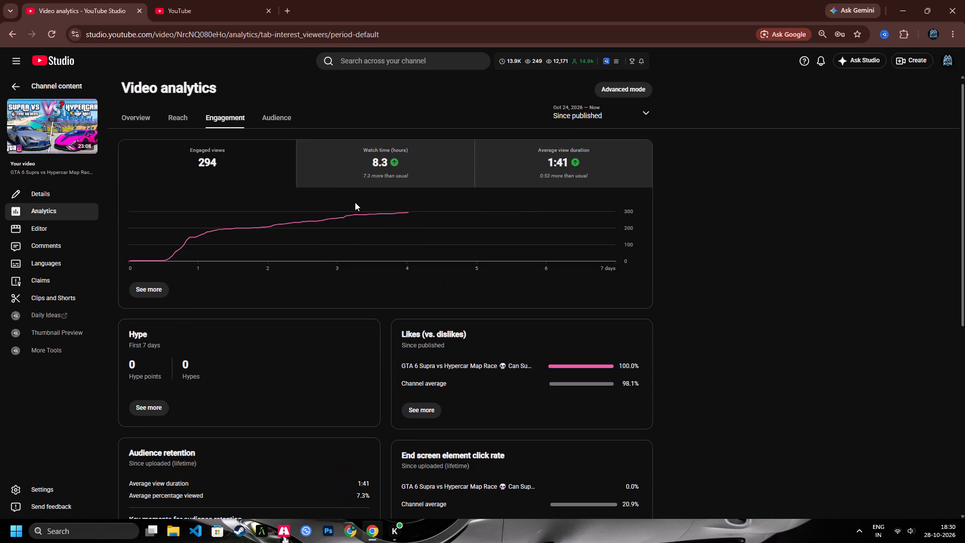
scroll(355, 202, up, 1)
scroll(236, 211, down, 5)
scroll(327, 171, down, 1)
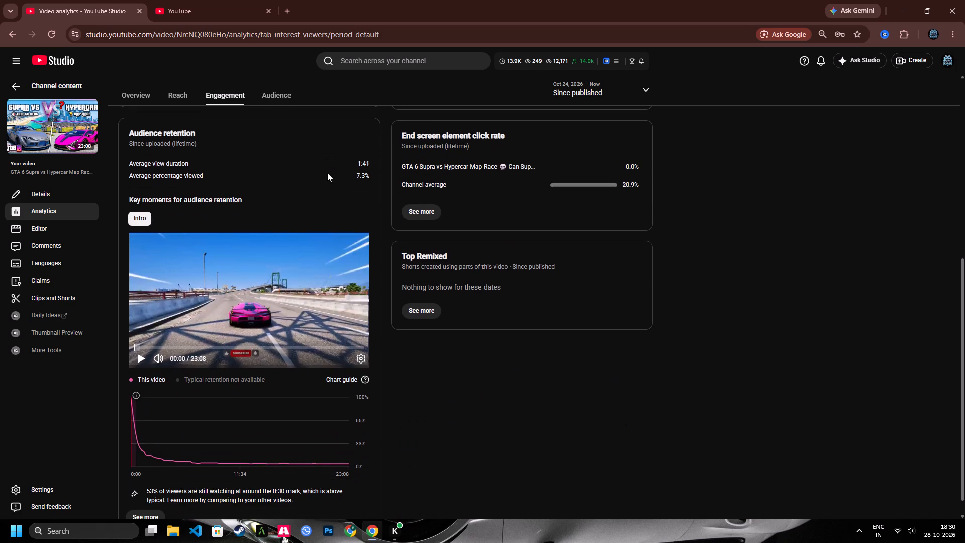
Review the channel-level analytics for content and audience over the last 28 days, through to geographies and subtitle languages.
click(14, 81)
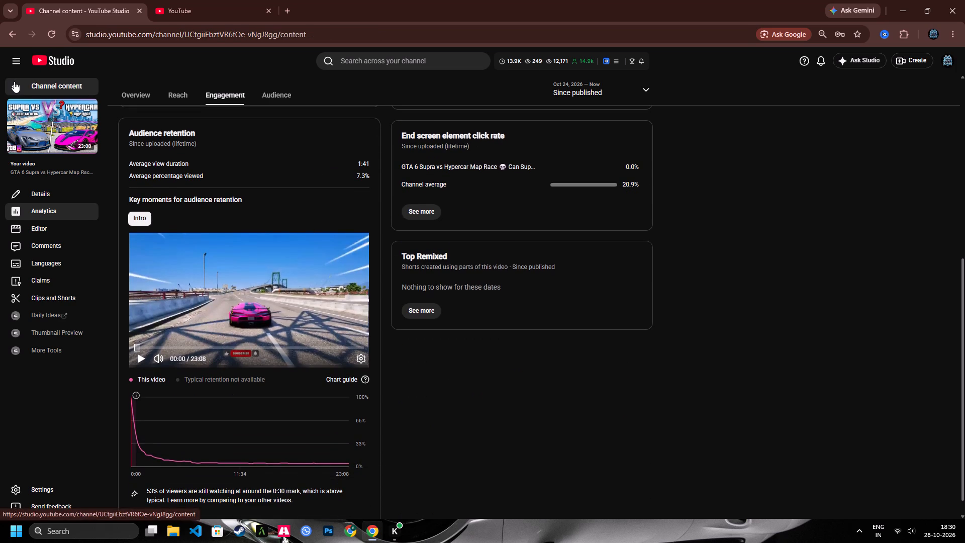
scroll(228, 144, up, 8)
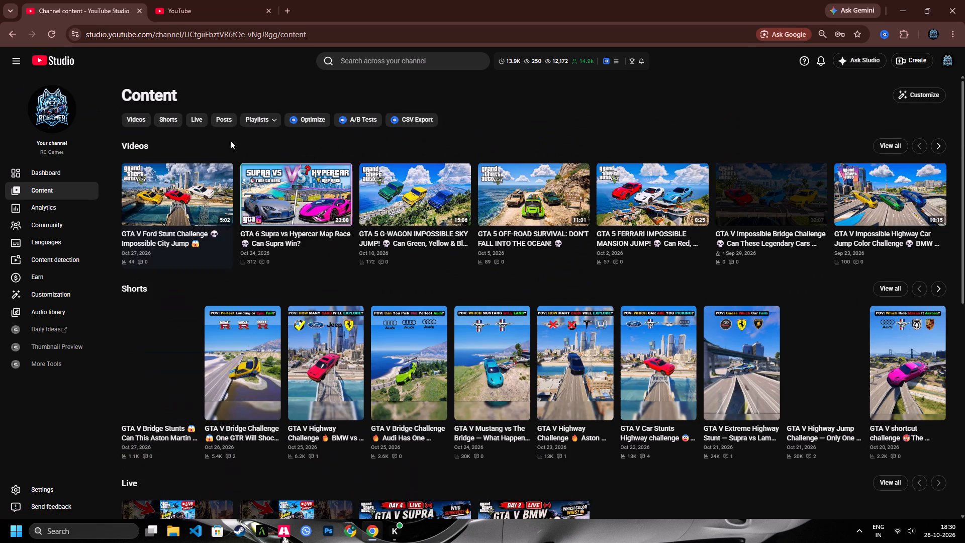
click(63, 206)
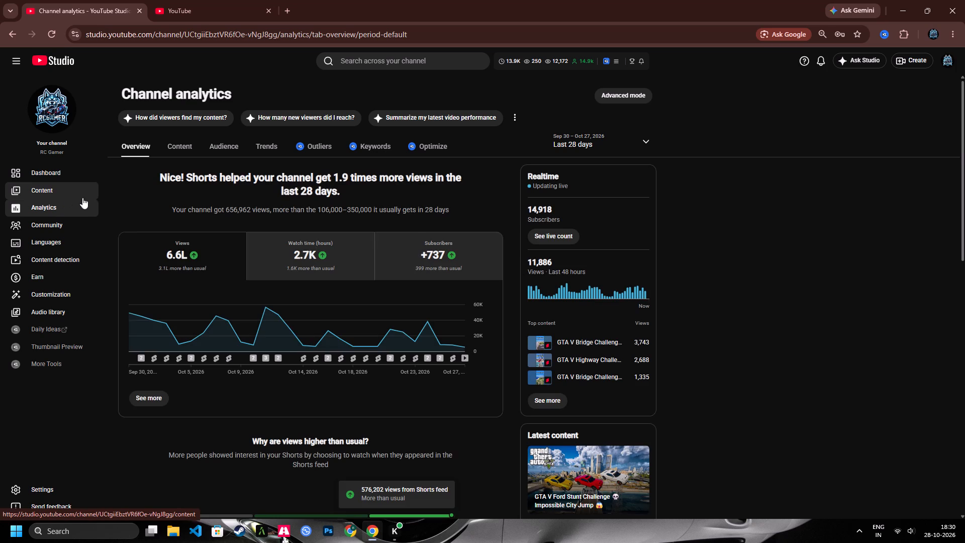
click(188, 142)
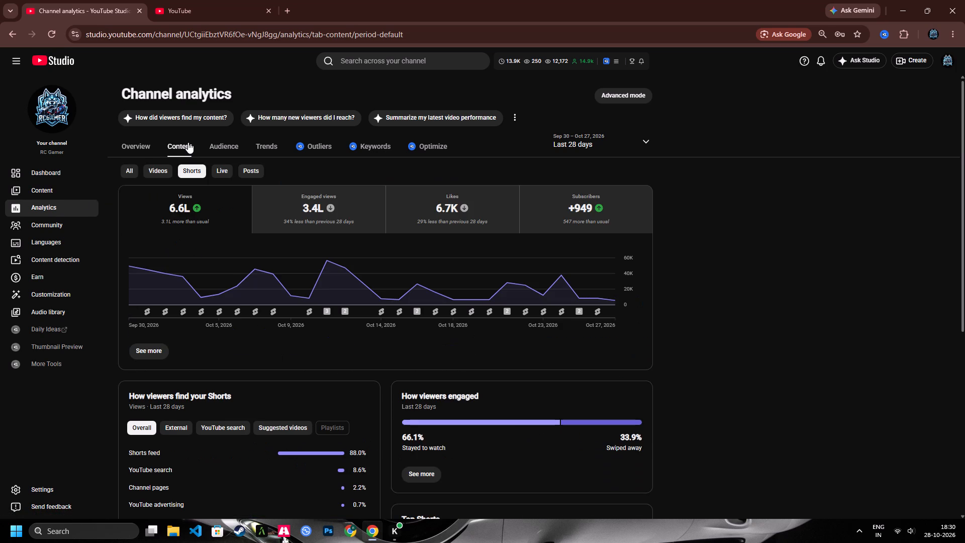
scroll(230, 175, down, 1)
scroll(229, 174, up, 2)
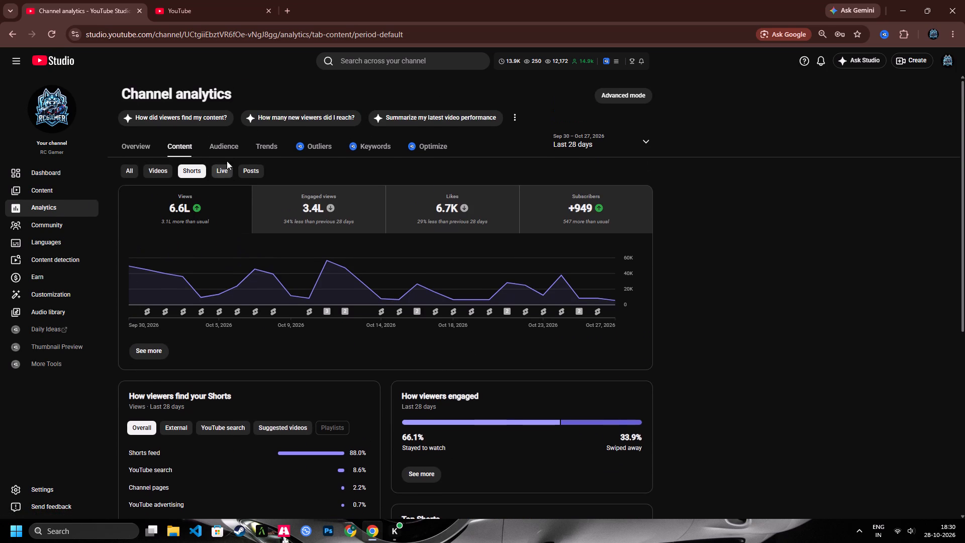
click(226, 142)
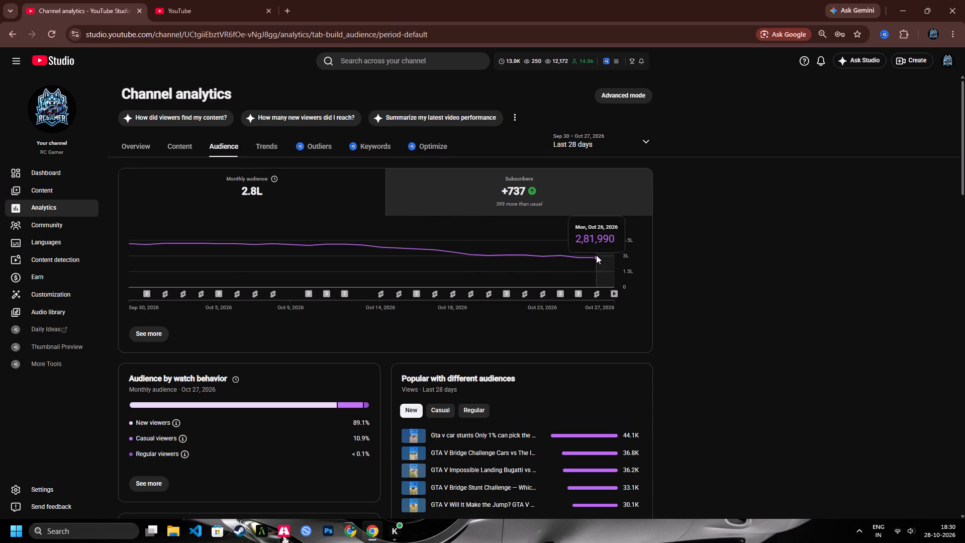
scroll(539, 253, down, 7)
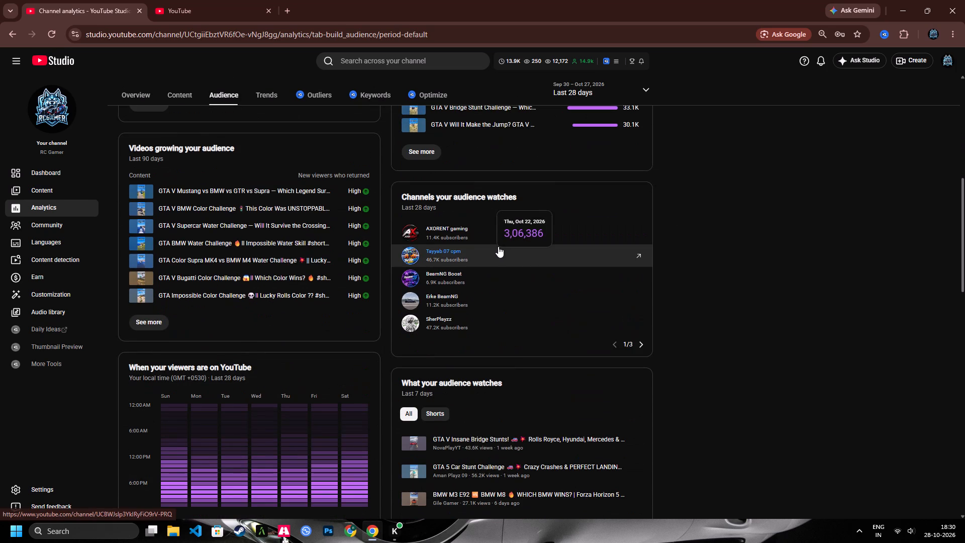
scroll(498, 246, down, 5)
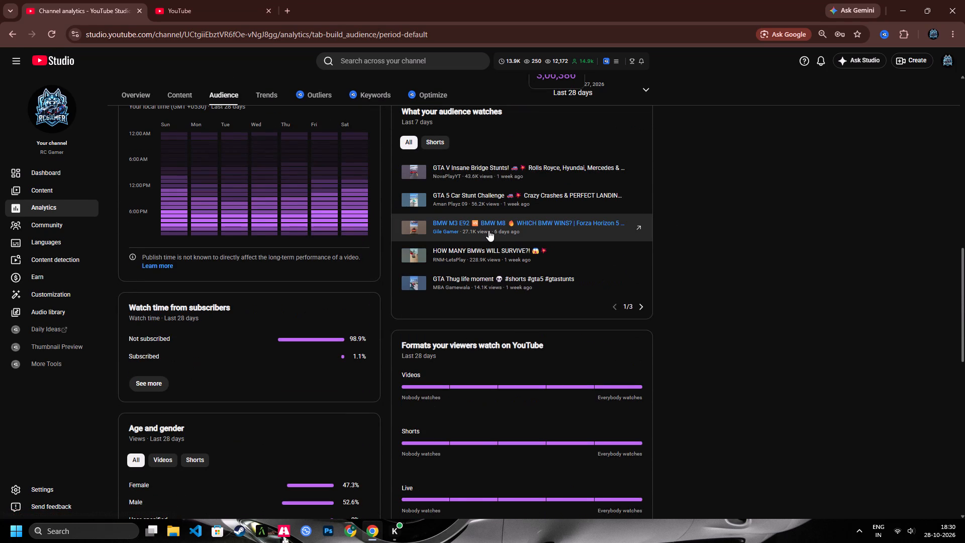
scroll(489, 230, down, 14)
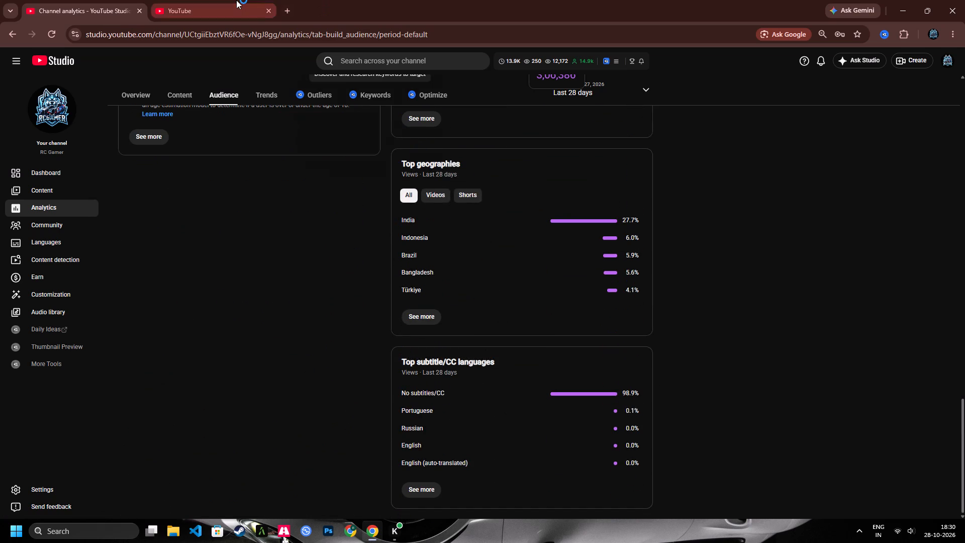
Start playing the "Tu Chale" song mix from the YouTube home page.
click(236, 0)
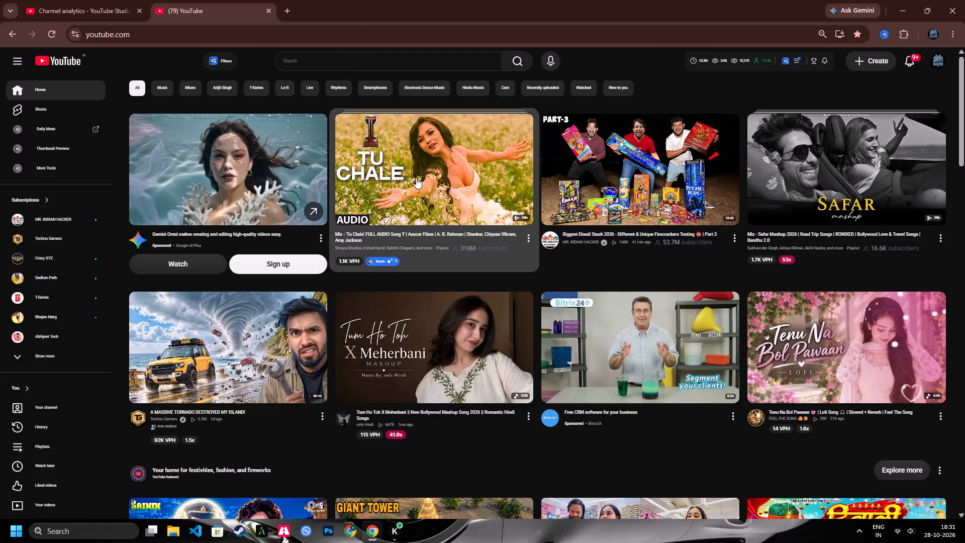
click(386, 178)
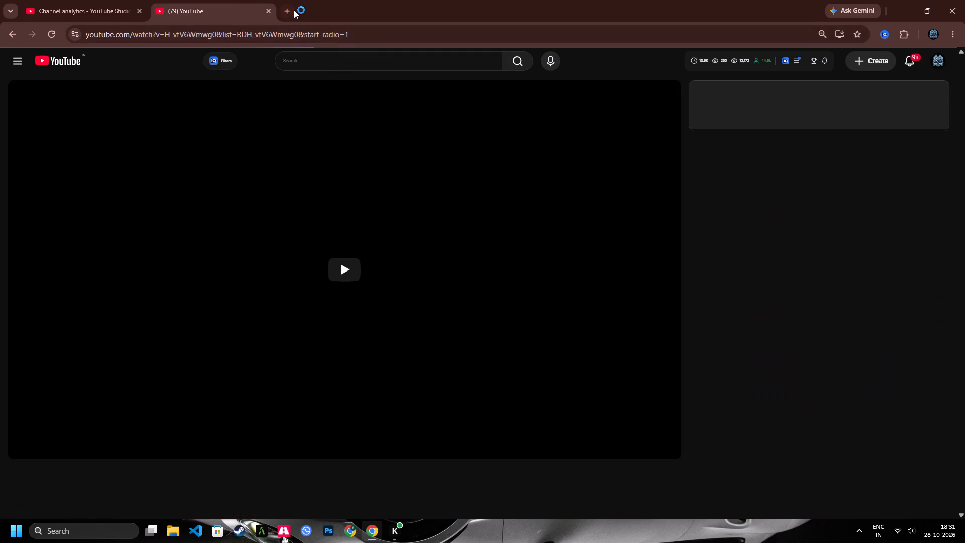
Open a blank tab, and open the channel's public YouTube page from Studio in its own tab.
click(292, 8)
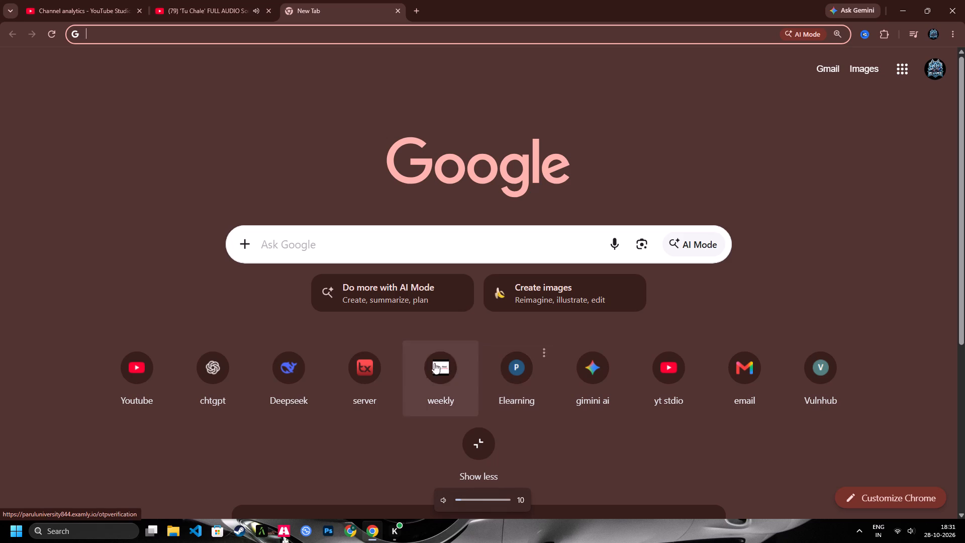
click(127, 0)
click(52, 109)
Load ChatGPT in the blank tab, keeping that tab last in the tab order.
click(433, 0)
drag(447, 1, 337, 9)
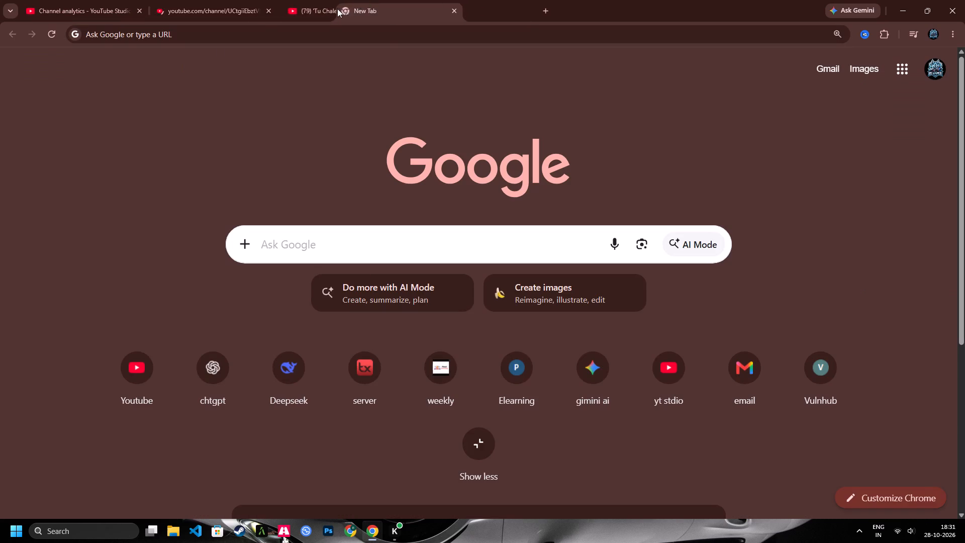
drag(337, 9, 420, 0)
click(222, 358)
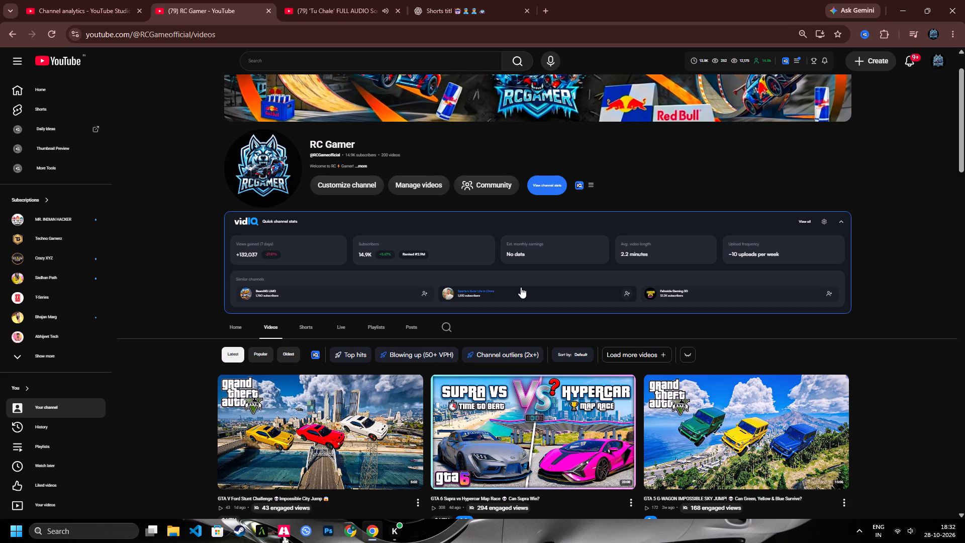
scroll(629, 316, down, 2)
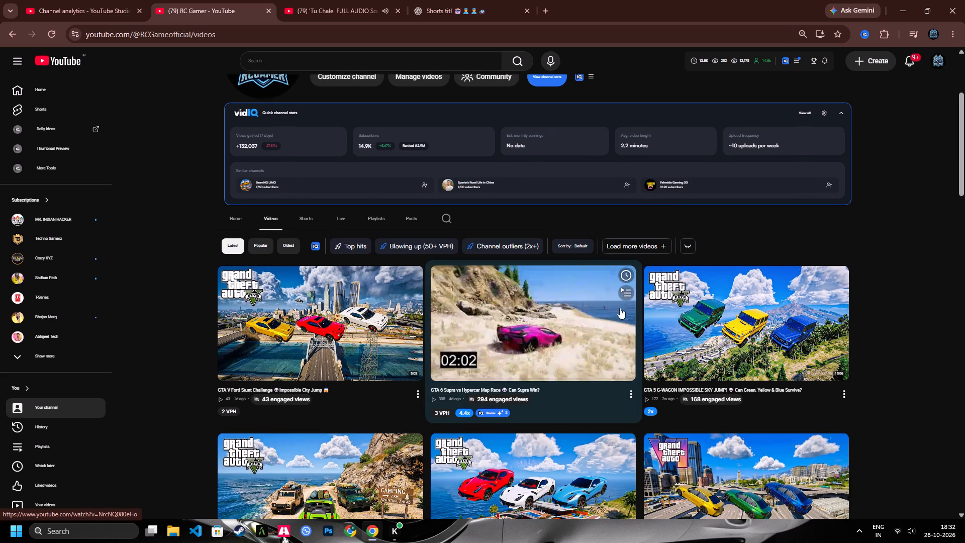
scroll(586, 420, up, 4)
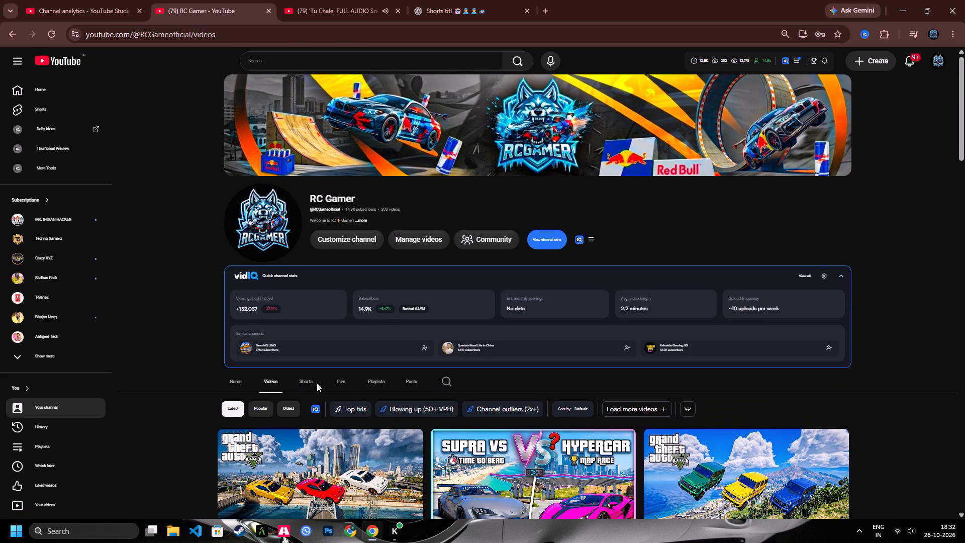
Browse the channel's published Shorts, examining their titles, thumbnails and view statistics for each challenge.
click(309, 382)
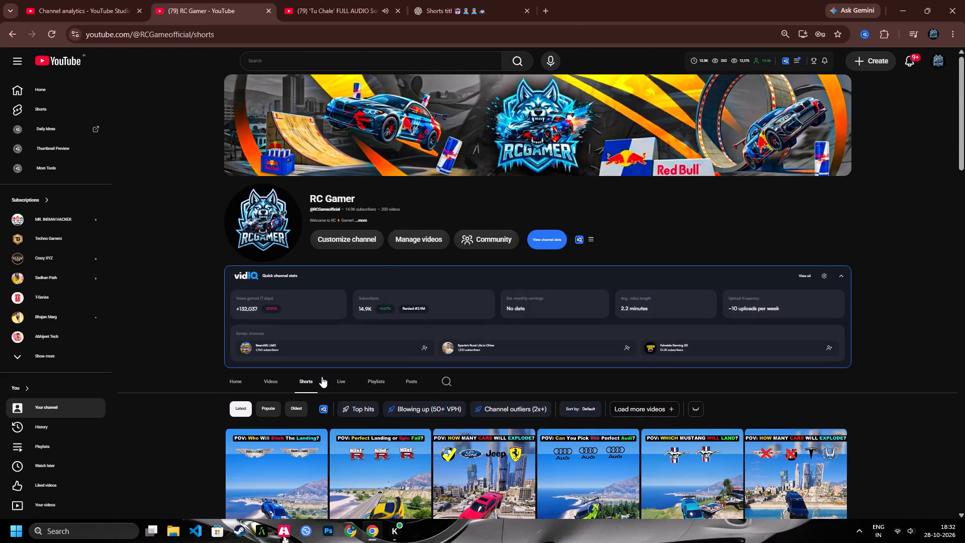
scroll(390, 363, down, 3)
scroll(934, 385, down, 2)
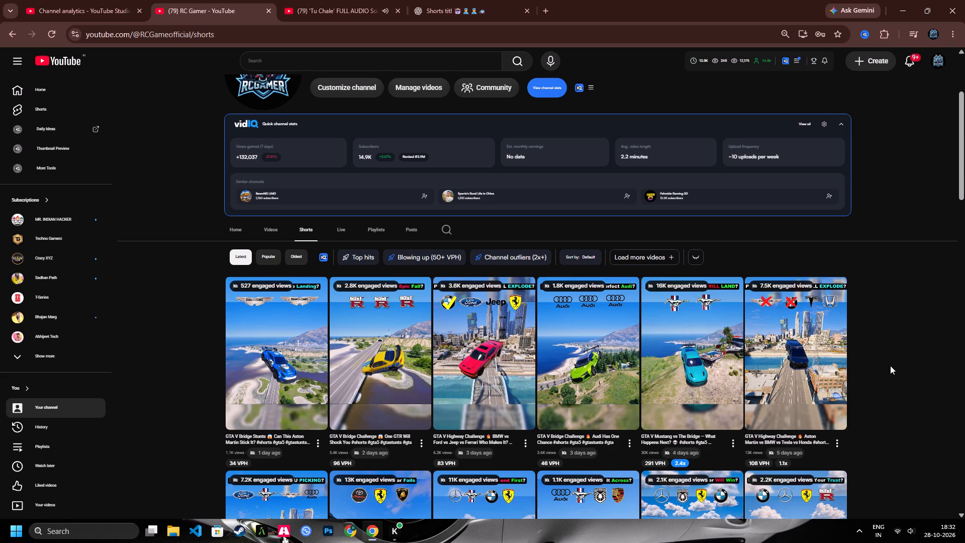
scroll(806, 359, down, 2)
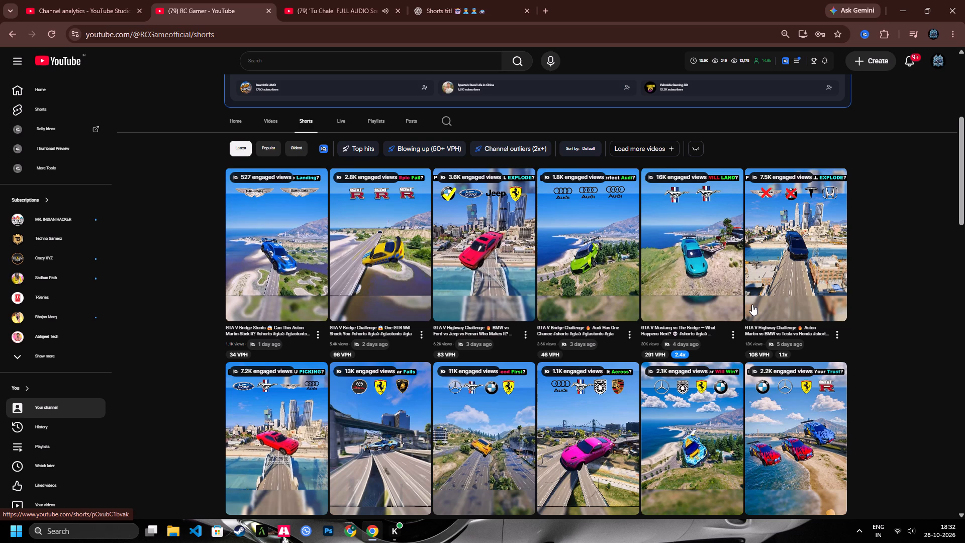
scroll(662, 308, down, 3)
scroll(671, 380, down, 3)
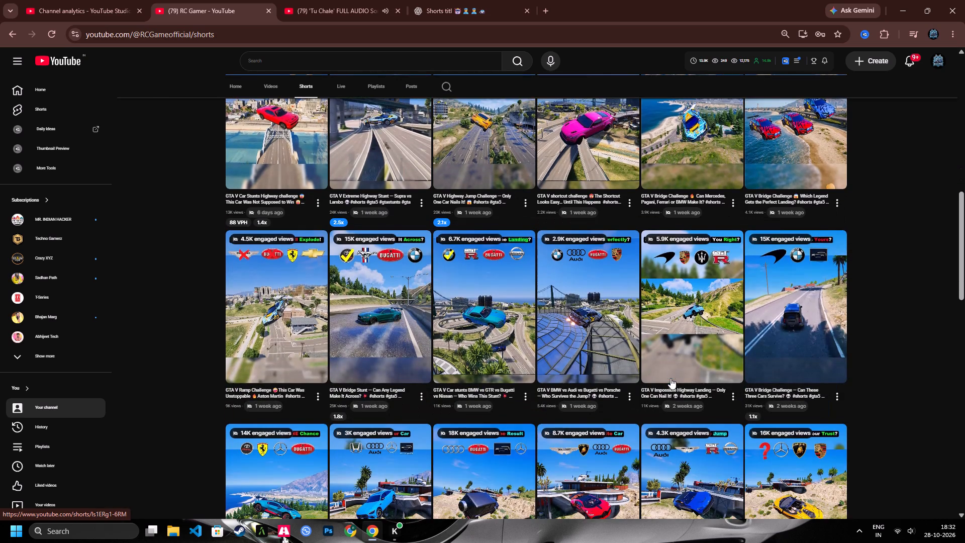
scroll(670, 378, down, 2)
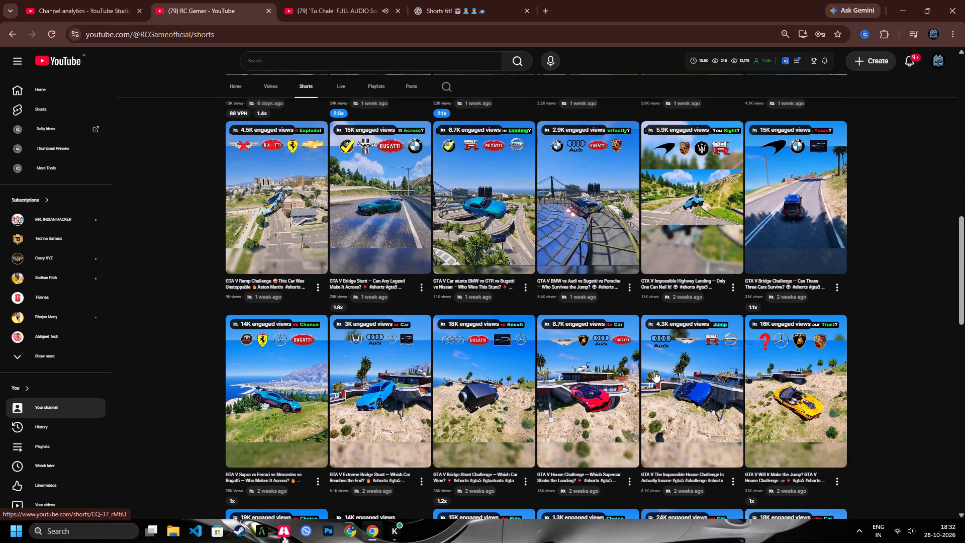
scroll(538, 344, up, 5)
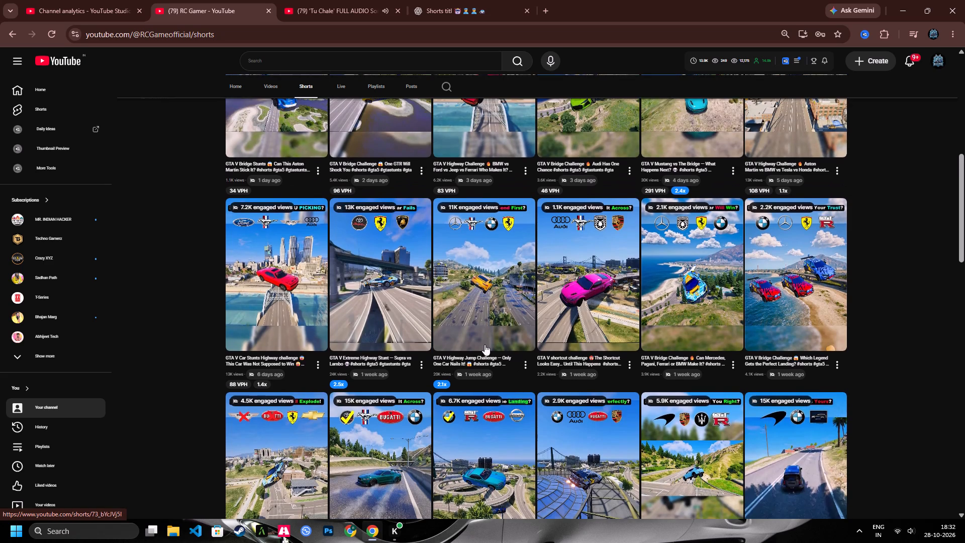
scroll(454, 250, up, 2)
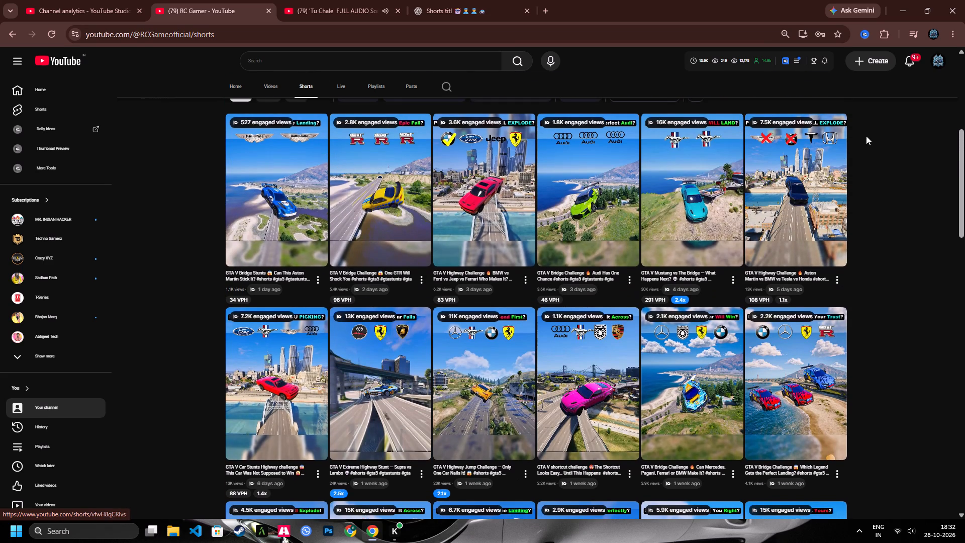
scroll(749, 344, down, 2)
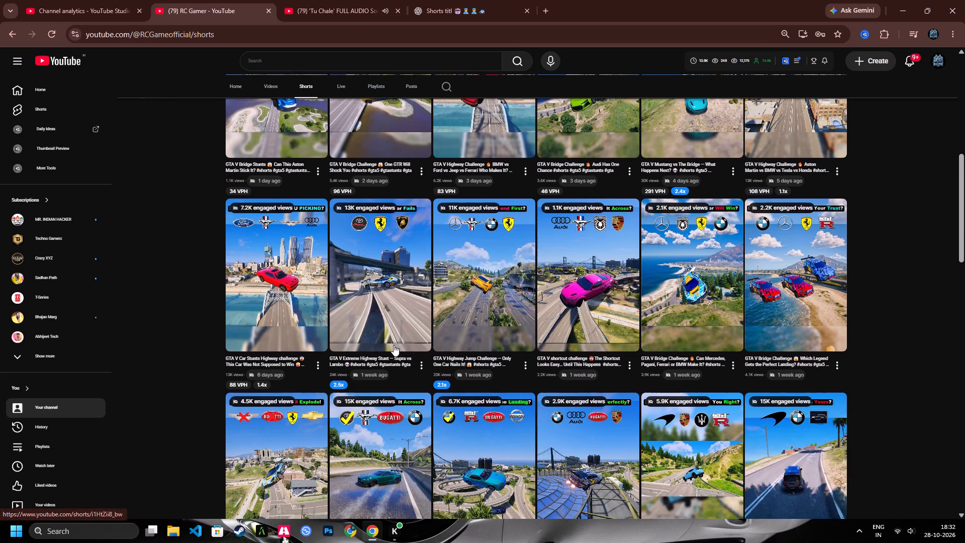
scroll(733, 421, down, 3)
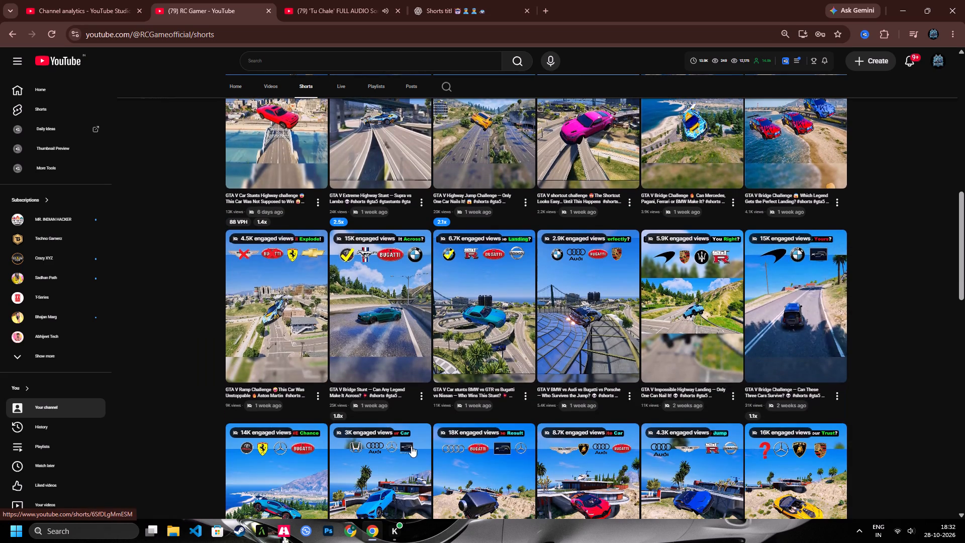
scroll(598, 352, up, 3)
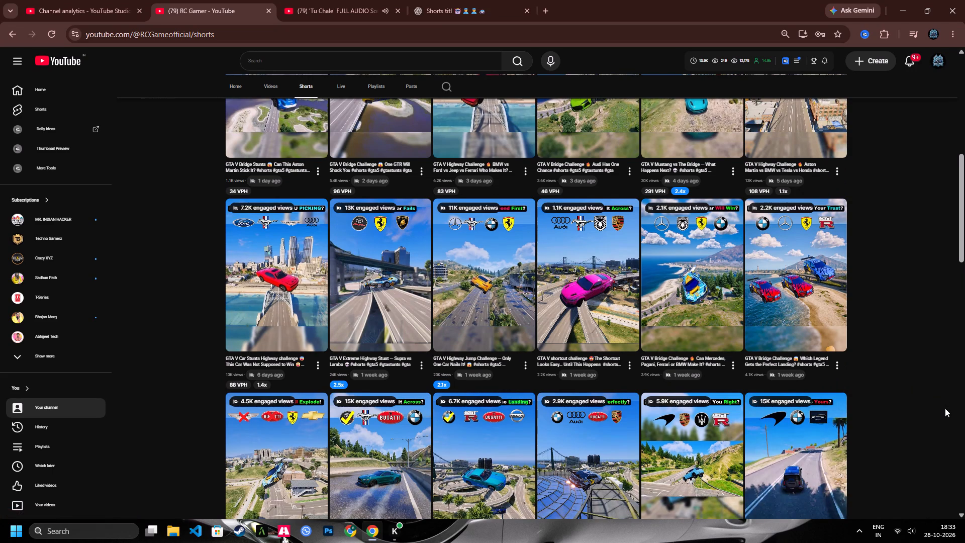
scroll(771, 451, down, 5)
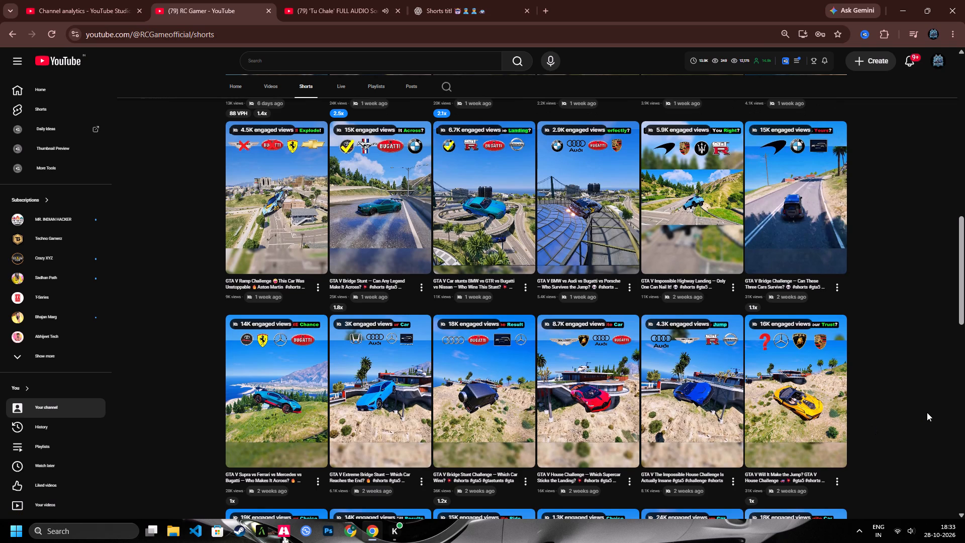
scroll(874, 460, down, 2)
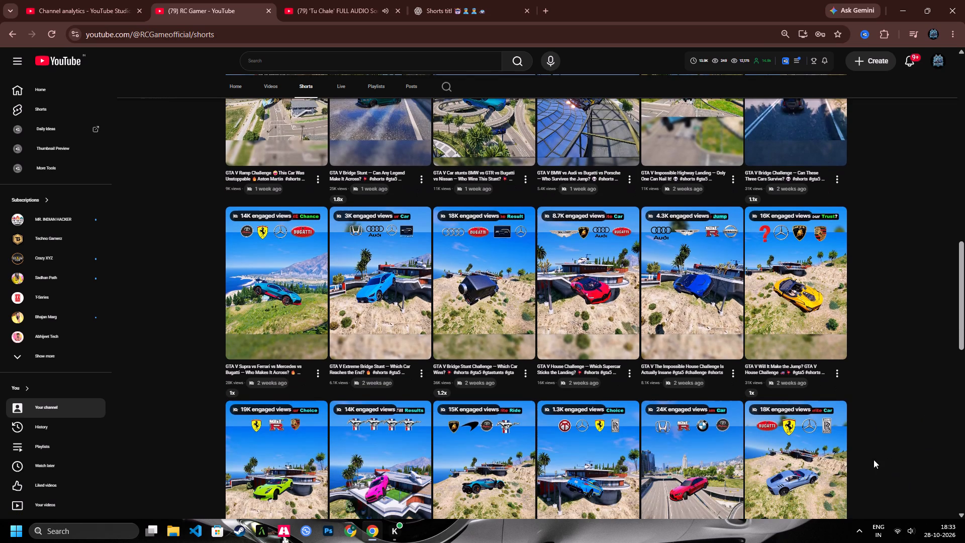
scroll(794, 379, down, 3)
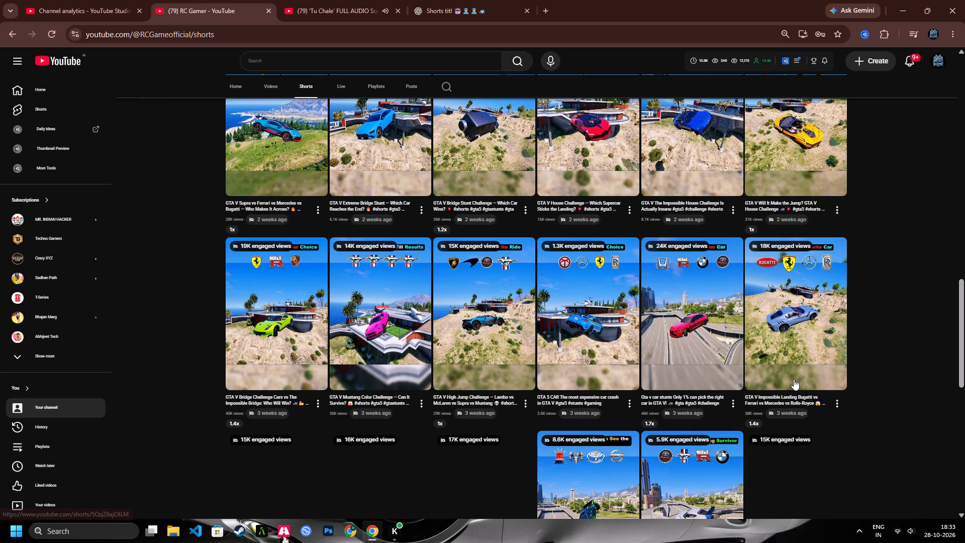
Finish looking over the RC Gamer channel's older Shorts and return to the channel header and quick channel stats.
scroll(834, 371, down, 3)
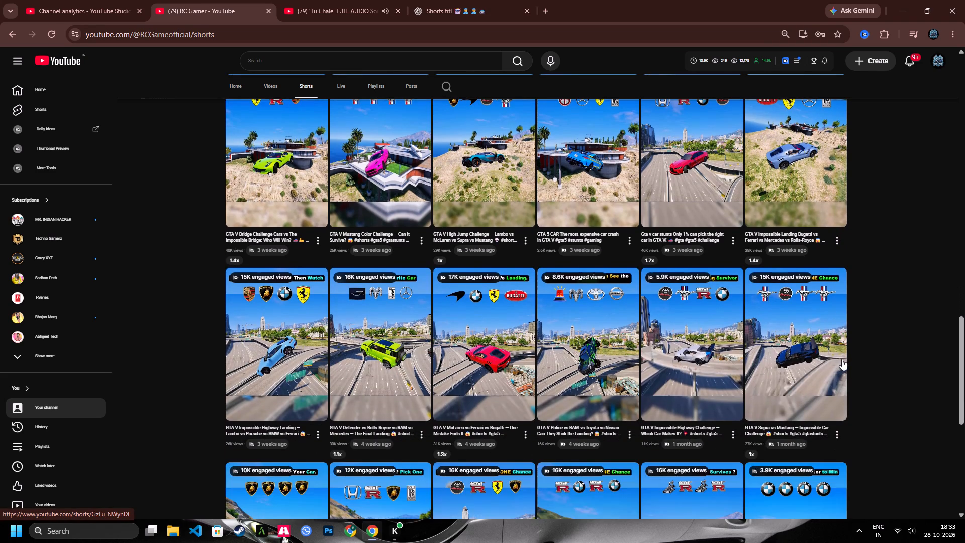
scroll(842, 359, up, 19)
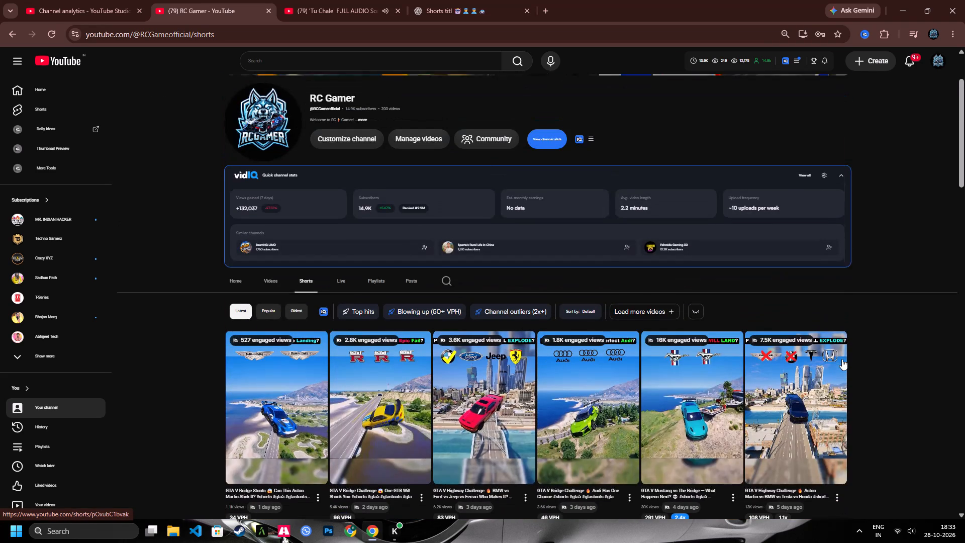
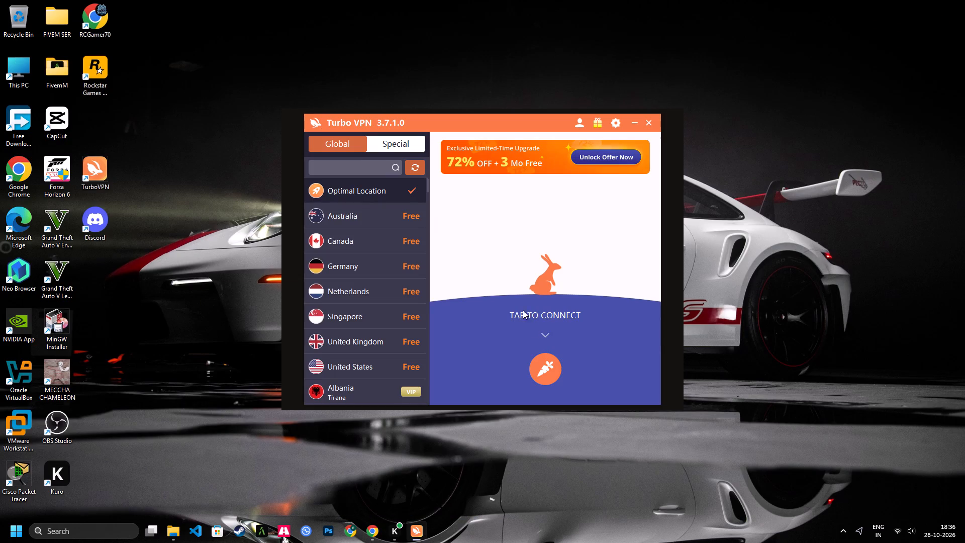
double_click(73, 116)
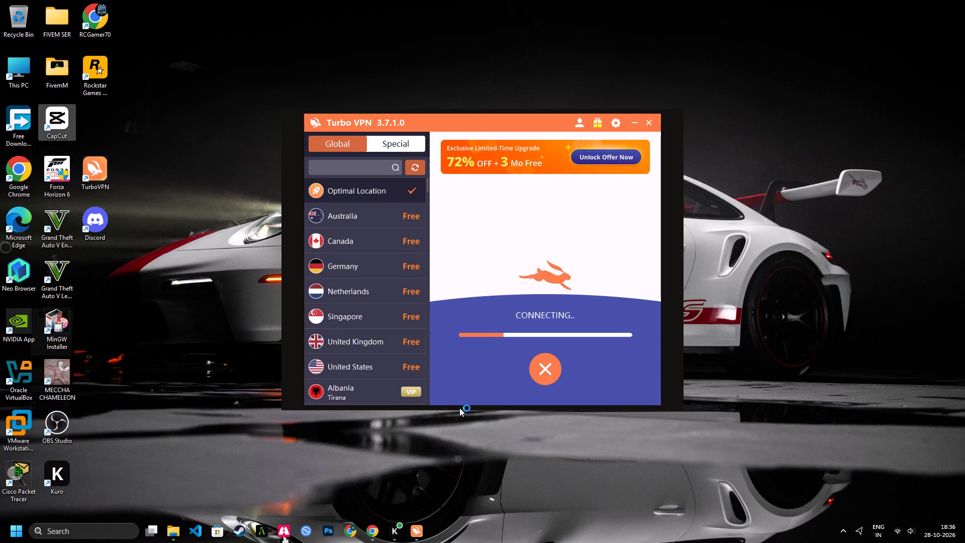
click(842, 528)
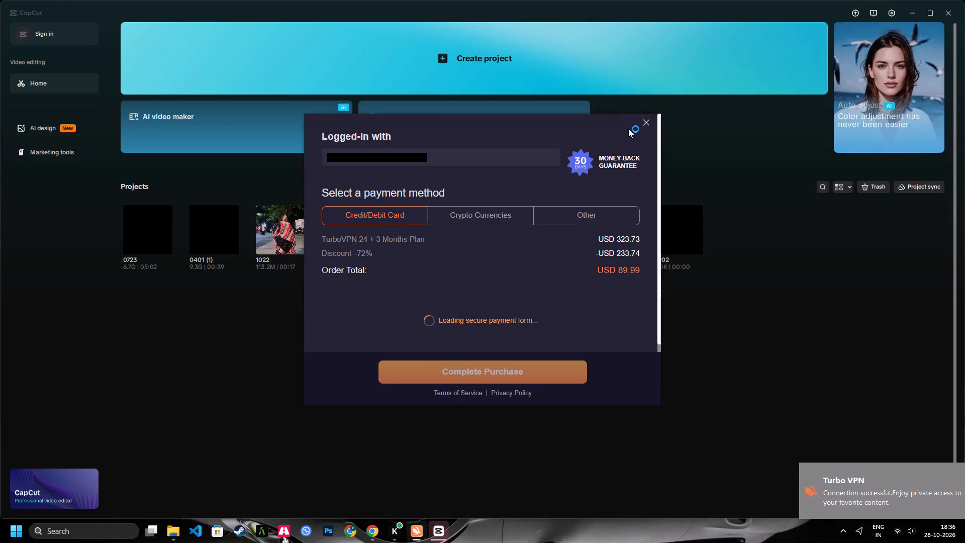
click(641, 122)
click(645, 119)
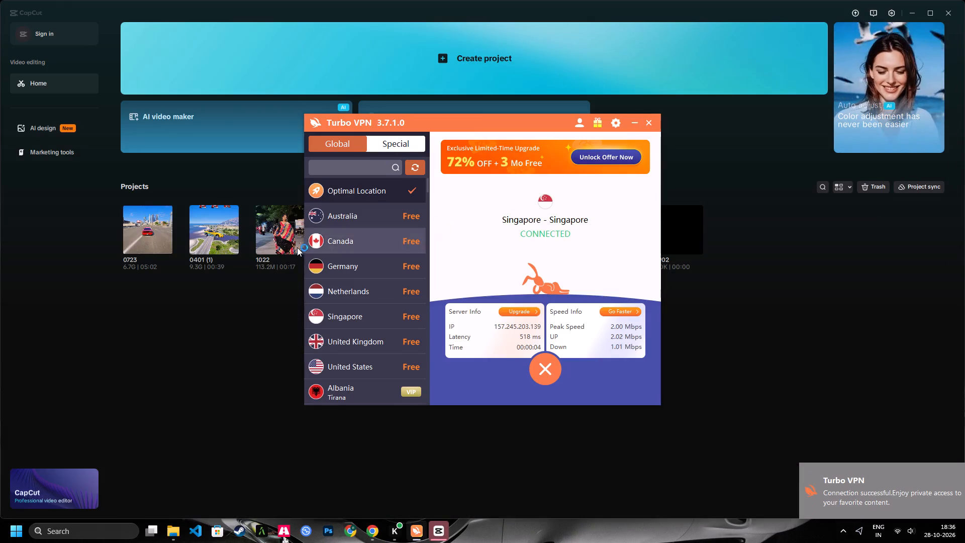
Bring CapCut forward and open the project 0401 (1).
click(174, 356)
click(211, 223)
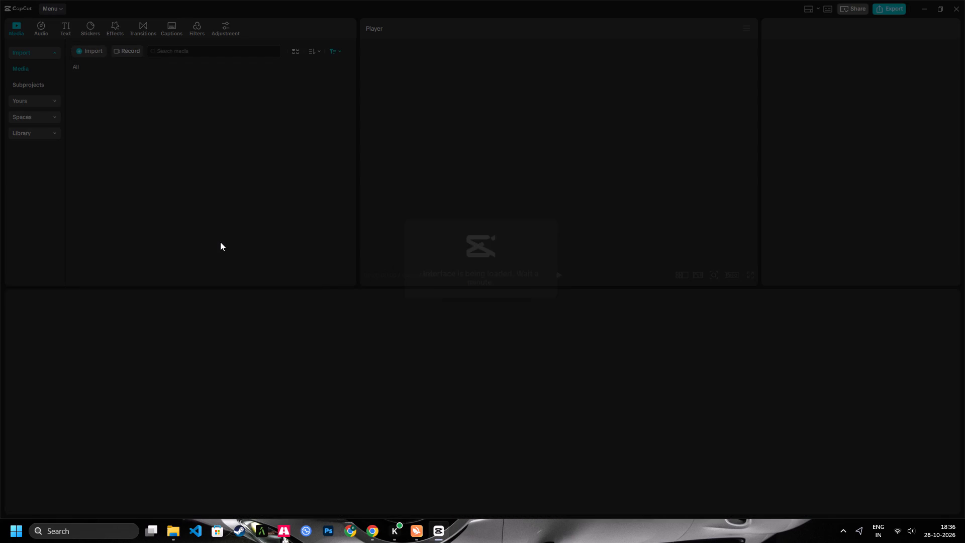
scroll(433, 326, down, 1)
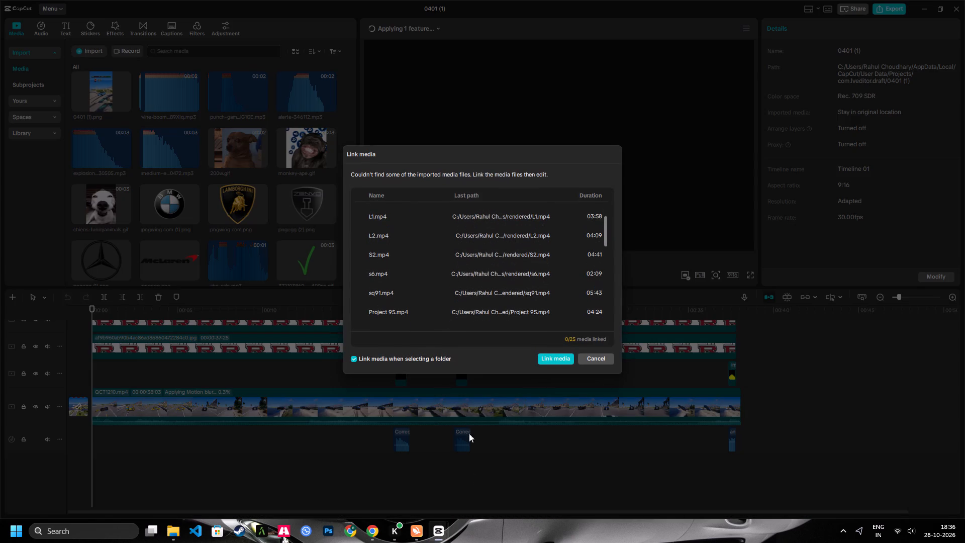
Open Display Dimmer and set the display's brightness to 26% and contrast to 32%.
click(842, 531)
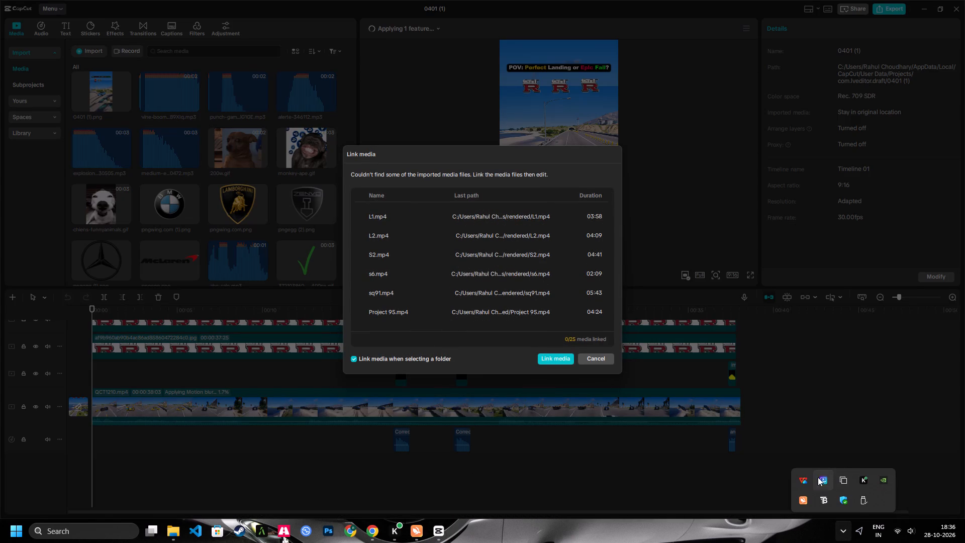
click(818, 477)
drag(645, 326, 524, 330)
drag(646, 350, 652, 349)
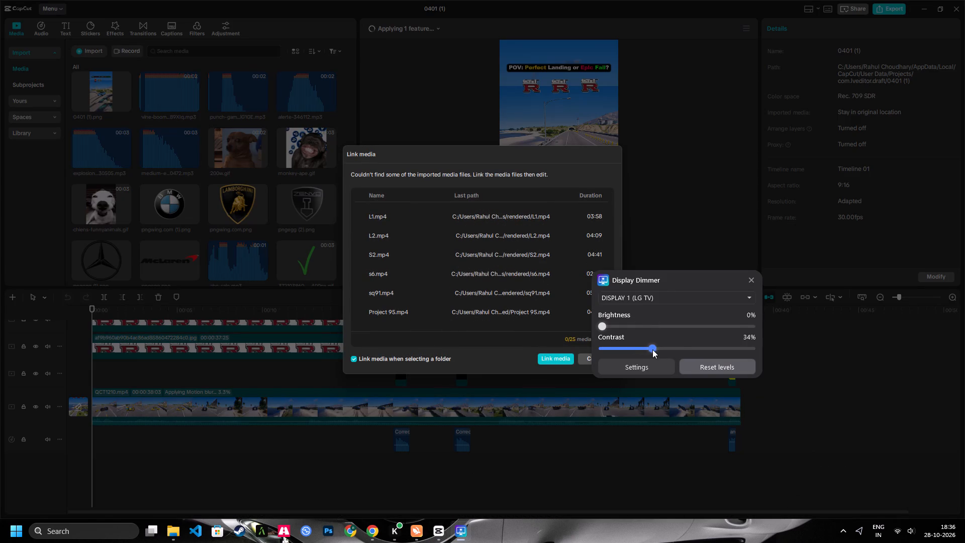
drag(652, 349, 673, 347)
drag(616, 325, 623, 328)
drag(623, 328, 641, 328)
double_click(649, 352)
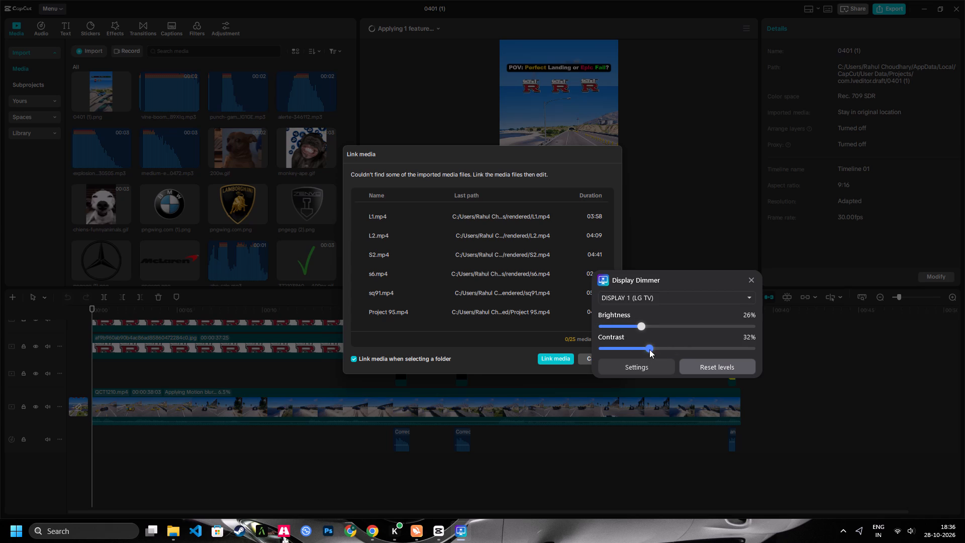
click(755, 280)
Cancel the prompt to link the missing media in CapCut.
click(610, 354)
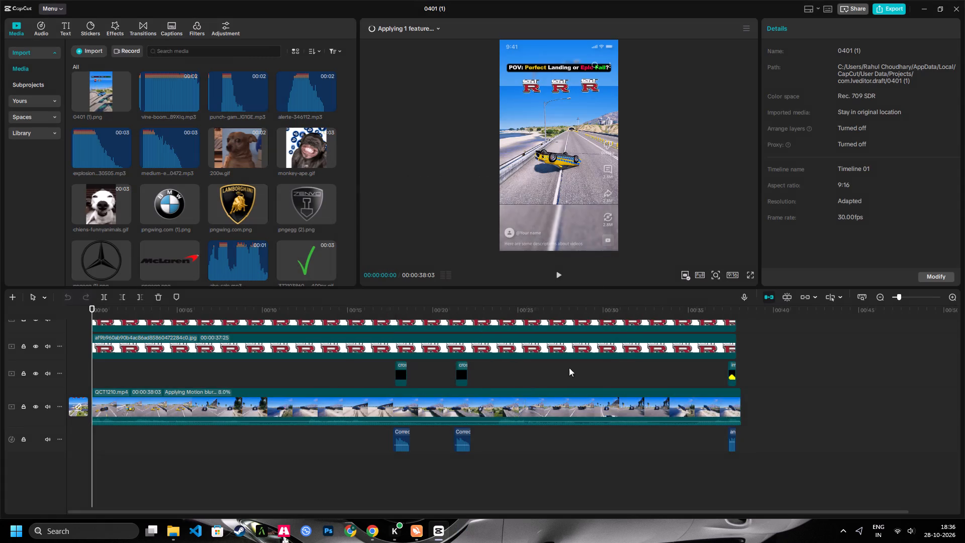
Delete the part of the QCT1210.mp4 clip that lies before 00:00:37:13 on the timeline.
scroll(453, 387, up, 4)
key(space)
click(729, 308)
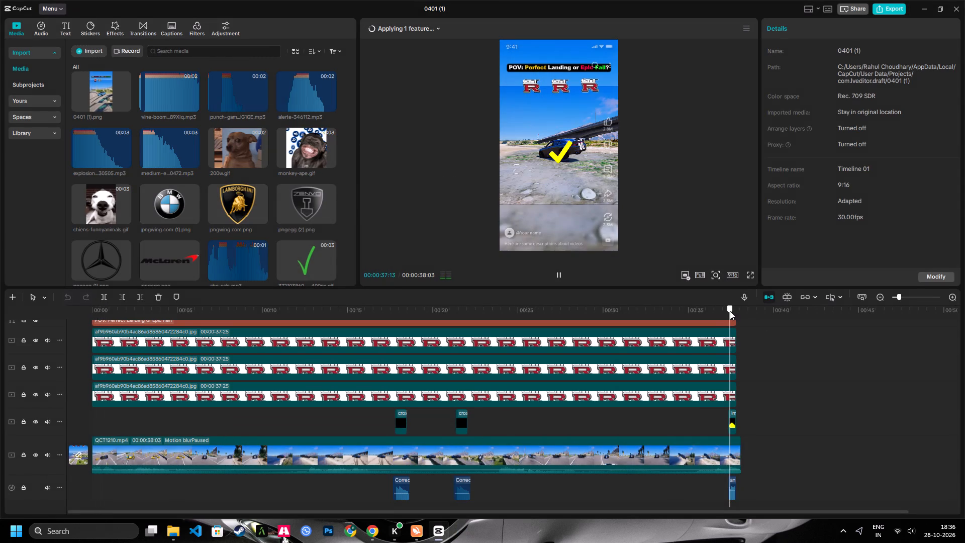
click(688, 446)
click(115, 299)
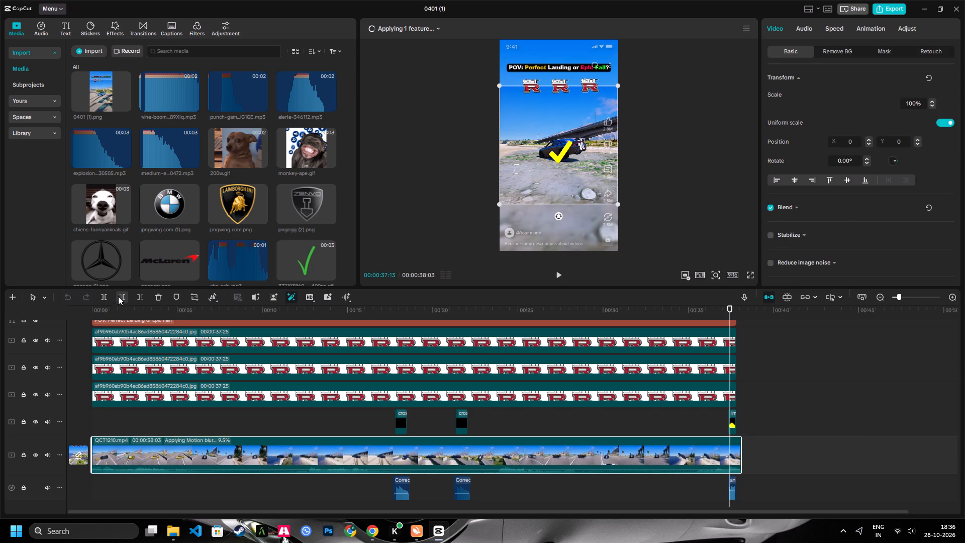
click(120, 295)
Extend the end of the QCT1210.mp4 clip to a length of 00:11:58:13, fit the timeline and preview the opening.
drag(105, 456, 181, 446)
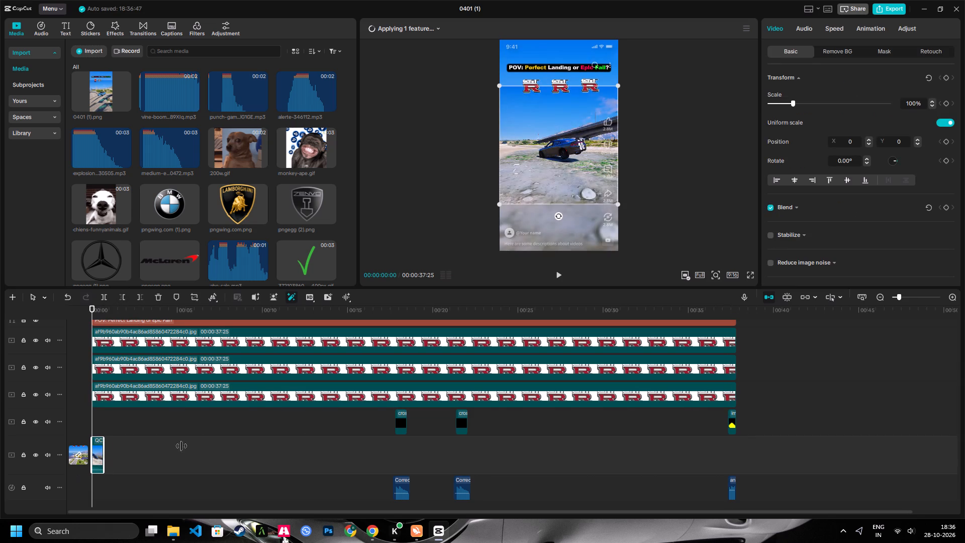
drag(181, 446, 964, 410)
key(shift+z)
key(space)
key(space)
drag(169, 316, 0, 329)
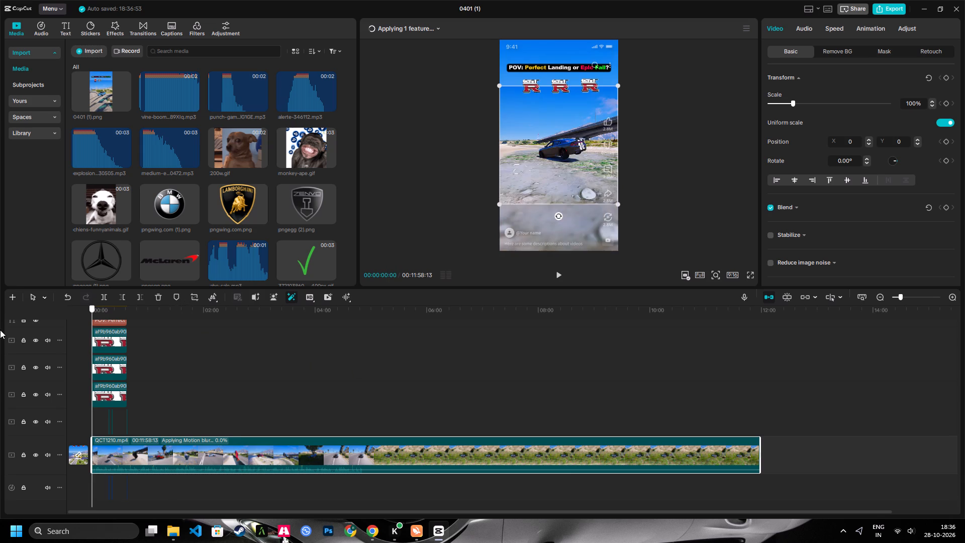
key(space)
key(space)
drag(104, 316, 94, 313)
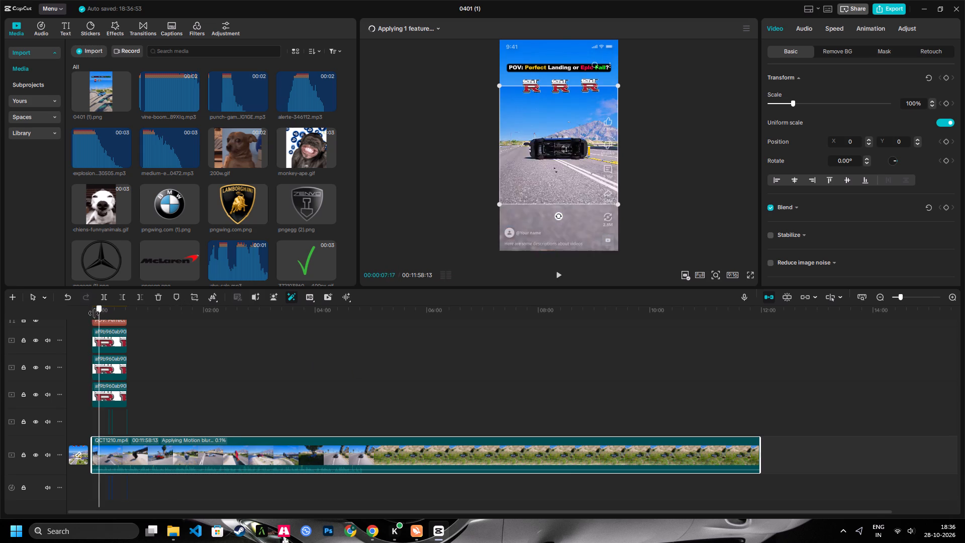
drag(94, 313, 75, 319)
Try to pull the start edge of the QCT1210.mp4 clip earlier, and return the playhead to the beginning.
drag(91, 448, 60, 446)
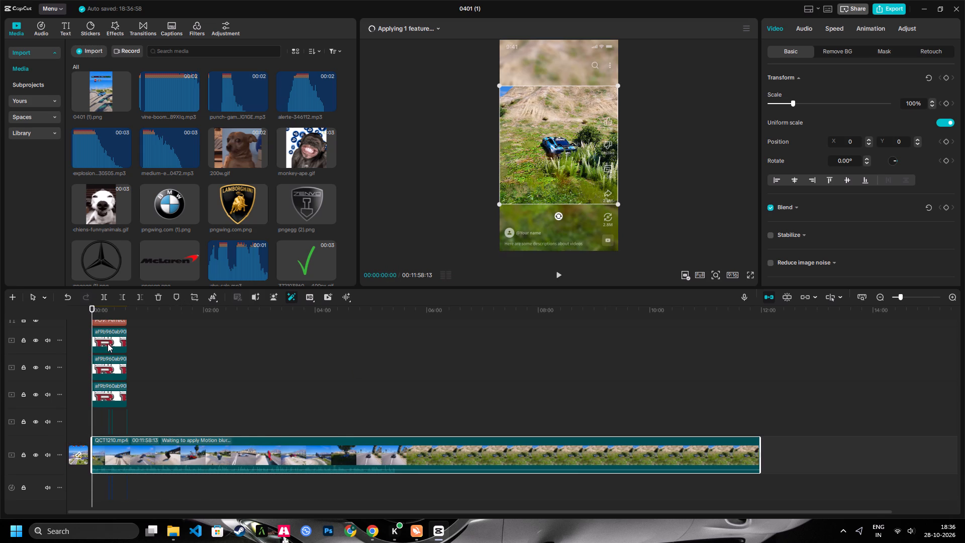
key(space)
key(space)
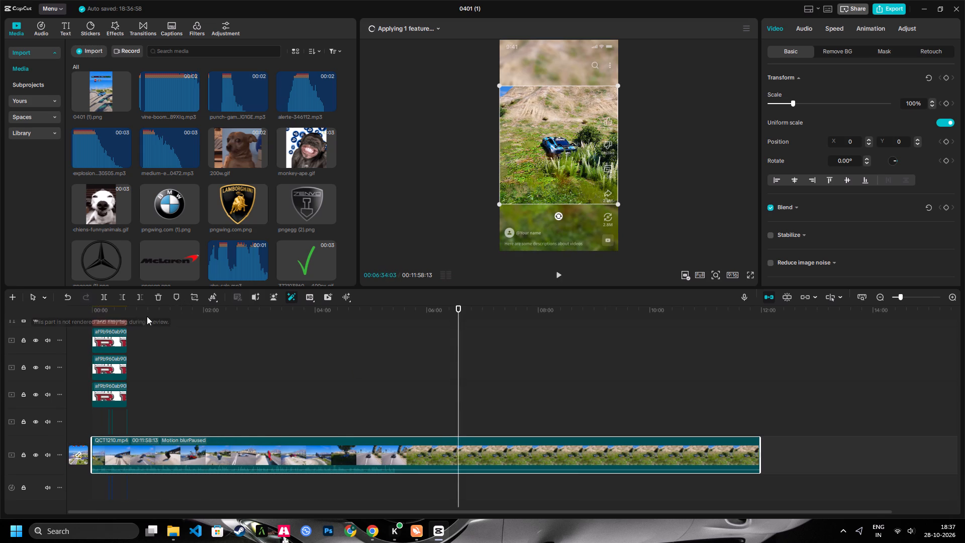
drag(146, 312, 0, 324)
Play from the beginning and trim about six seconds in total off the start of the QCT1210.mp4 clip.
key(space)
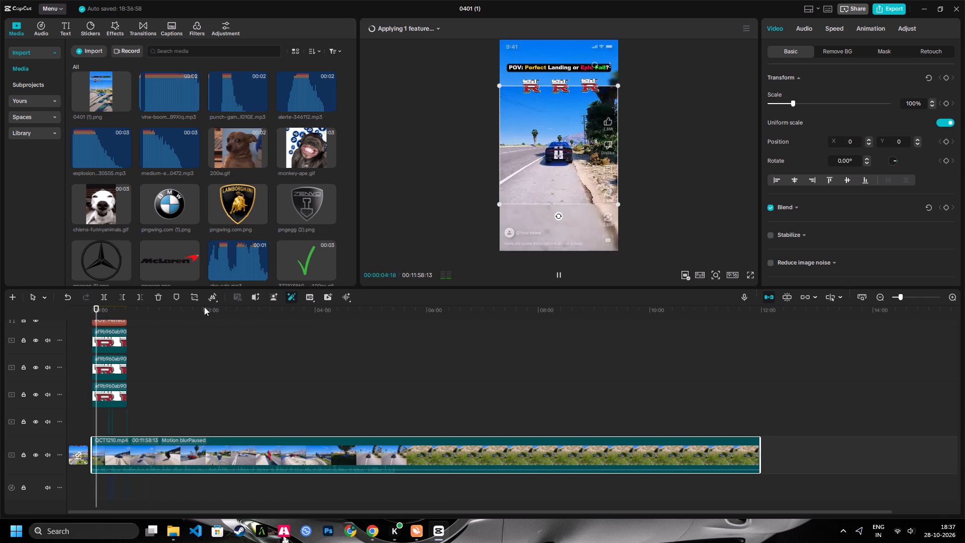
key(space)
click(123, 290)
click(121, 295)
key(space)
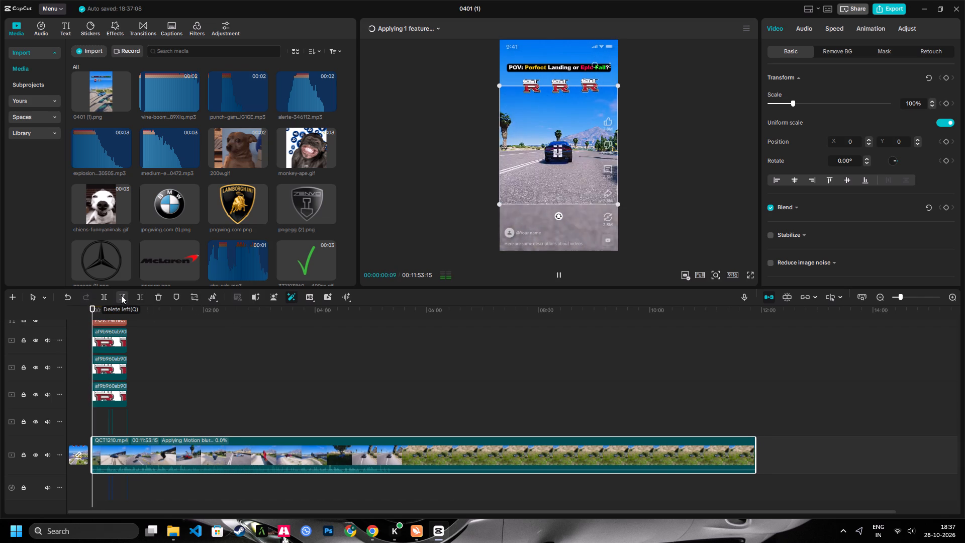
click(121, 295)
Play the opening blue-car stunt and split the QCT1210.mp4 clip after the landing, at 00:00:20:05.
key(space)
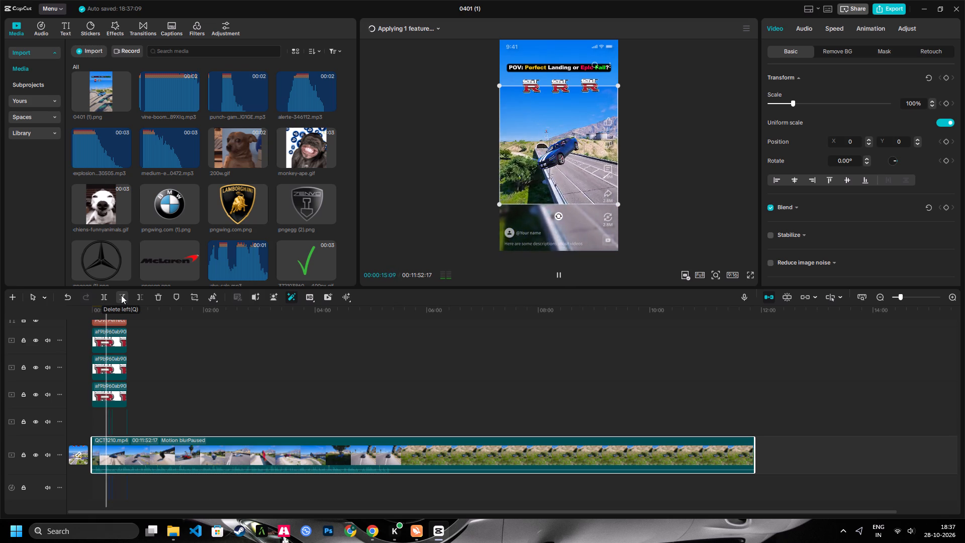
key(space)
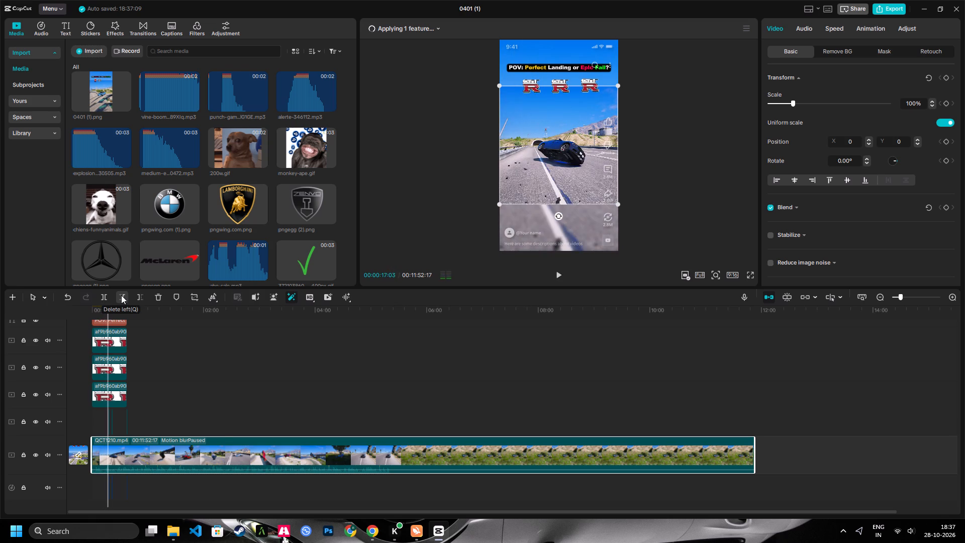
key(space)
key(space)
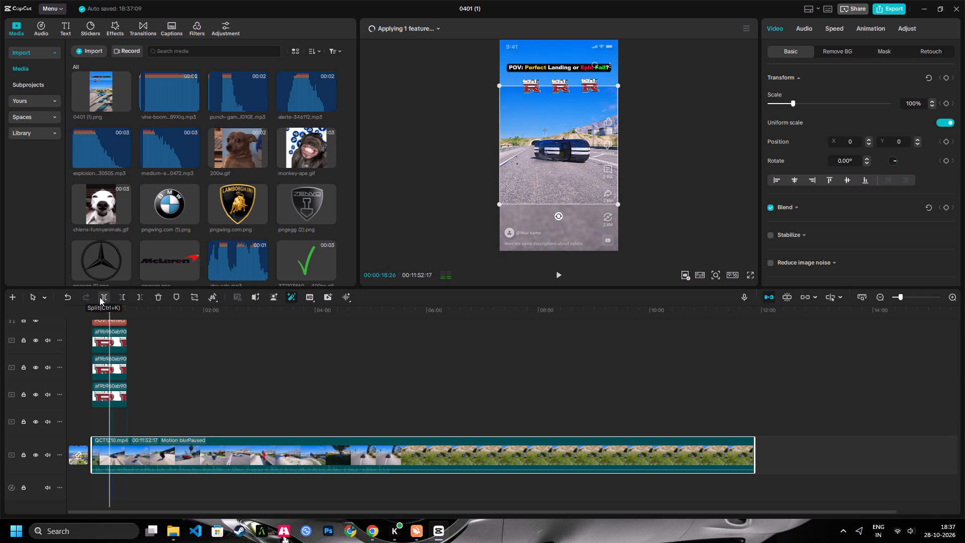
click(106, 295)
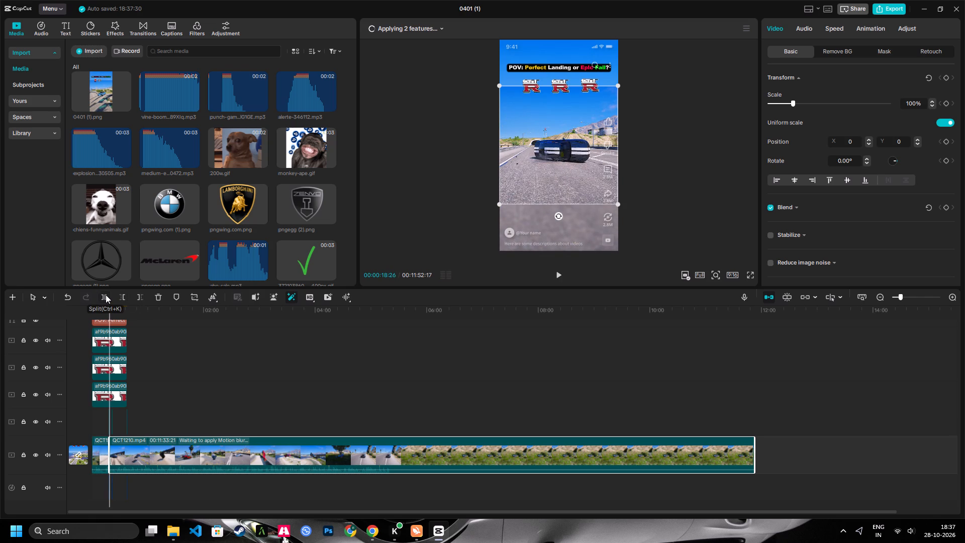
key(ctrl+z)
key(space)
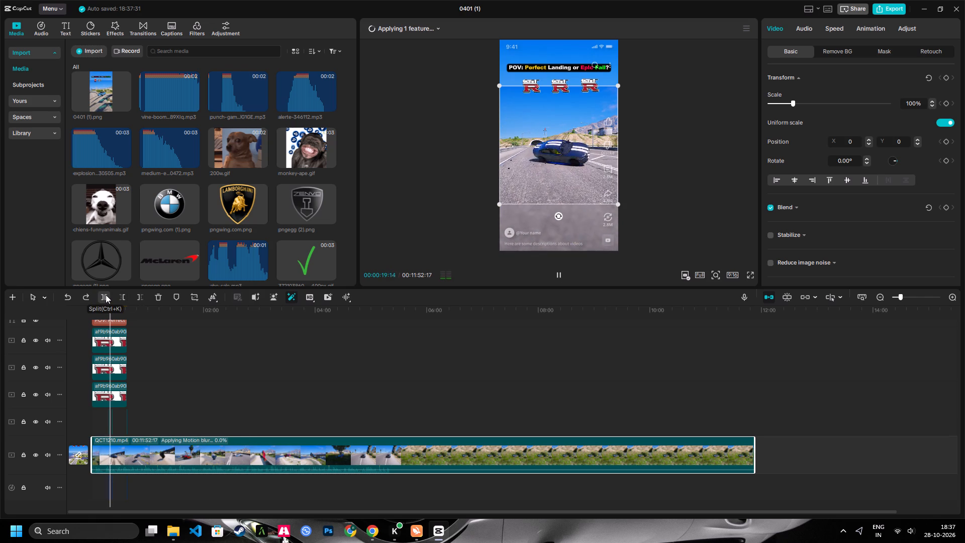
key(space)
click(106, 295)
Trim about two seconds off the start of the remaining clip and split it after the second stunt at 00:00:35:10.
key(space)
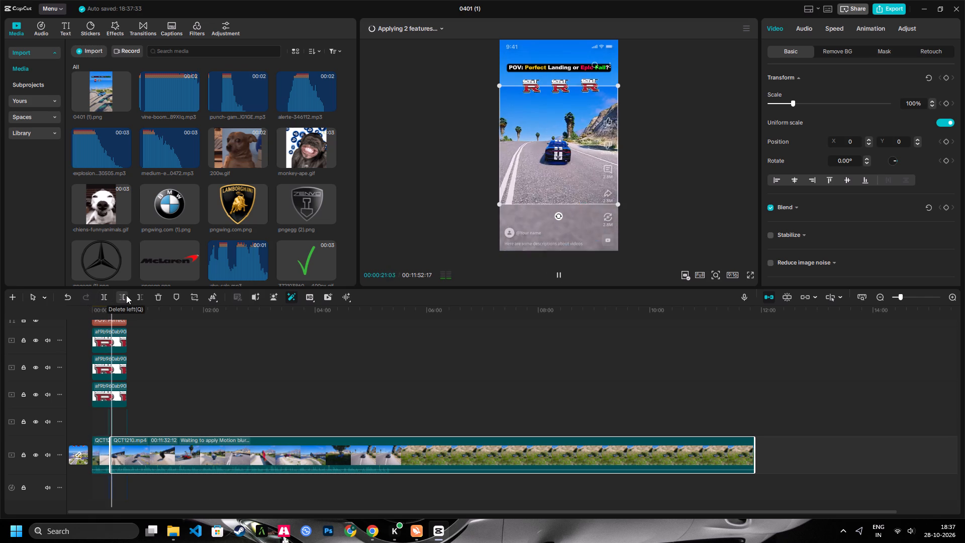
click(126, 295)
key(space)
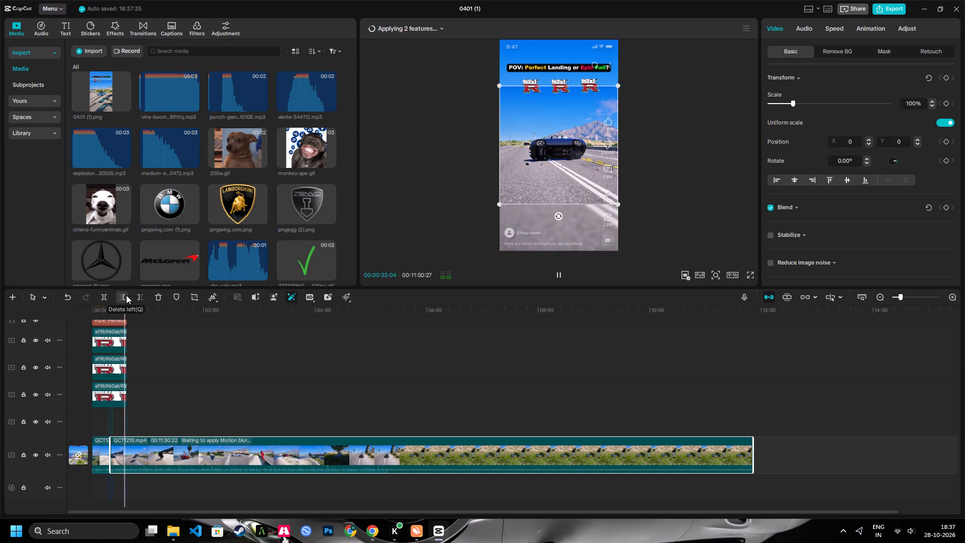
key(space)
click(105, 297)
Trim about five seconds off the start of the remaining clip and split it at 00:00:38:11.
key(space)
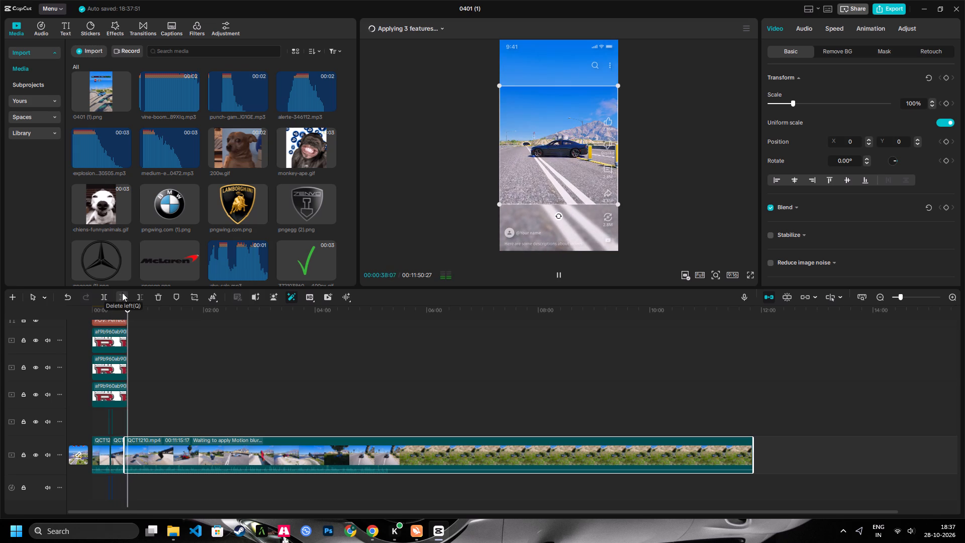
key(space)
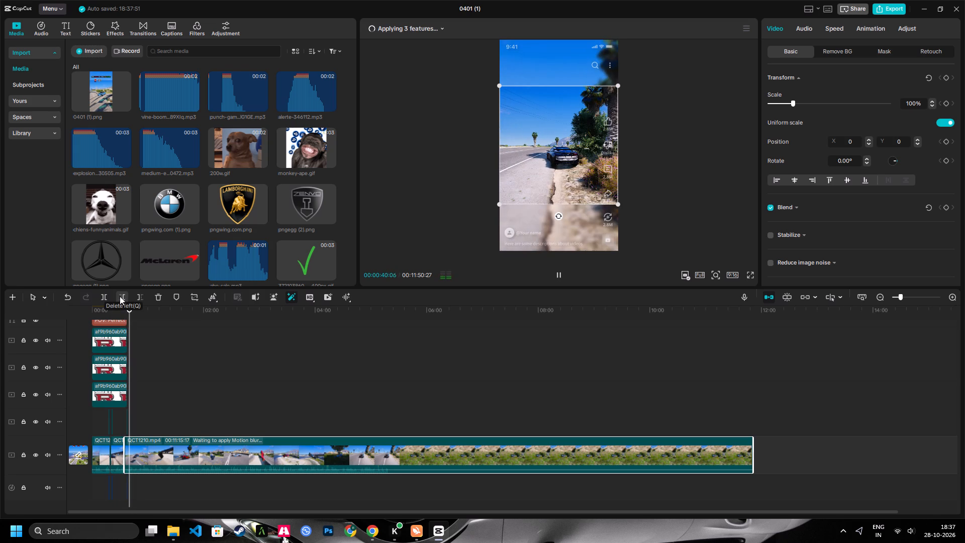
click(120, 296)
key(space)
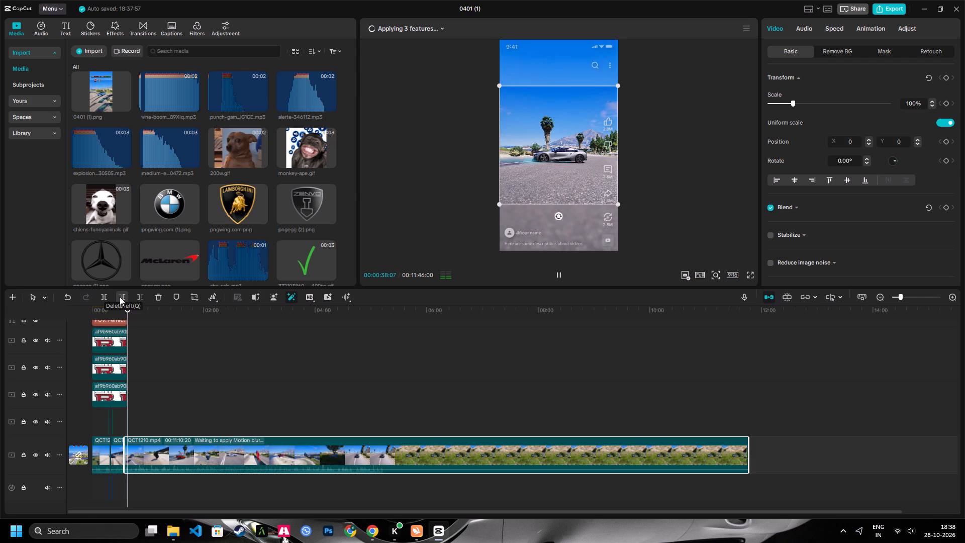
key(space)
click(102, 298)
Trim about three seconds in total off the start of the clip following the 00:00:38:11 cut.
key(space)
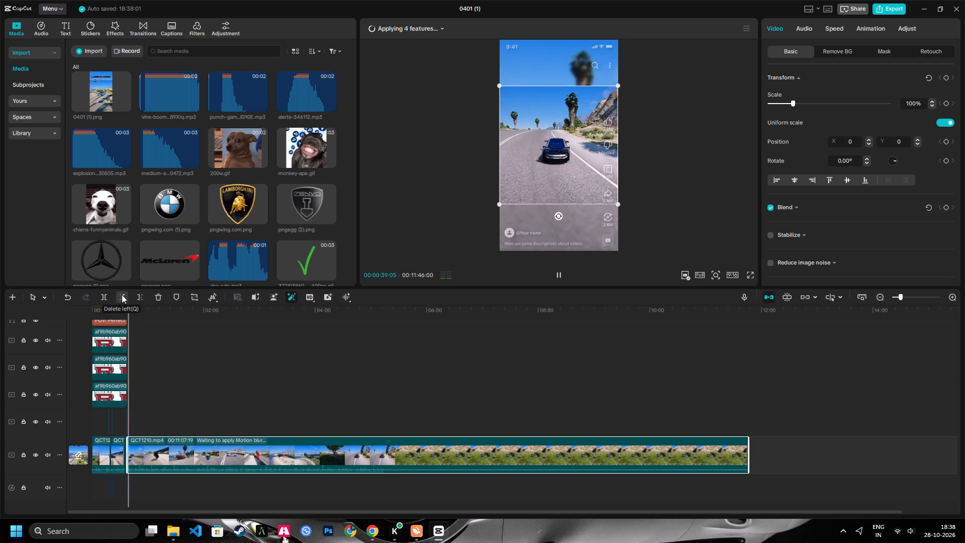
click(122, 295)
key(space)
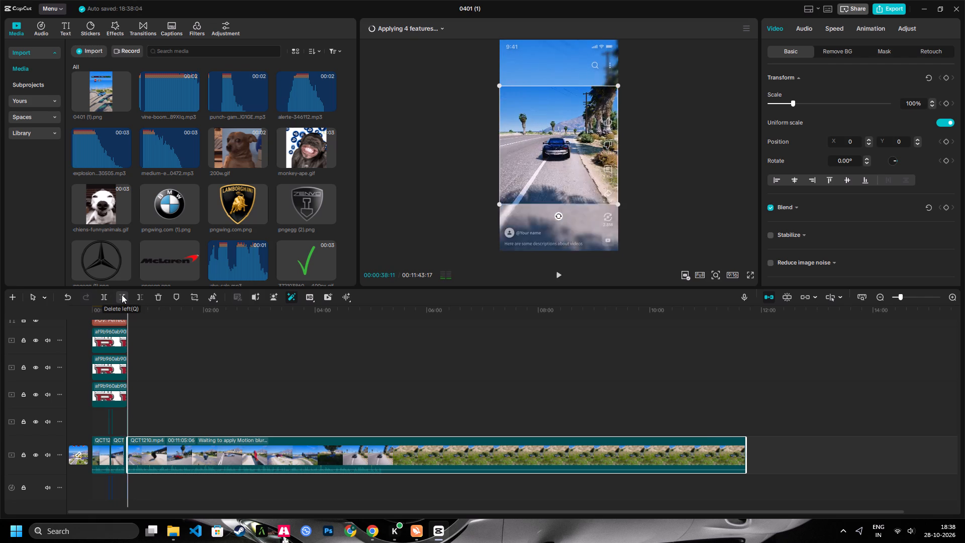
click(122, 295)
Skim the dark car's run and delete about 34 seconds after the 00:00:38:11 cut, up to the red car's footage.
key(space)
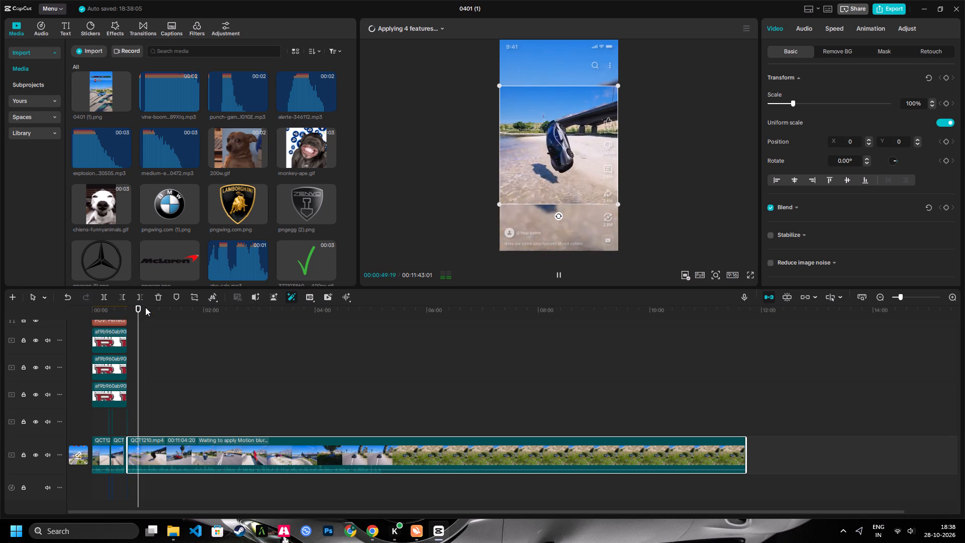
drag(142, 309, 146, 317)
key(space)
key(space)
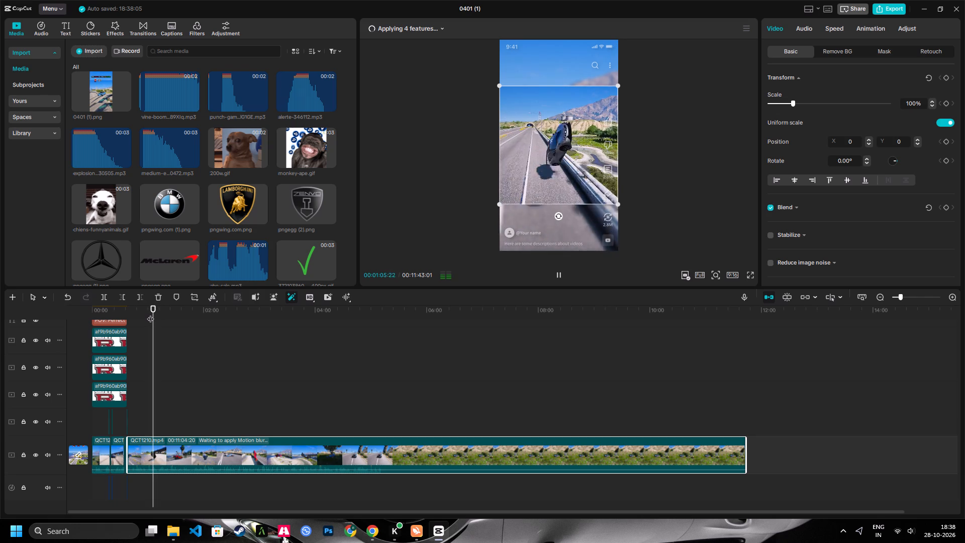
click(124, 297)
Trim about two more seconds off the start of the red-car footage and split it at 00:00:41:09.
key(space)
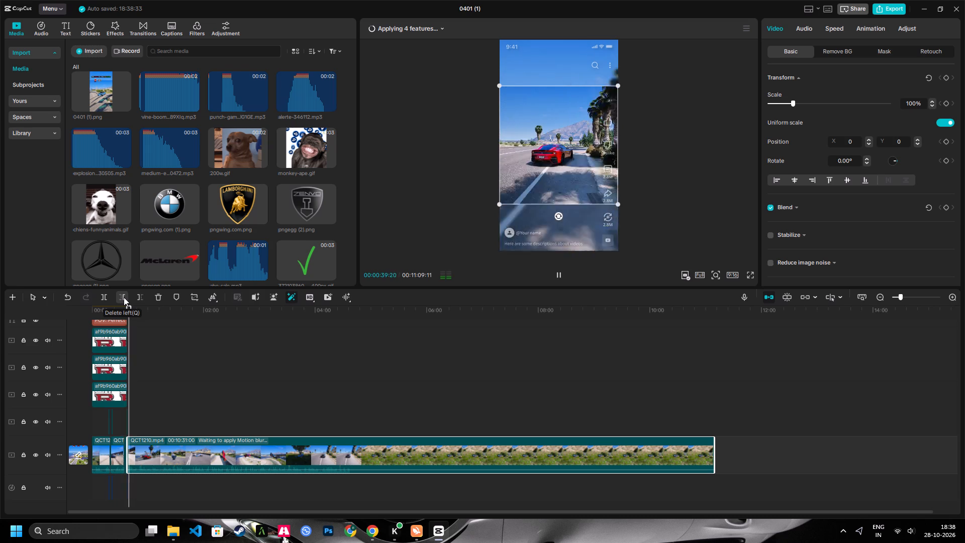
click(124, 297)
key(space)
key(space)
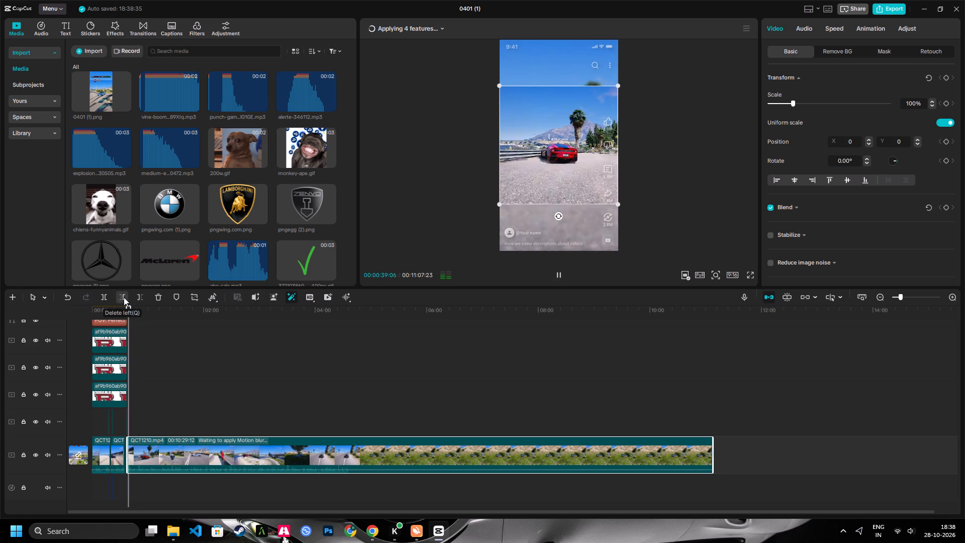
key(space)
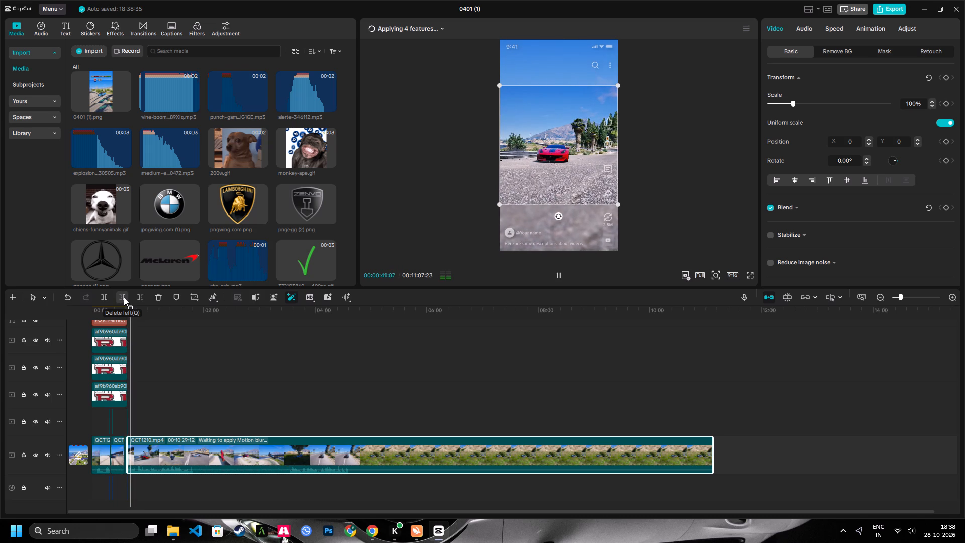
click(104, 301)
Trim about 2.5 seconds off the start of the remaining clip and split it after the red car's landing at 00:00:52:07.
key(space)
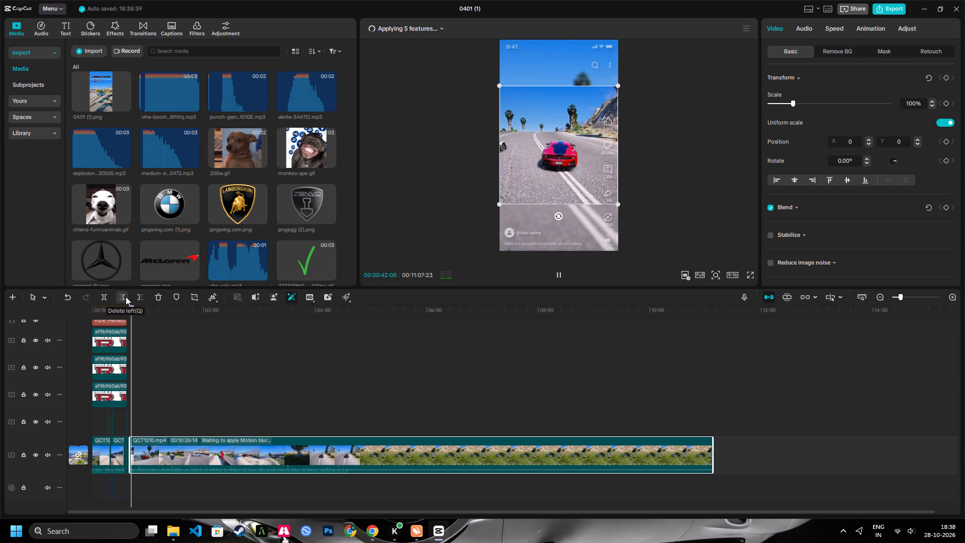
click(126, 297)
key(space)
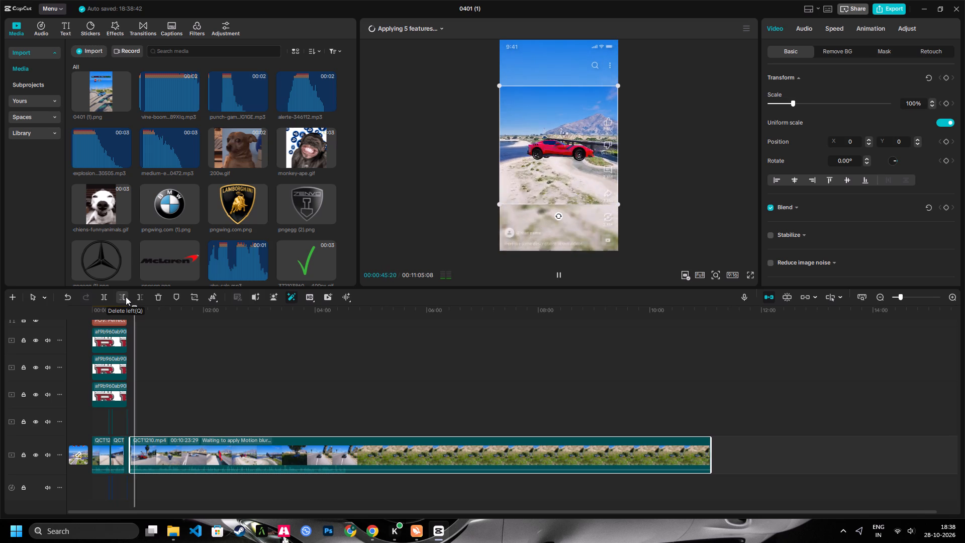
key(space)
key(space)
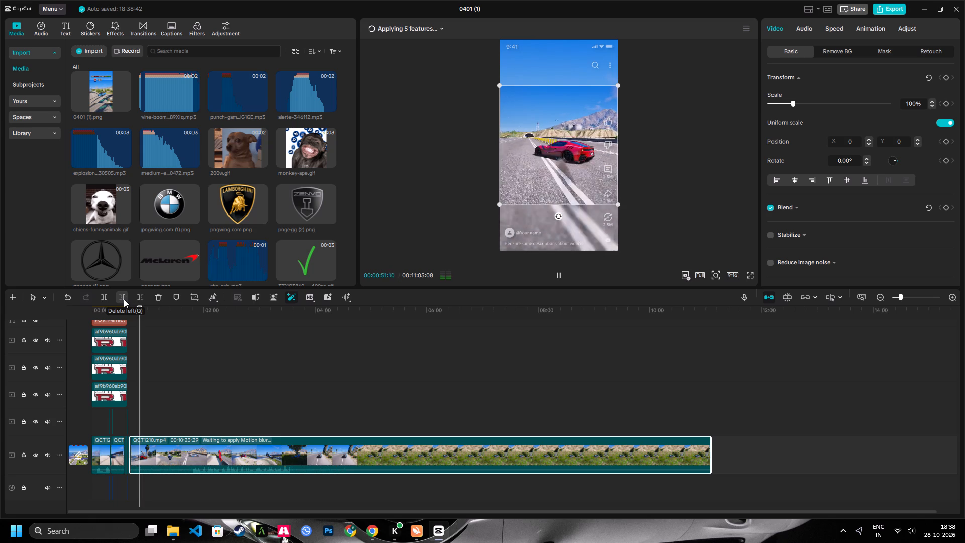
key(space)
click(110, 299)
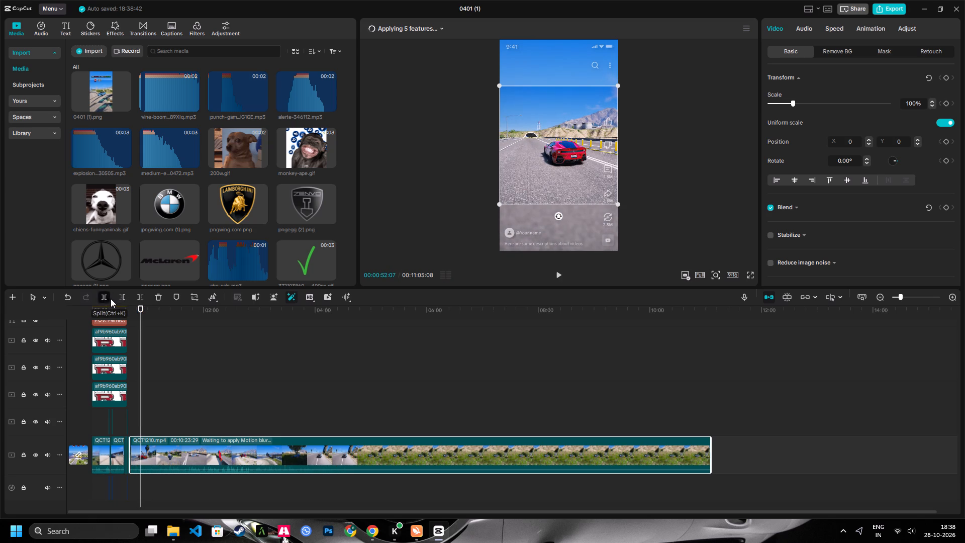
Trim about five seconds in total off the start of the blue-car footage following the 00:00:52:07 cut.
key(space)
key(space)
key(space)
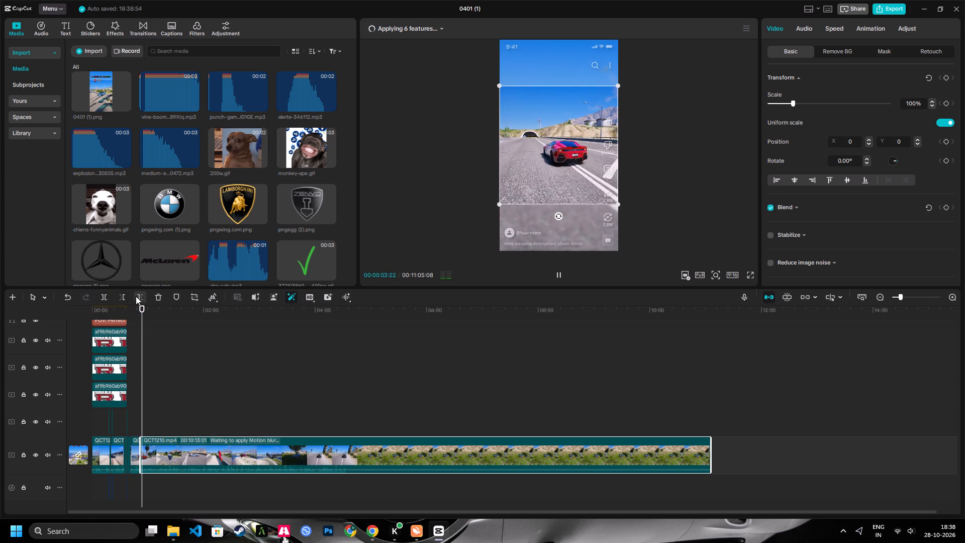
click(121, 296)
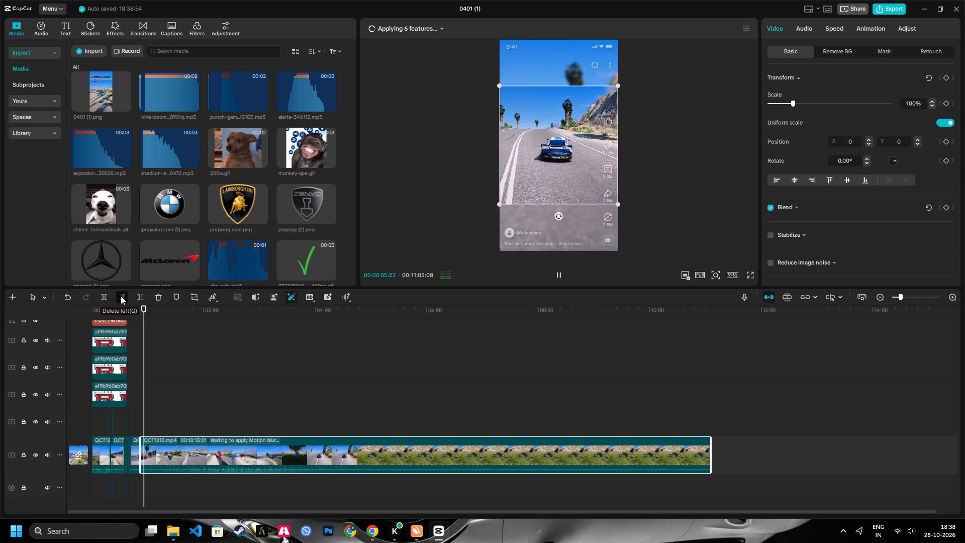
key(space)
click(121, 296)
key(space)
key(space)
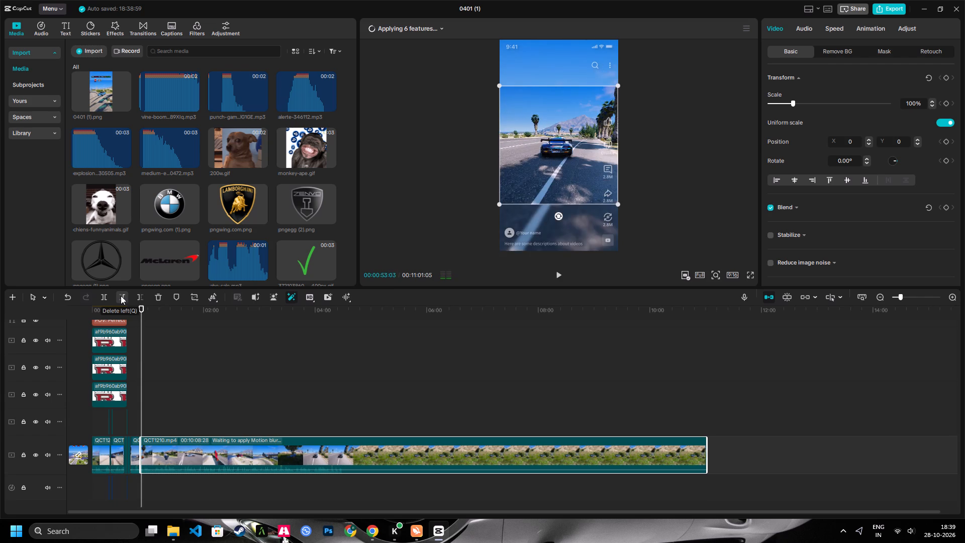
key(space)
key(space)
key(space)
key(space)
click(121, 296)
Play the blue car's off-road jump and delete about 15 seconds of it from the start of the remaining clip.
key(space)
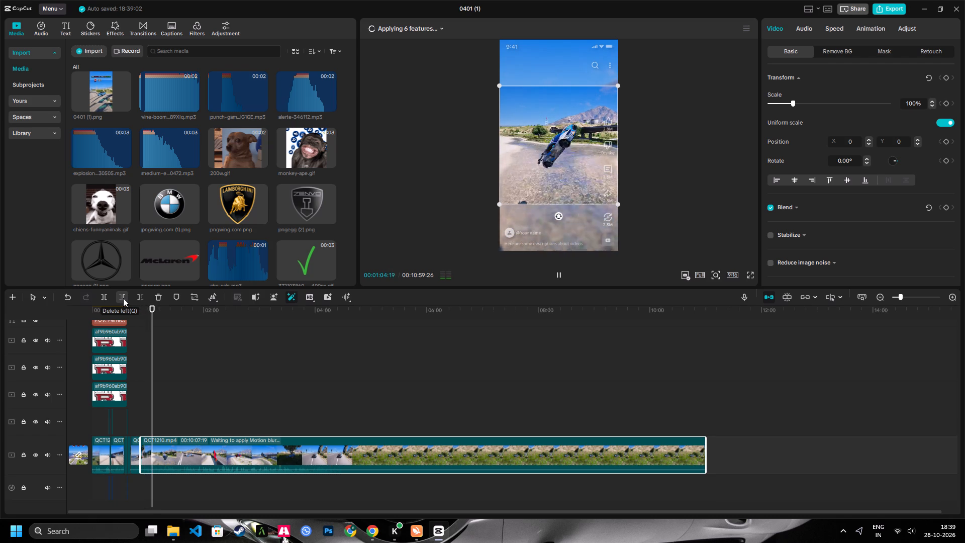
key(space)
key(space)
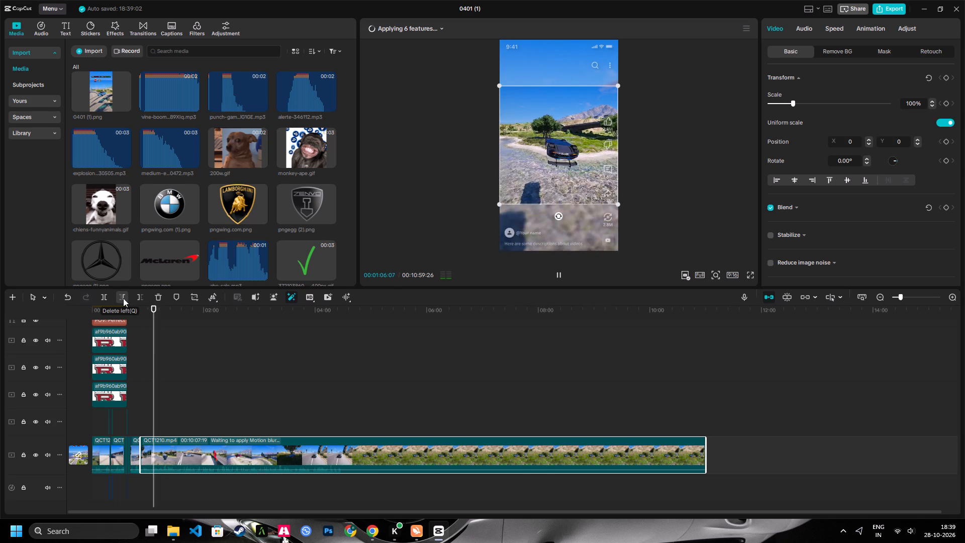
click(123, 298)
key(space)
click(123, 298)
Trim about six more seconds in total off the remaining clip's start, leaving the blue car's next road run-up.
key(space)
key(space)
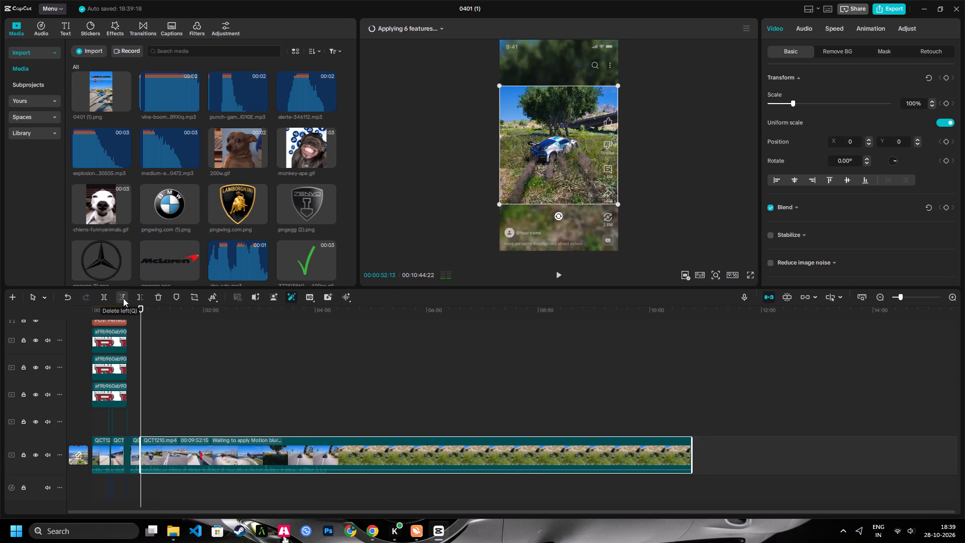
key(space)
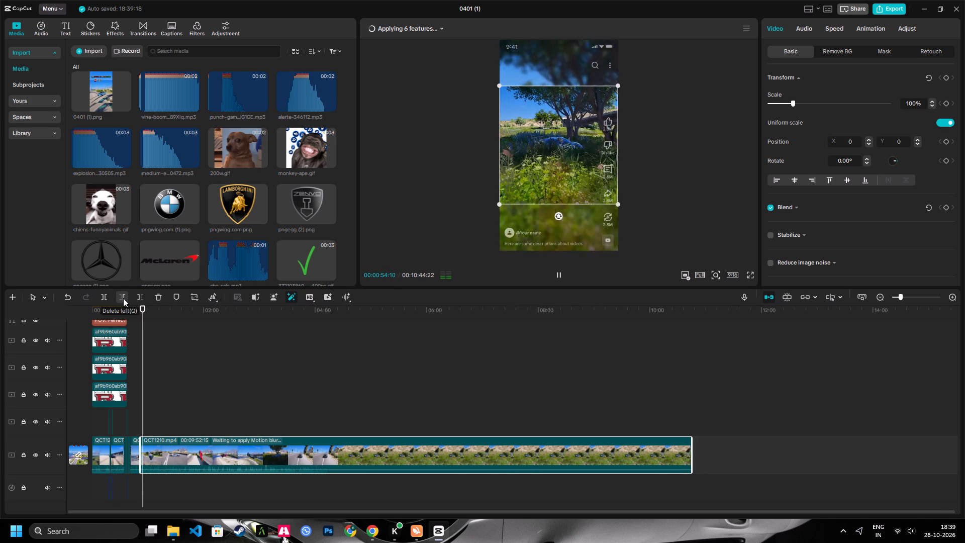
click(123, 298)
key(space)
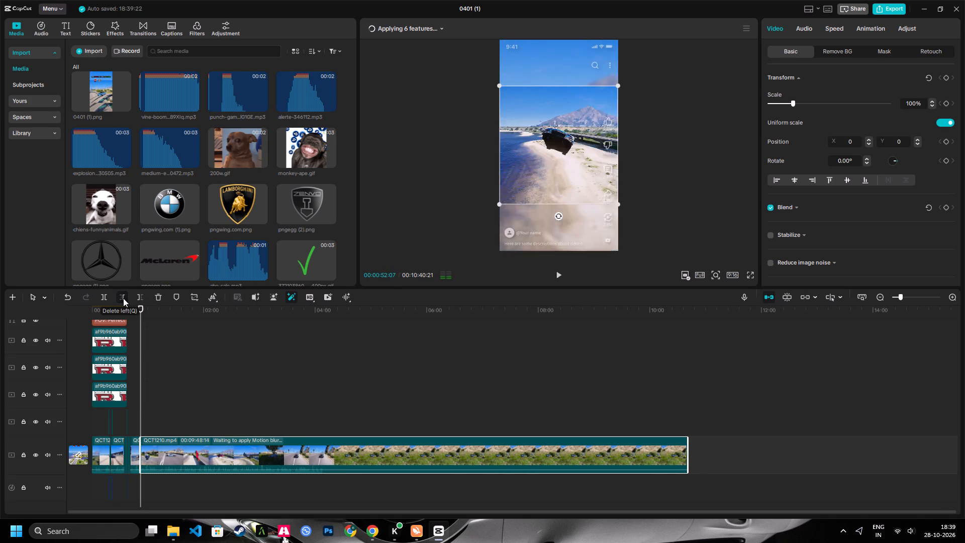
click(123, 298)
key(space)
key(space)
click(123, 298)
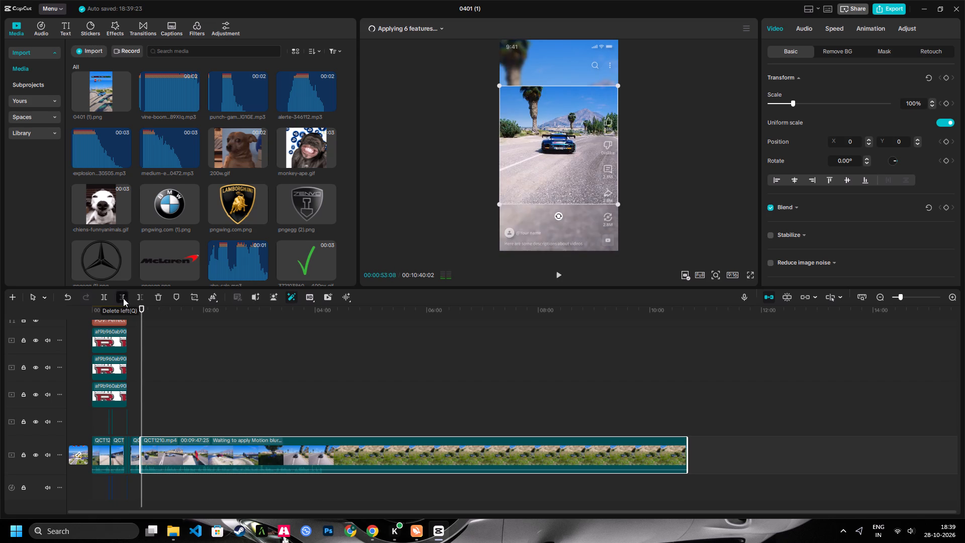
Play the blue car's next stunt and split the clip after its landing at 00:01:06:09.
key(space)
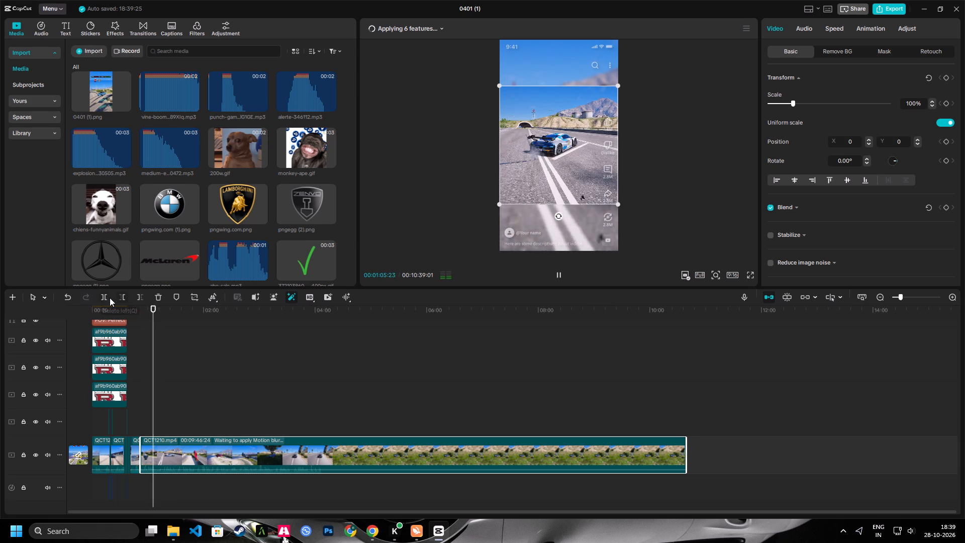
key(space)
key(space)
key(space)
click(108, 296)
Trim about 6.5 seconds off the start of the remaining clip and split it after the next stunt at 00:01:16:27.
key(space)
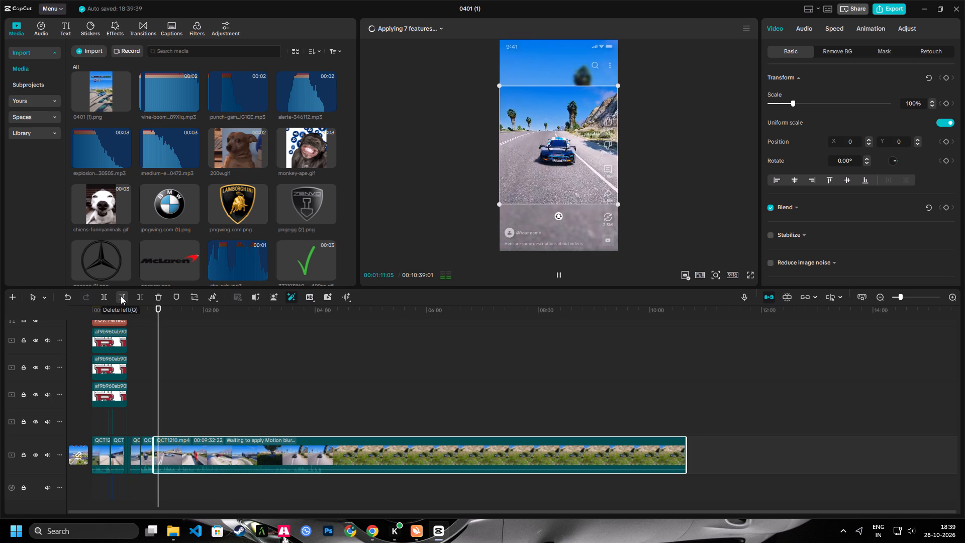
click(121, 296)
key(space)
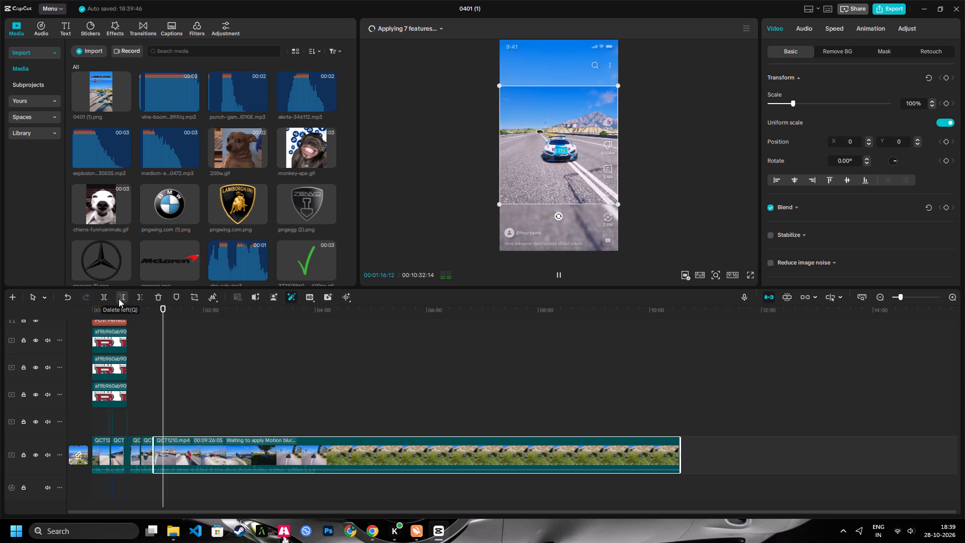
key(space)
key(space)
key(space)
click(106, 299)
Play the start of the nine-minute QCT1210.mp4 remainder after 00:01:16:27 and delete that entire remaining clip.
key(space)
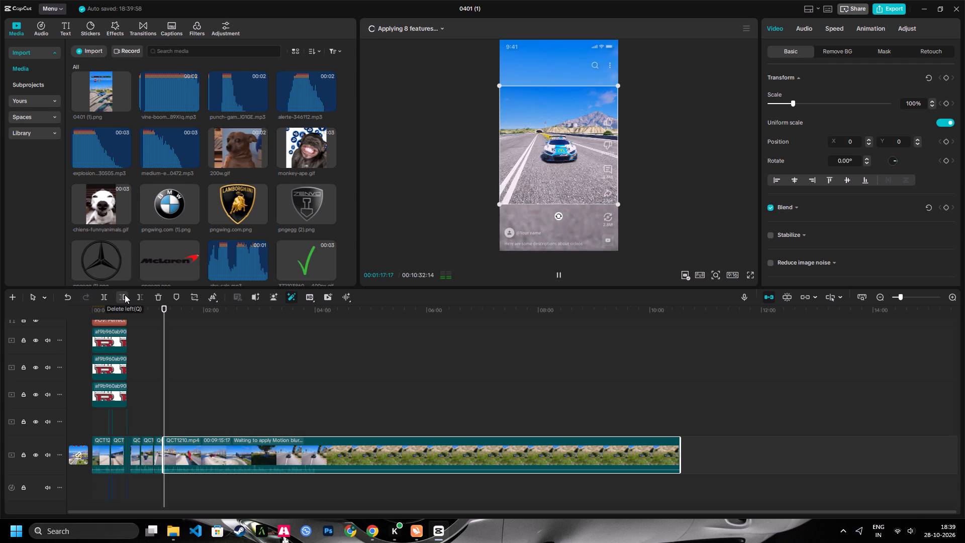
key(space)
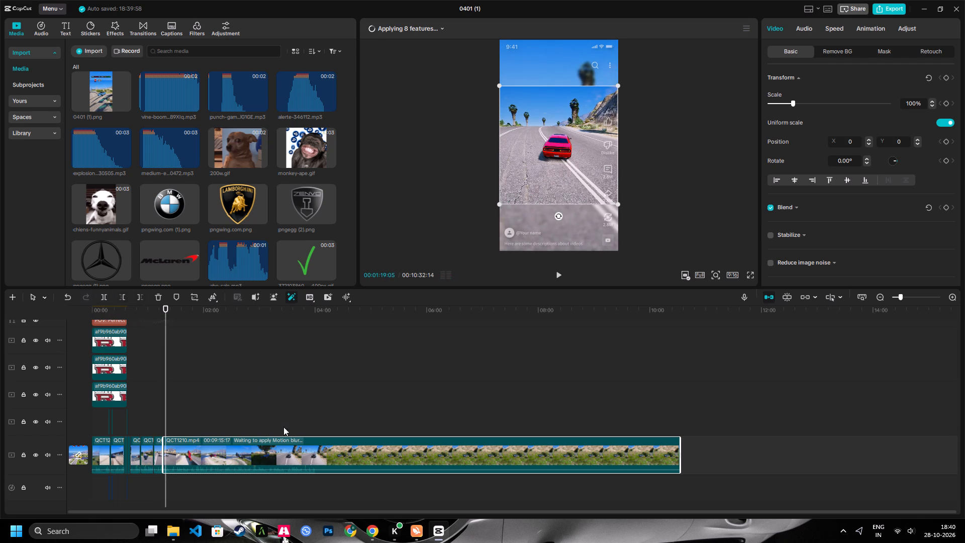
click(275, 461)
key(Delete)
key(shift+z)
Play and skim the opening clips, and delete the first QCT1210.mp4 clip, the one lasting about 20 seconds.
key(space)
key(space)
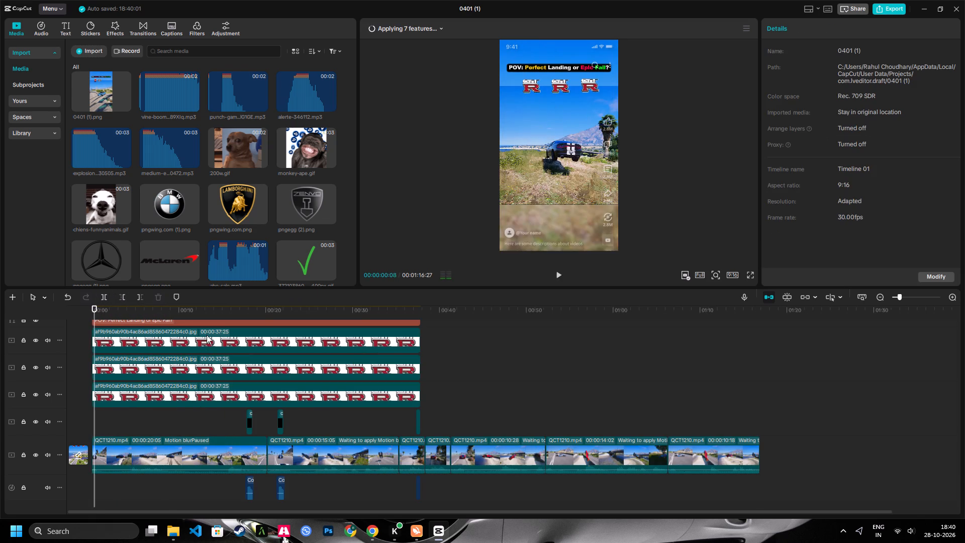
key(space)
key(space)
key(space)
drag(243, 312, 255, 310)
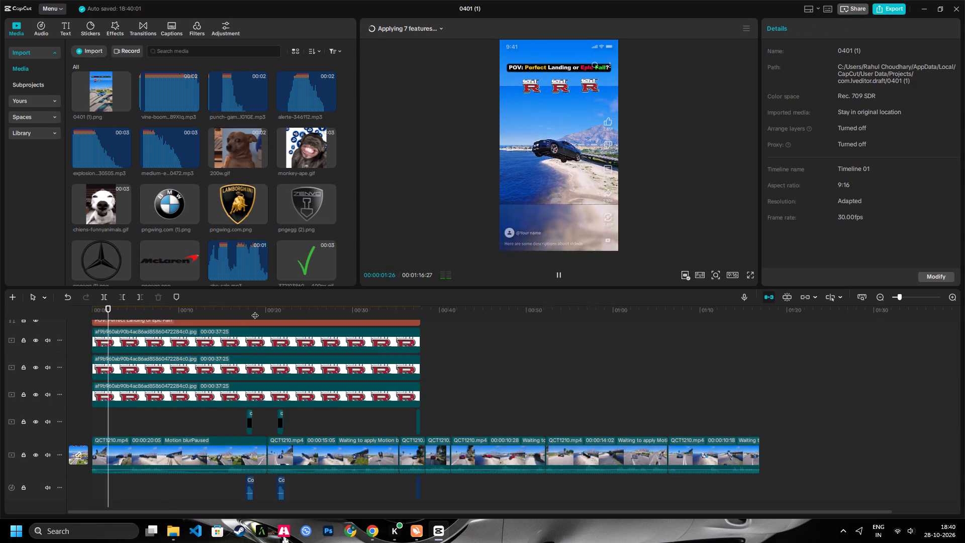
drag(255, 310, 353, 318)
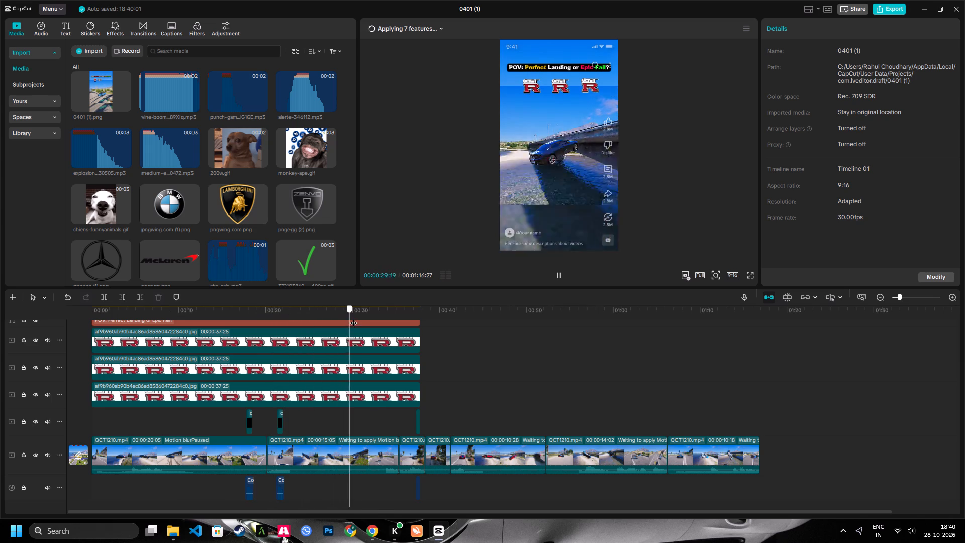
drag(353, 318, 384, 328)
click(236, 454)
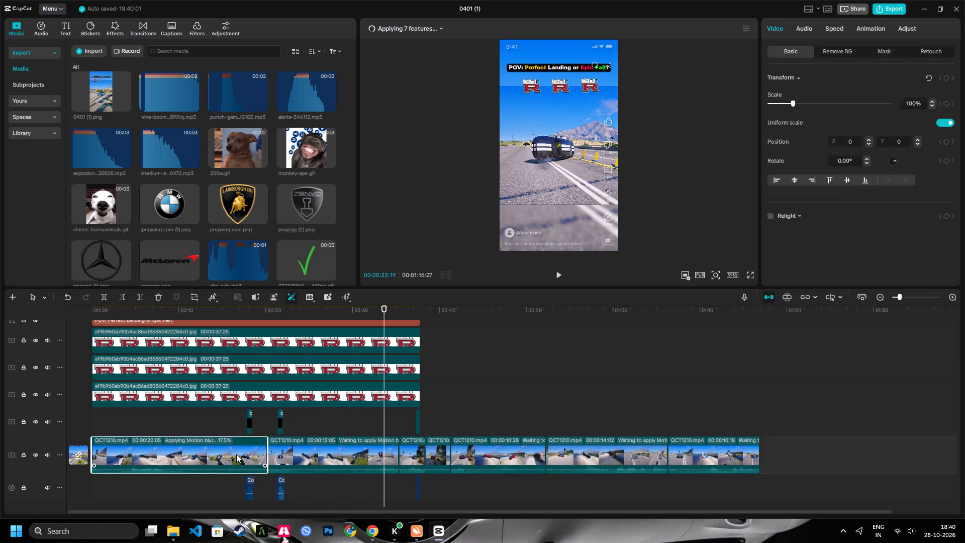
key(Delete)
Play the new opening clip of the striped dark blue car and trim its start up to 00:00:01:13.
drag(132, 308, 6, 332)
key(space)
key(space)
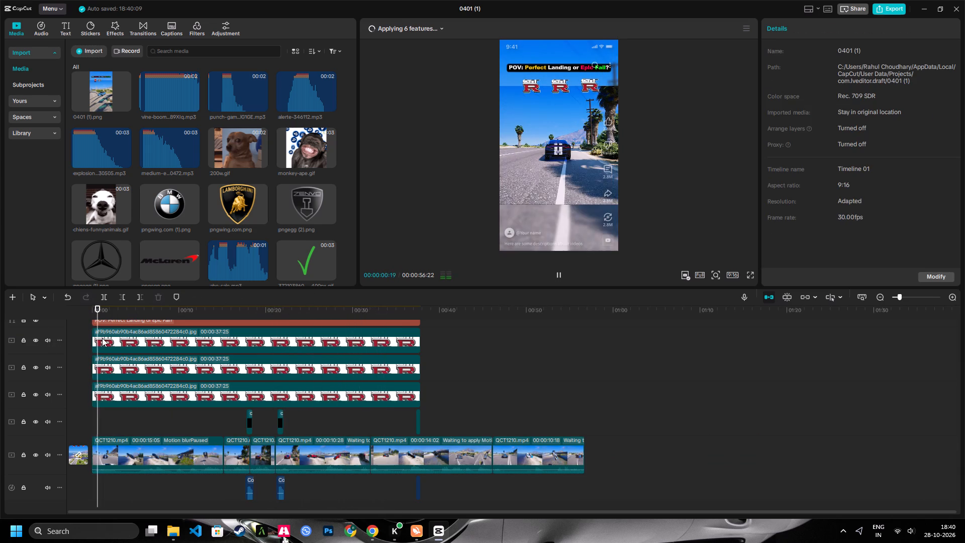
key(space)
key(space)
key(space)
key(space)
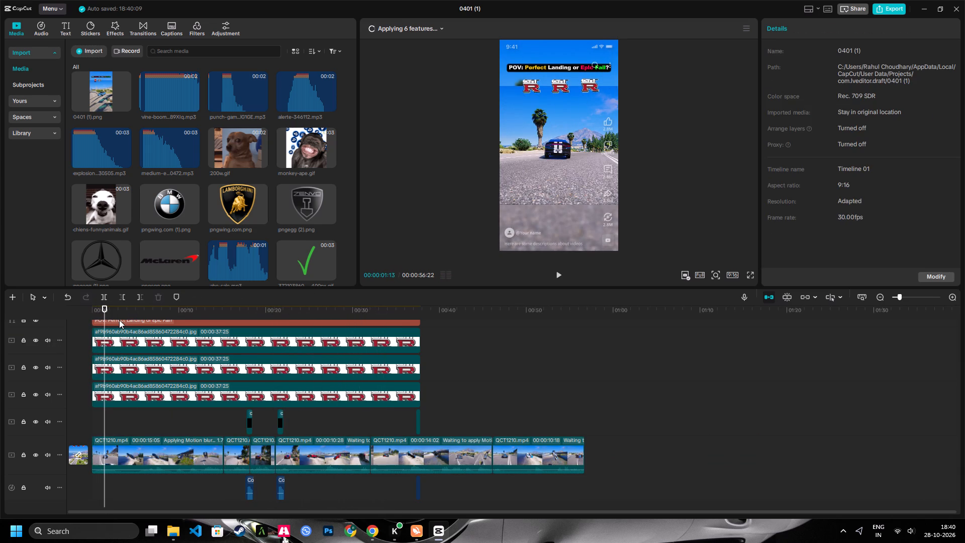
click(125, 296)
Play the dark blue car's jump and cut off the clip's end after the crash, at 00:00:12:23.
key(space)
key(space)
key(space)
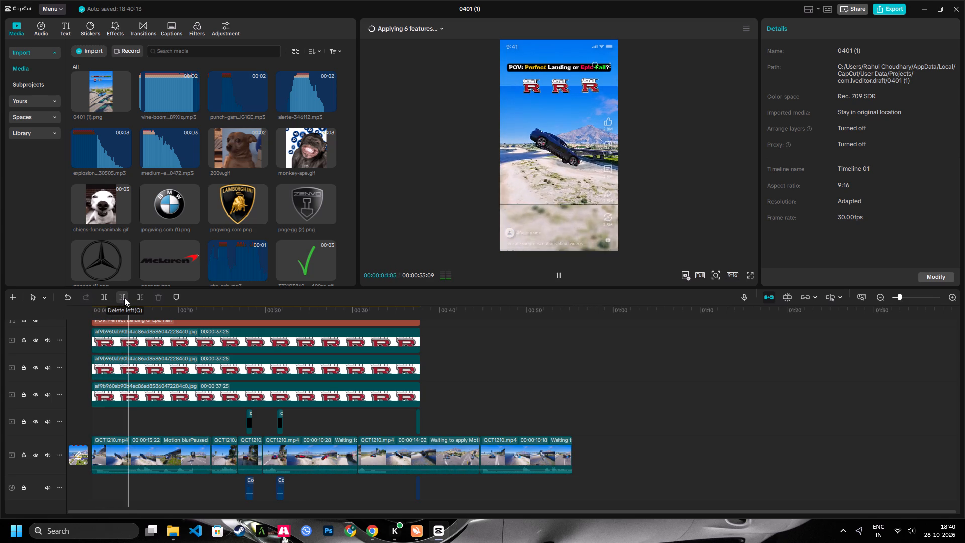
key(space)
key(space)
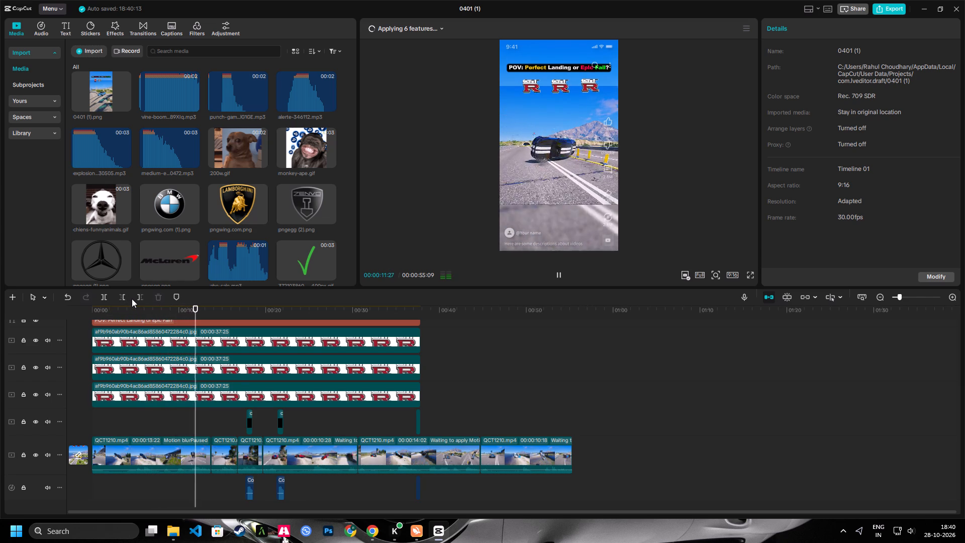
key(space)
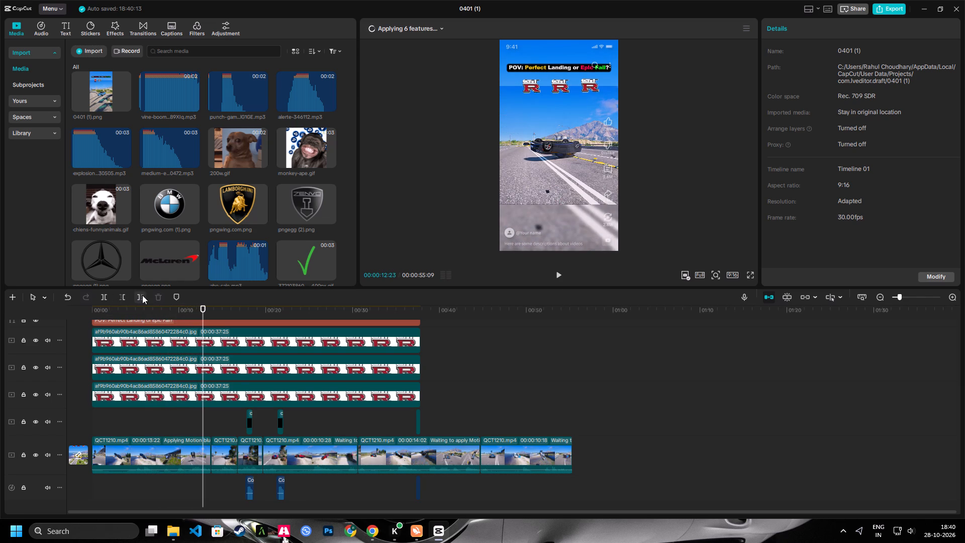
click(142, 295)
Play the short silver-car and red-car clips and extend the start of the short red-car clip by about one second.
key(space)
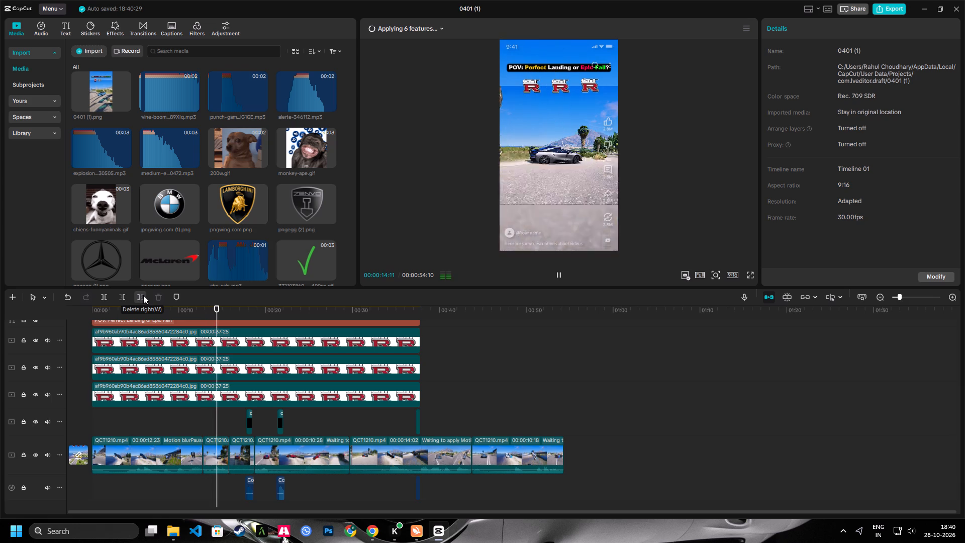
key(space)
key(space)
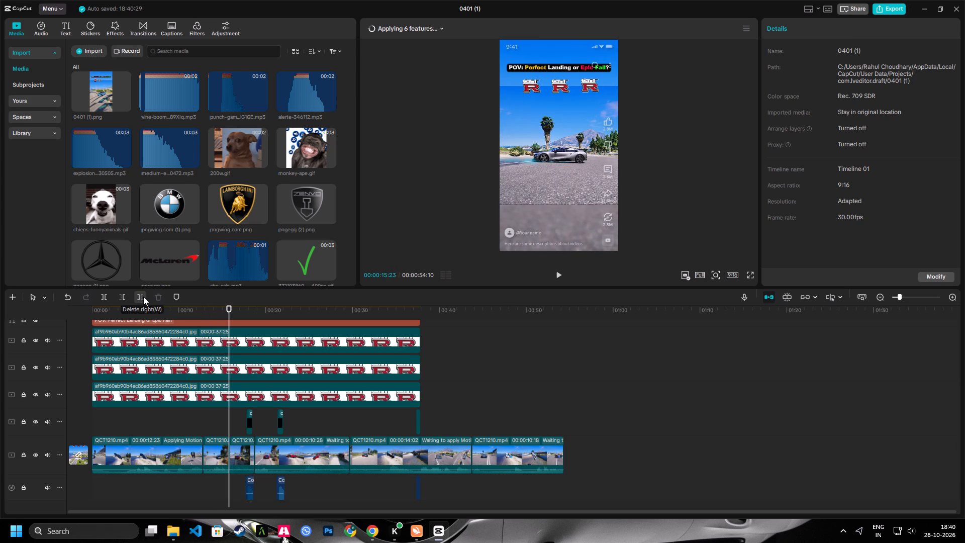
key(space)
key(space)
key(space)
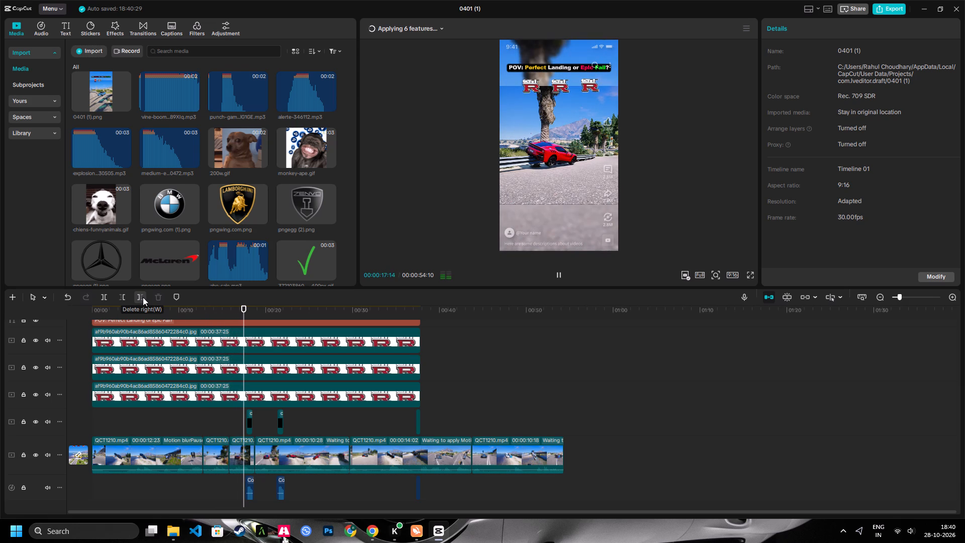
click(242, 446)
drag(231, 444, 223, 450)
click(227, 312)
Play the short red-car clip on into the following jump clip, and delete the short red-car clip.
key(space)
key(space)
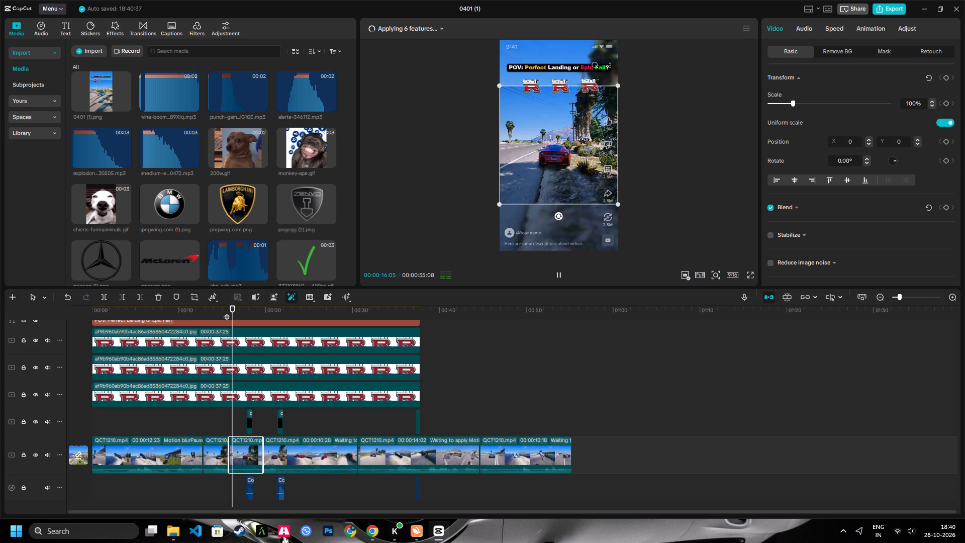
key(space)
key(space)
key(space)
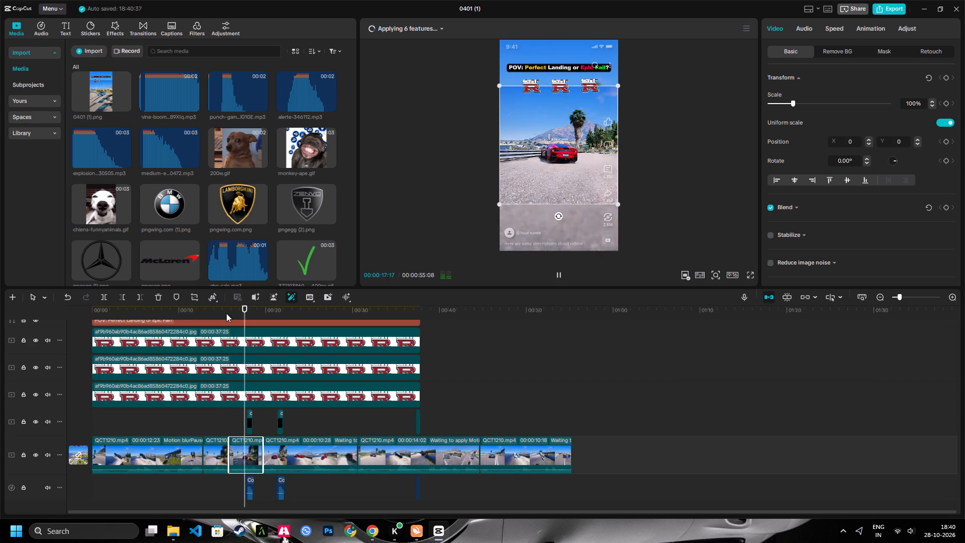
key(space)
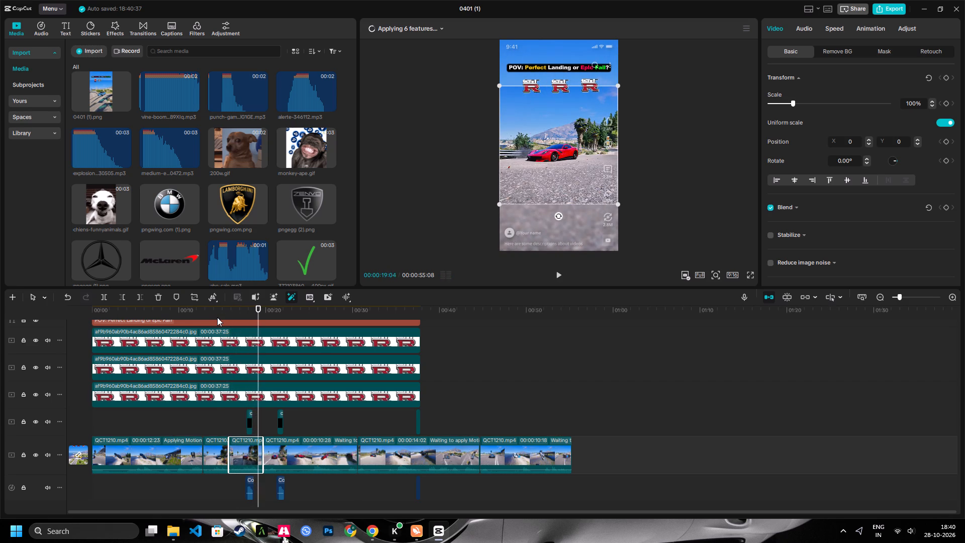
key(space)
key(space)
key(space)
key(space)
key(space)
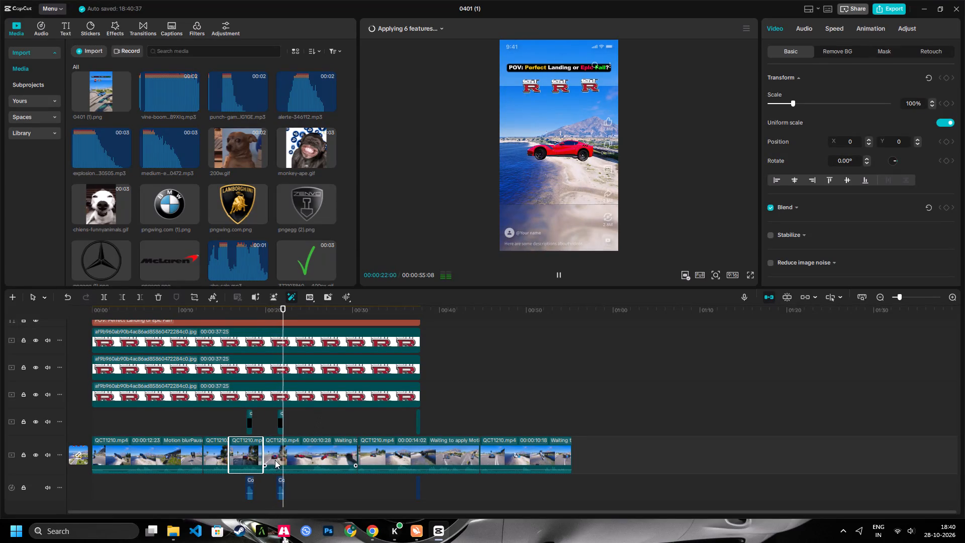
key(space)
click(251, 449)
key(Delete)
Trim about 0.7 seconds off the start of the red car's jump clip.
click(235, 312)
key(space)
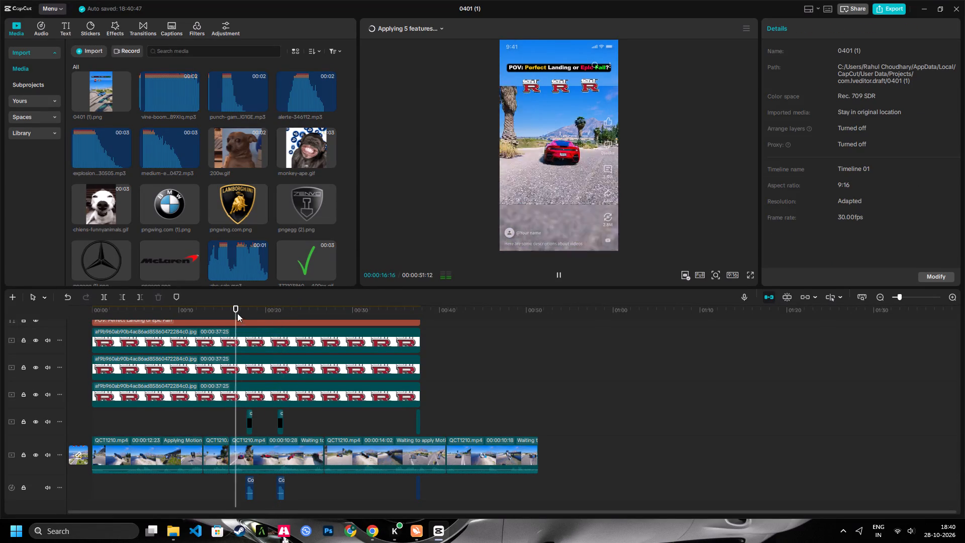
key(space)
drag(234, 315, 229, 320)
key(space)
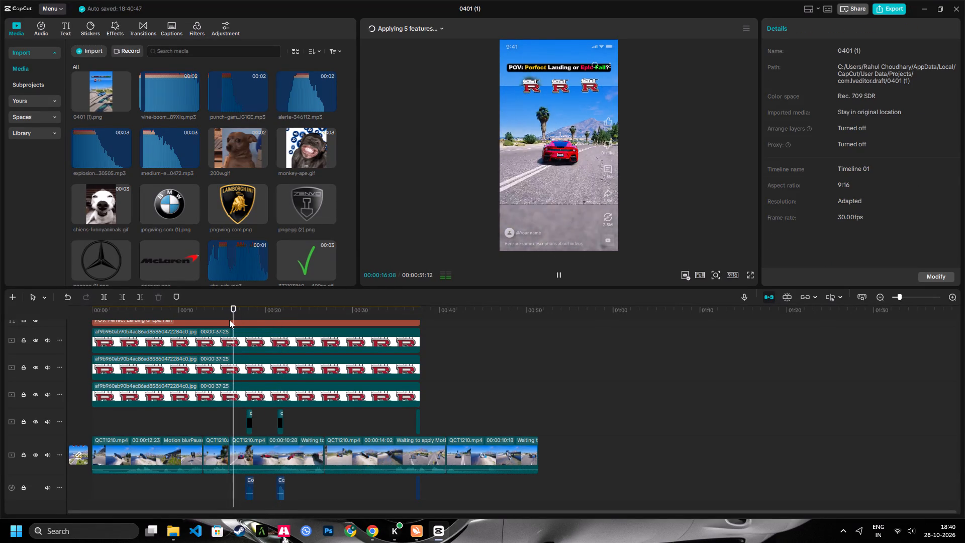
key(space)
click(125, 294)
Play the red car's jump and cut off the clip's end after the landing, at 00:00:25:24.
key(space)
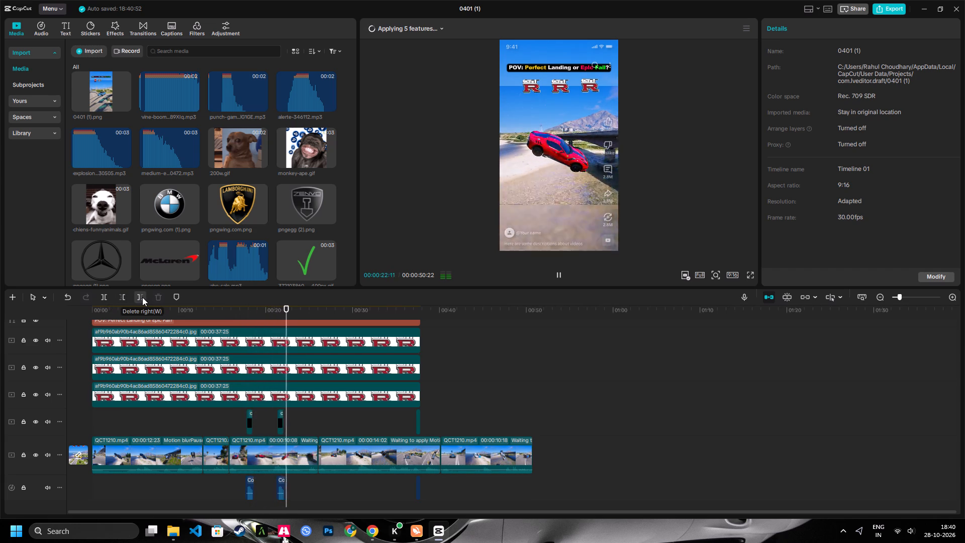
key(space)
key(space)
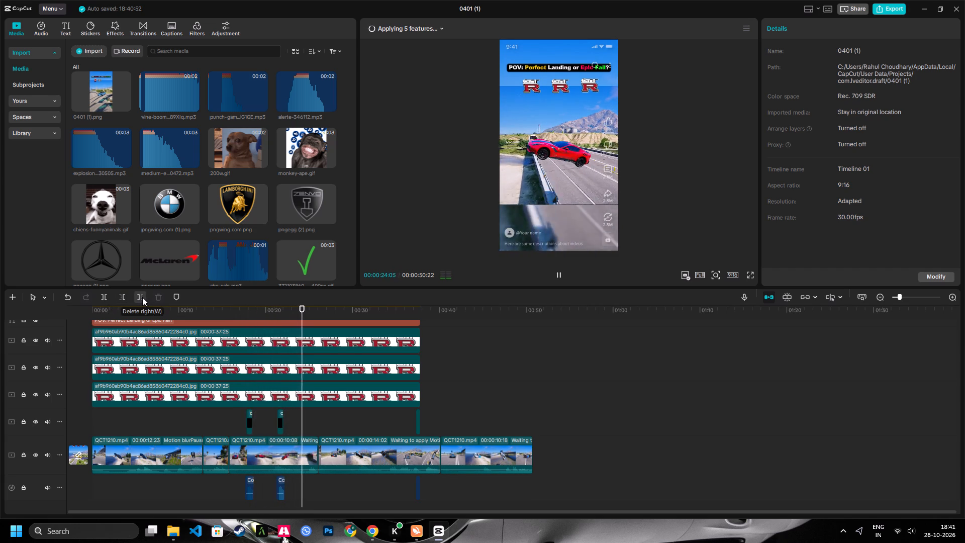
key(space)
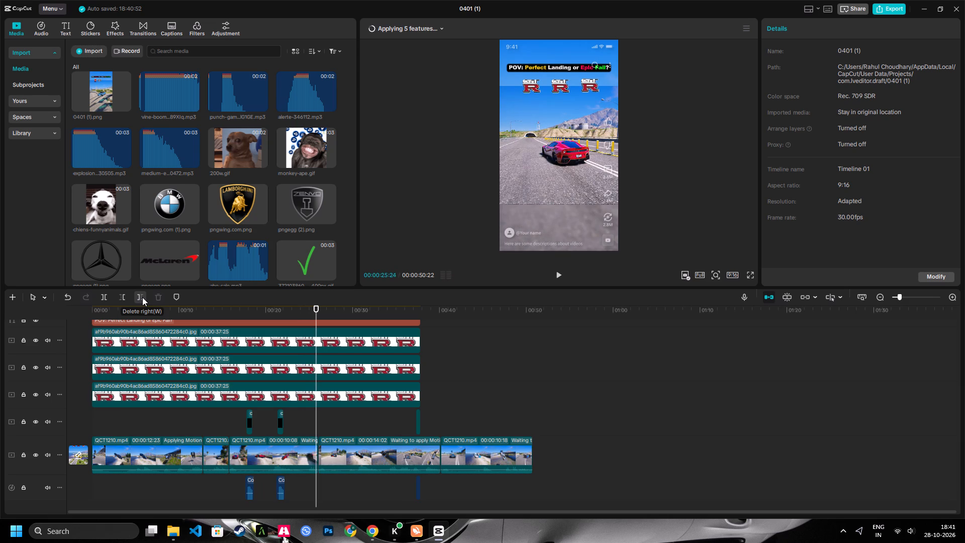
click(145, 298)
Play the 14-second clip that follows the red car's jump and delete it.
key(space)
key(space)
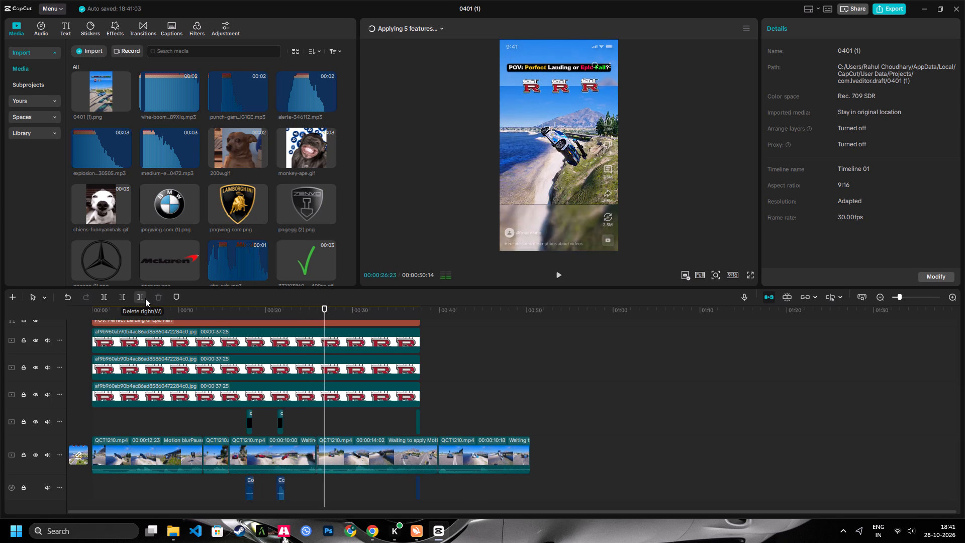
key(space)
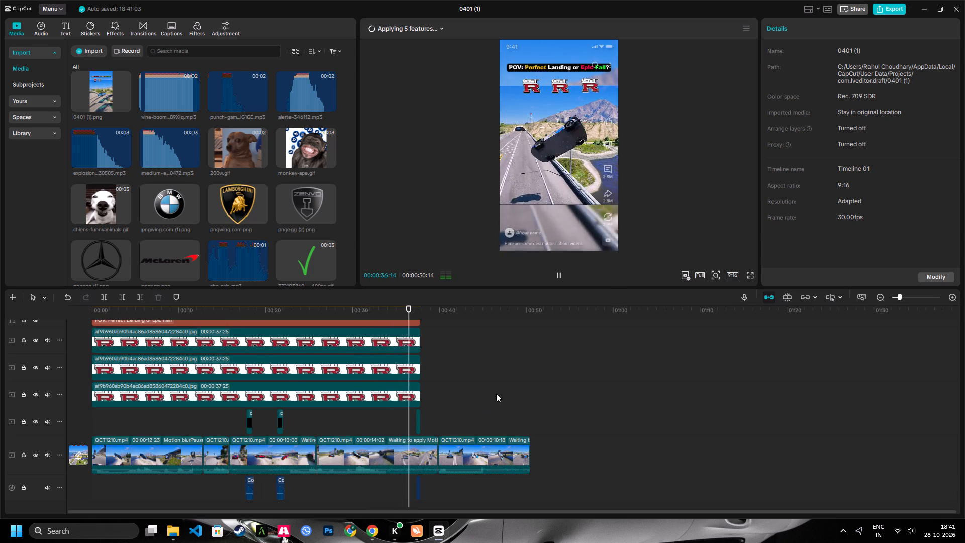
click(452, 310)
click(369, 448)
key(Delete)
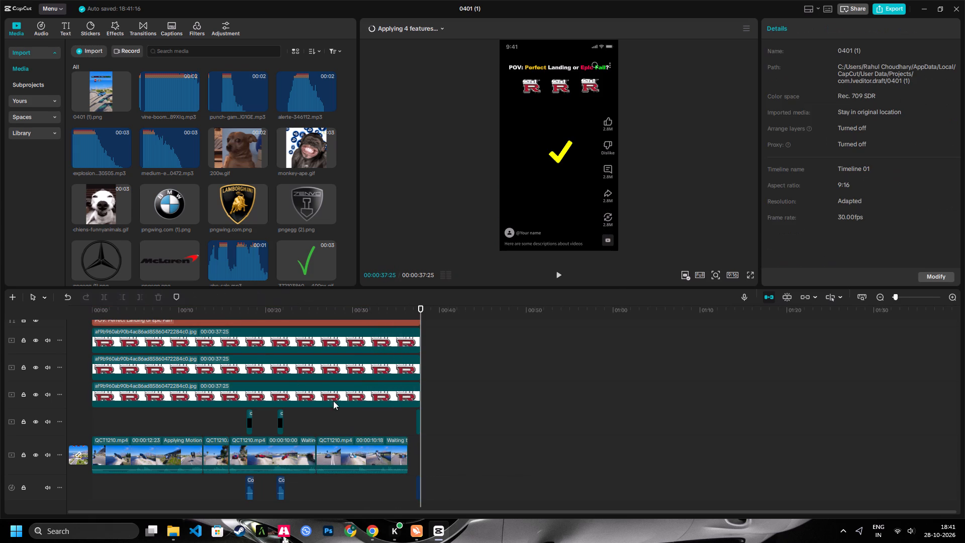
Play the final clip of the blue and white car, and check the edit's opening from the start.
click(326, 318)
key(space)
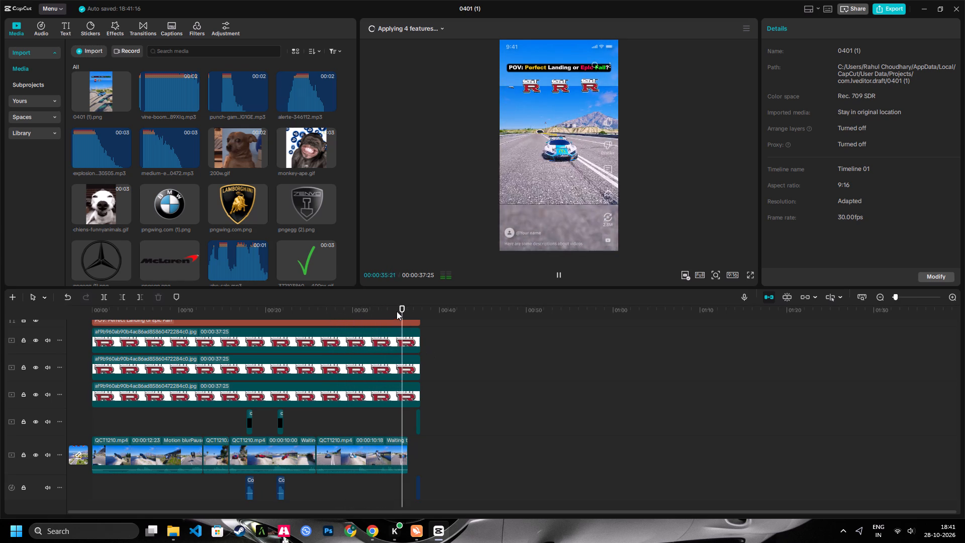
drag(397, 310, 0, 332)
key(shift+z)
key(space)
scroll(380, 368, down, 4)
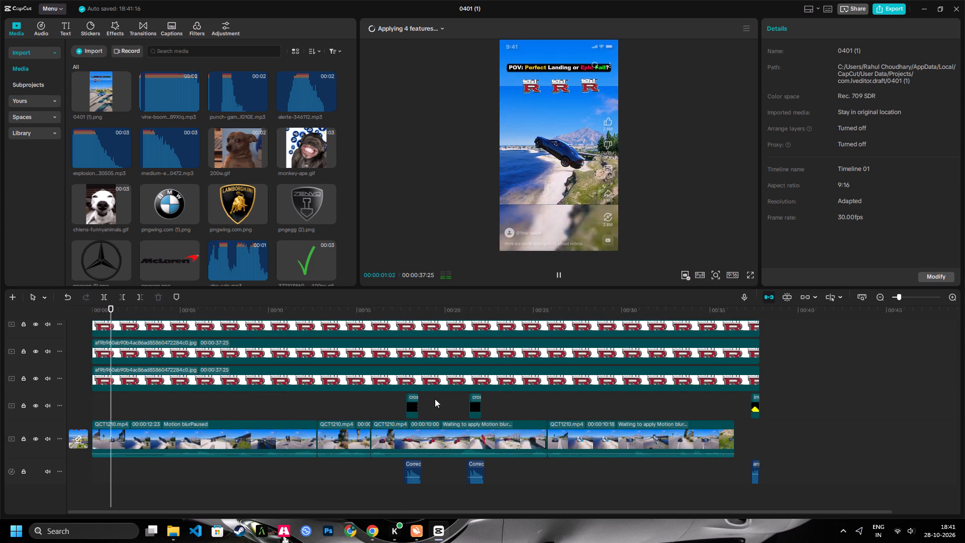
key(space)
Move the first cross.gif and its wrong-answer sound effect to the dark blue car's crash at 00:00:12:13.
click(410, 311)
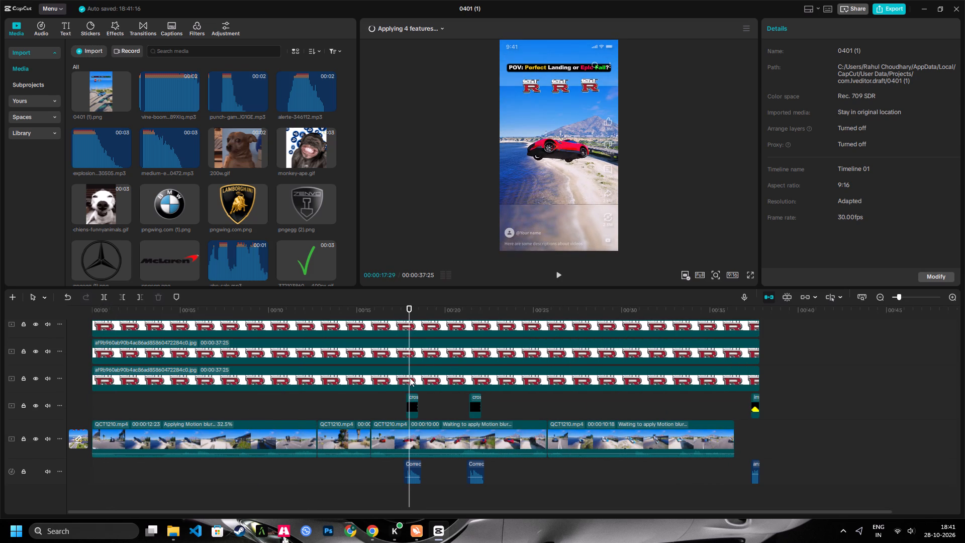
ctrl+drag(424, 402, 409, 404)
ctrl+drag(436, 469, 407, 472)
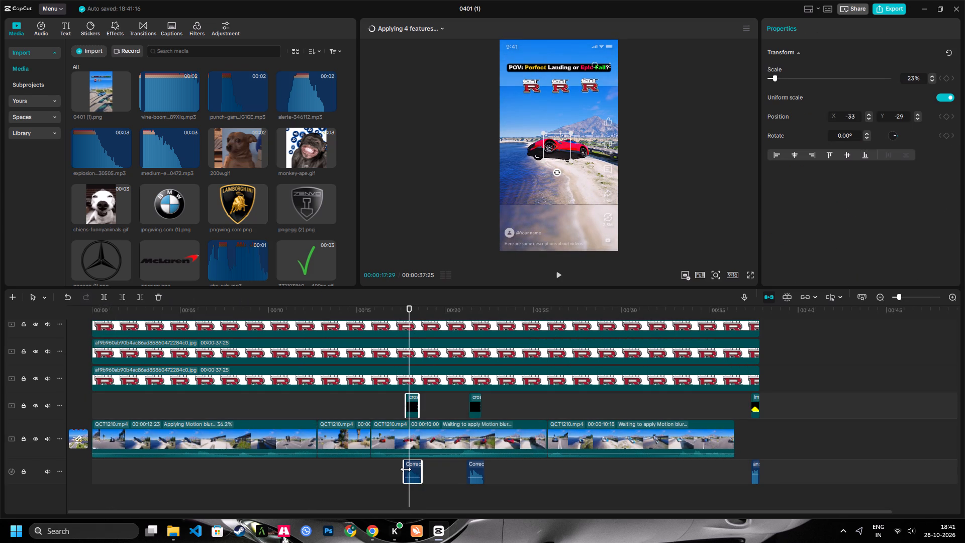
key(ctrl+c)
key(ctrl+x)
drag(290, 314, 295, 310)
key(space)
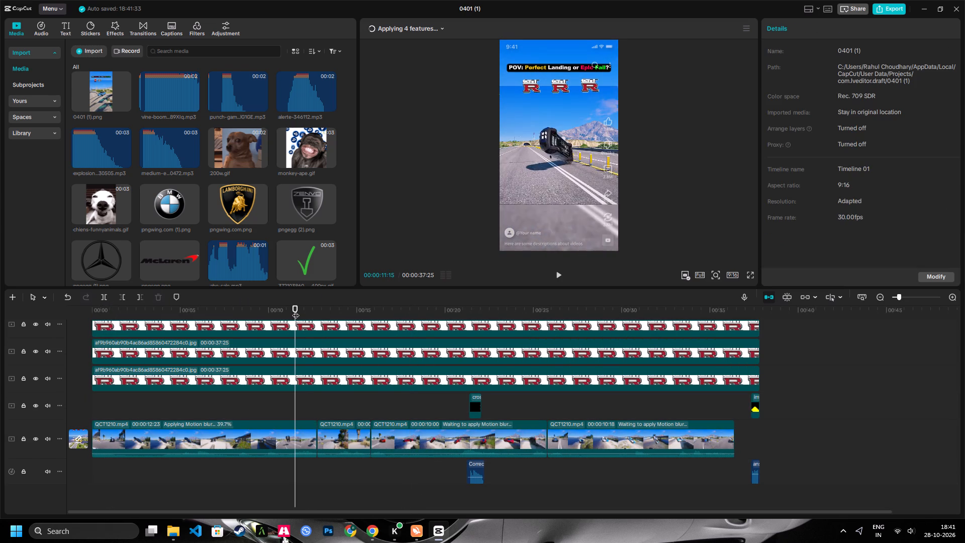
key(space)
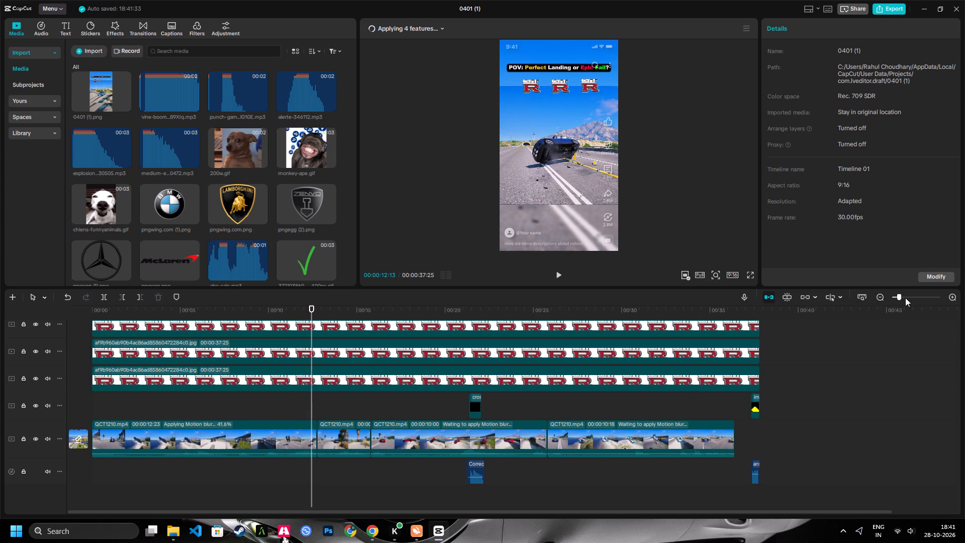
click(905, 296)
key(ctrl+v)
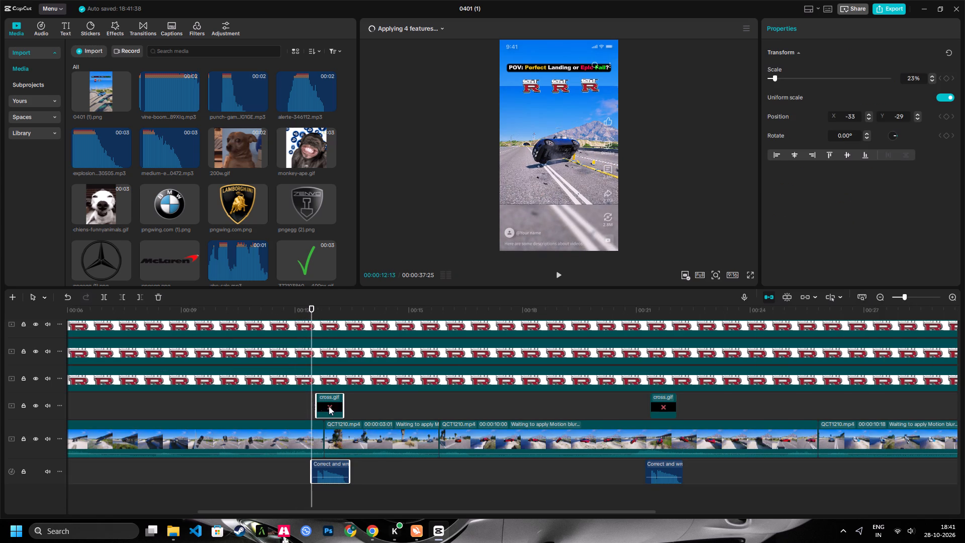
Shift the moved cross.gif and its sound effect together about half a second earlier, around the dark blue car's crash.
drag(340, 404, 381, 406)
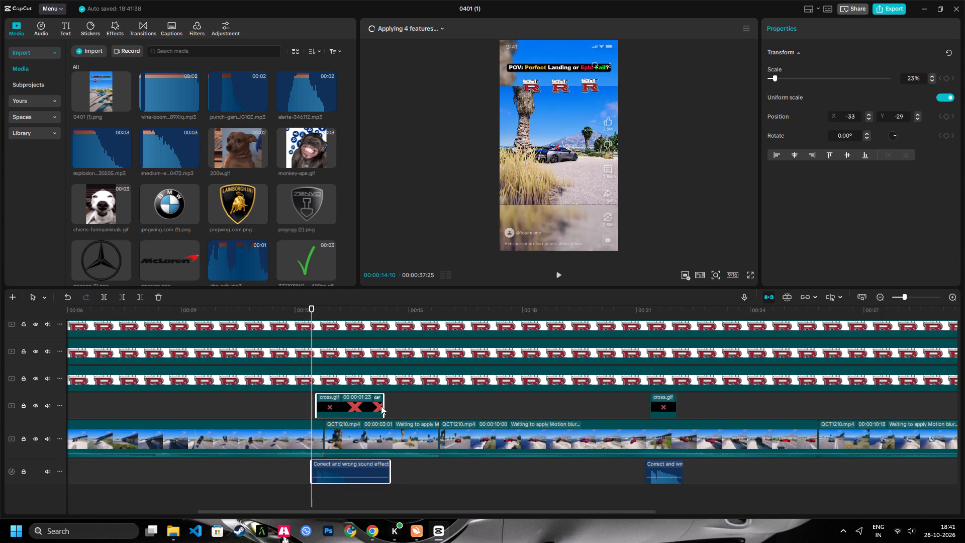
key(ctrl+z)
drag(338, 404, 320, 406)
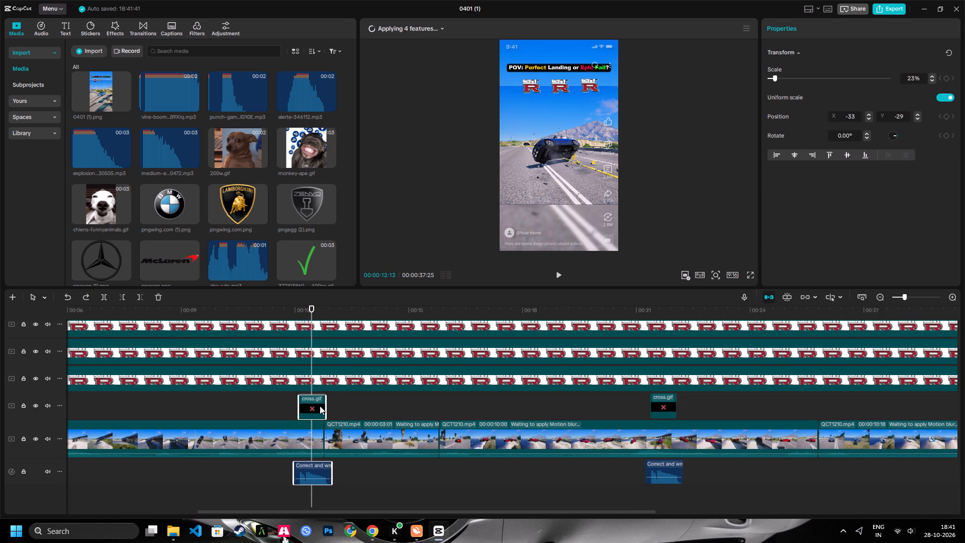
Nudge the first cross.gif and its sound effect slightly earlier so the cross ends with the first QCT1210.mp4 clip.
drag(320, 406, 317, 407)
key(space)
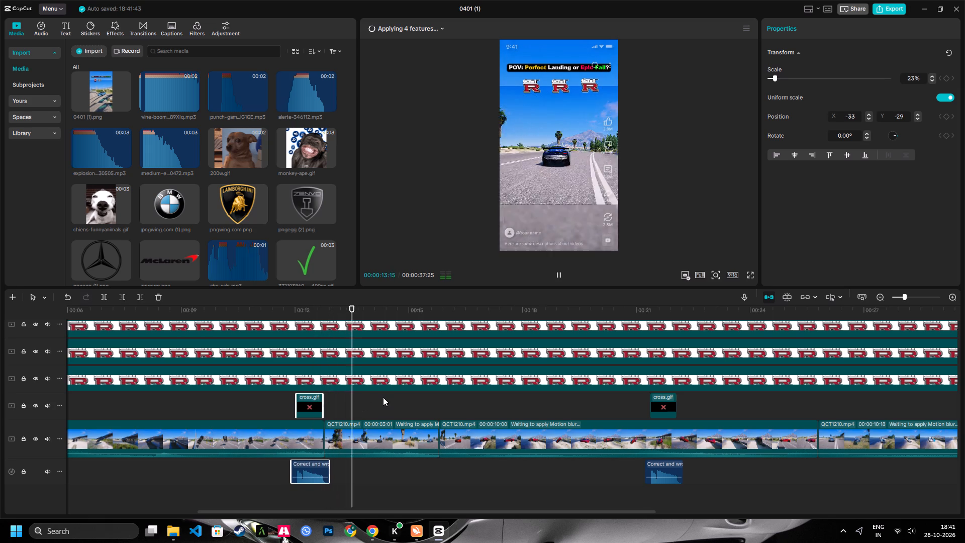
Paste a copy of the cross.gif and wrong-answer sound near 00:00:15:14, aligning the cross with the end of the three-second clip.
key(space)
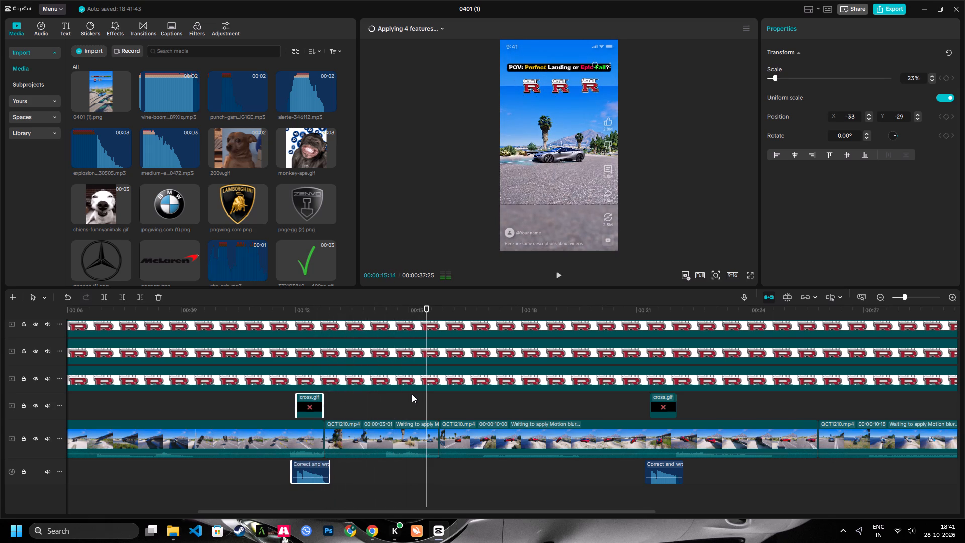
key(ctrl+v)
drag(450, 412, 430, 414)
key(space)
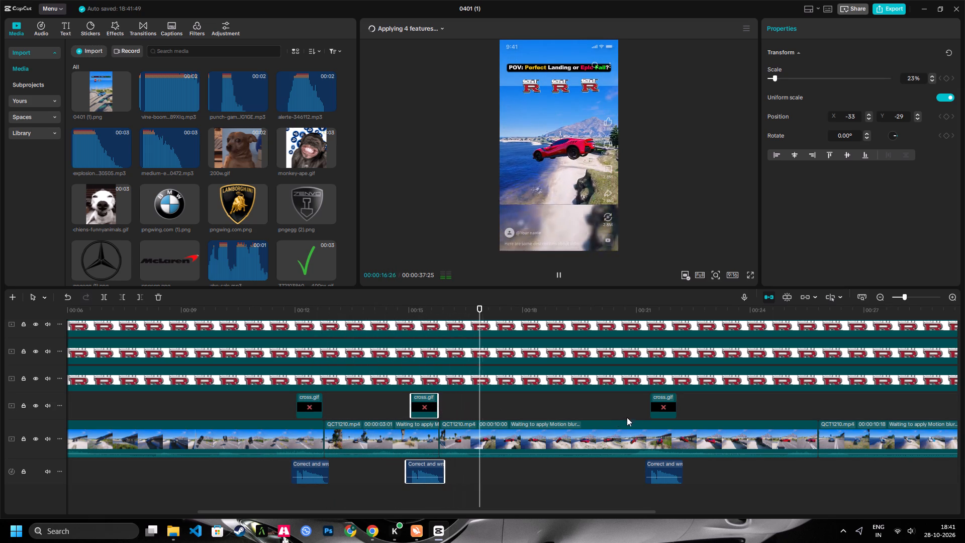
Copy the yellow check mark images (1).png and its answer-correct sound effect from the end of the timeline.
key(shift+z)
key(space)
drag(789, 407, 726, 409)
ctrl+drag(783, 460, 744, 475)
key(ctrl+c)
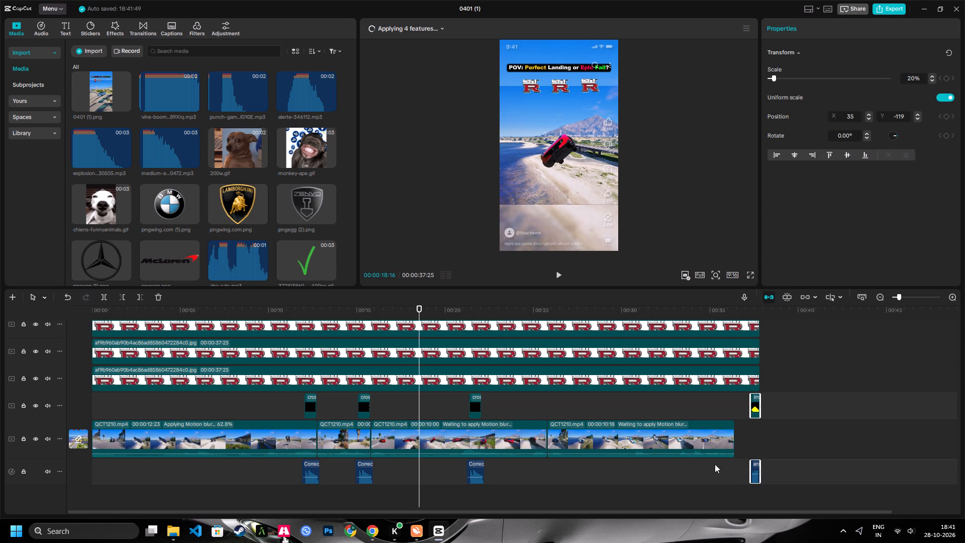
key(ctrl+c)
Delete the third cross.gif and its wrong-answer sound effect from the red car's 10-second clip.
key(space)
drag(506, 406, 490, 400)
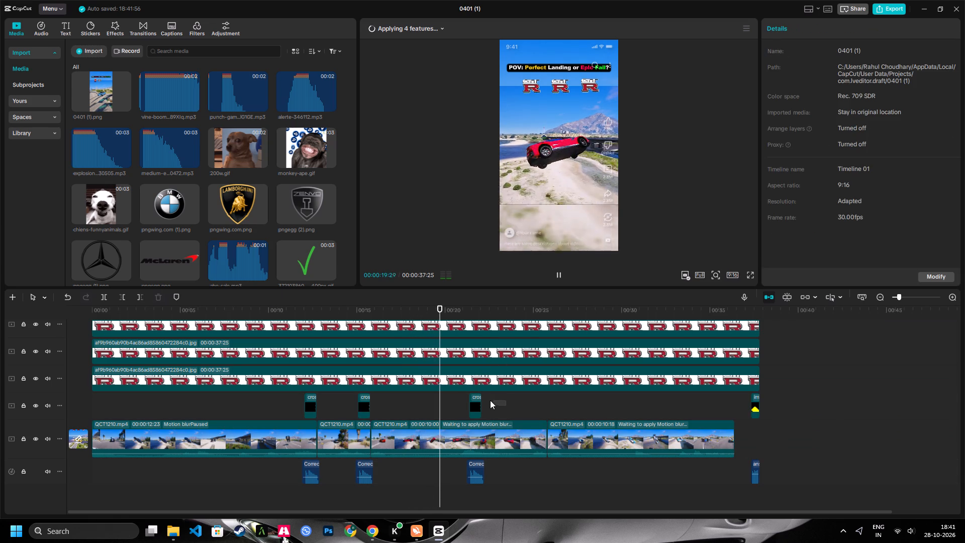
drag(490, 400, 465, 400)
key(Delete)
drag(502, 463, 463, 470)
key(Delete)
Paste the check mark and answer-correct sound at about 00:00:25:03 and align them with the end of the red car's clip.
key(space)
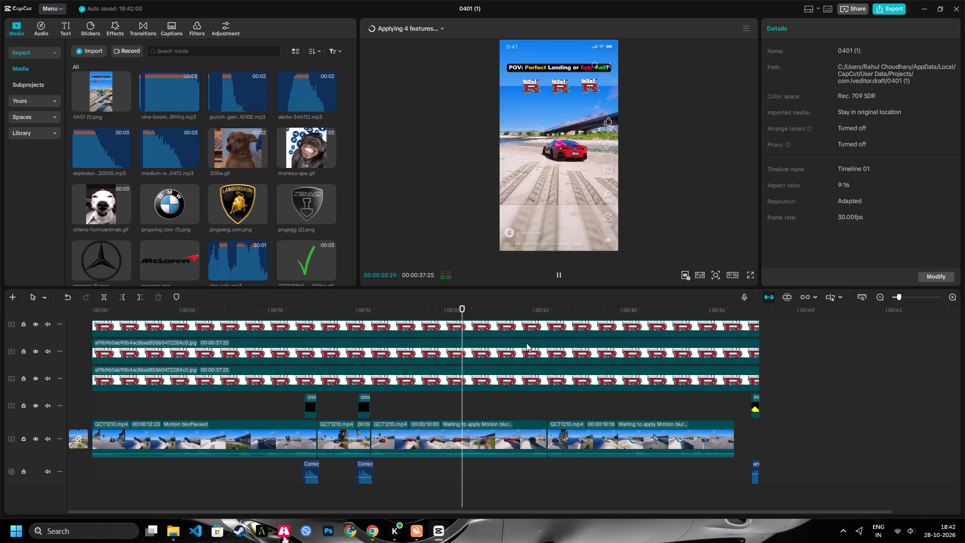
click(532, 310)
key(space)
key(space)
key(space)
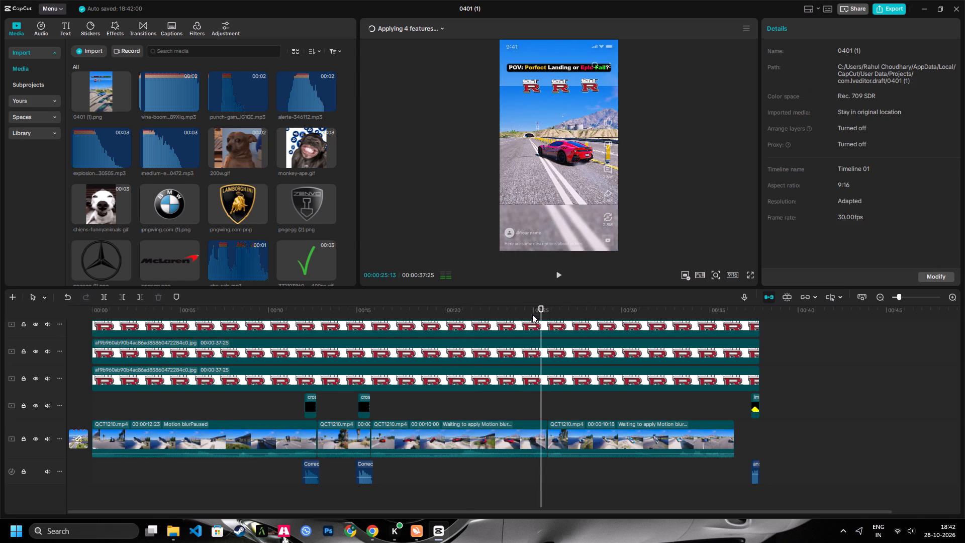
click(909, 296)
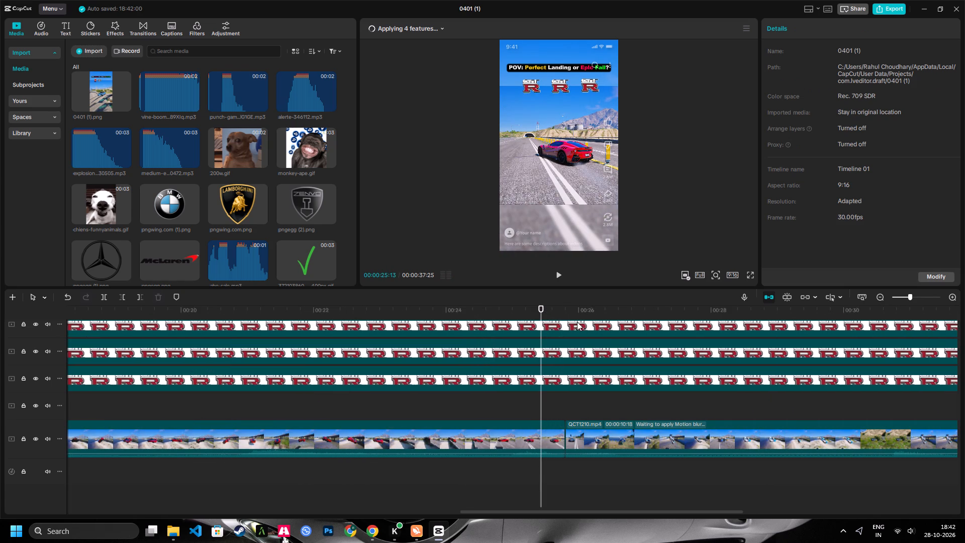
drag(531, 307, 519, 313)
key(ctrl+v)
drag(533, 405, 546, 411)
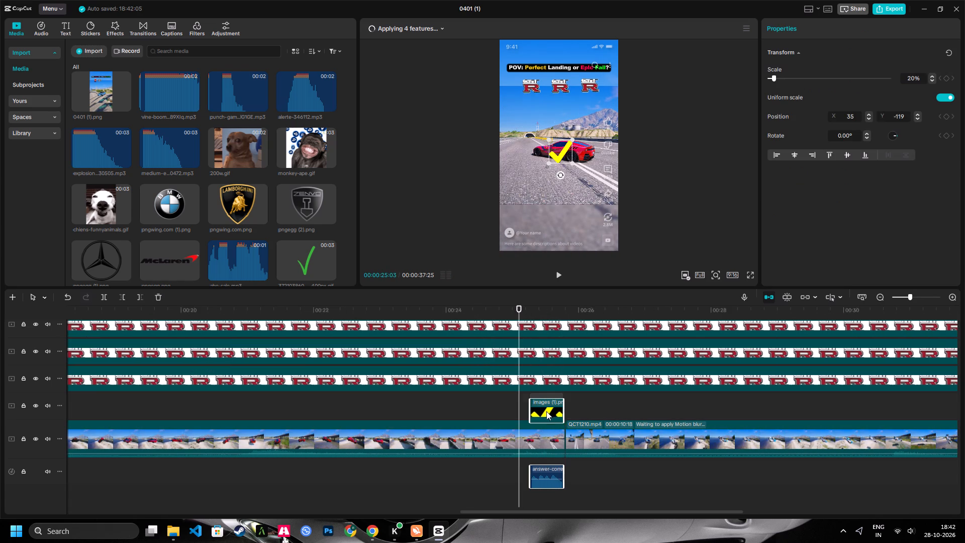
drag(546, 411, 545, 405)
Paste the check mark and answer-correct sound at 00:00:36:00 and shift them to finish with the final clip.
key(shift+z)
key(space)
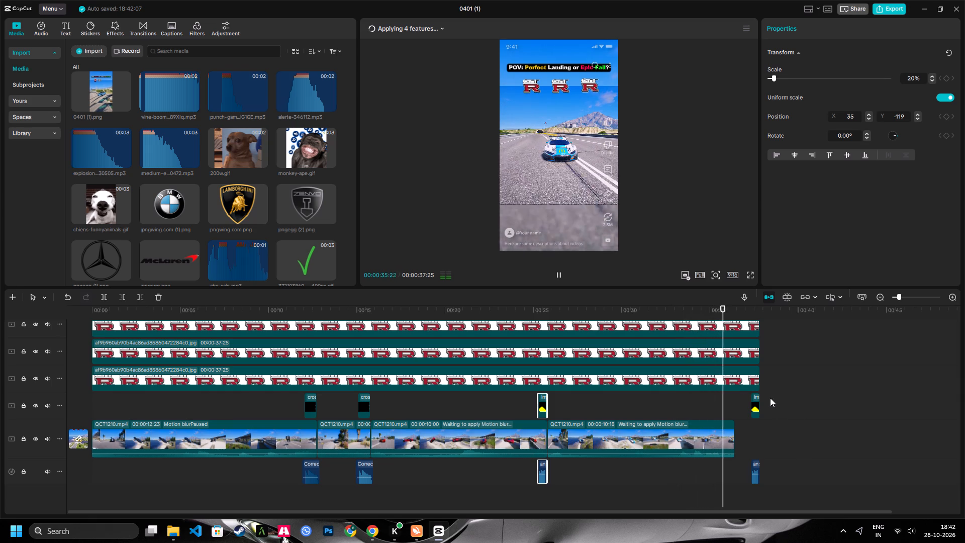
key(space)
click(898, 296)
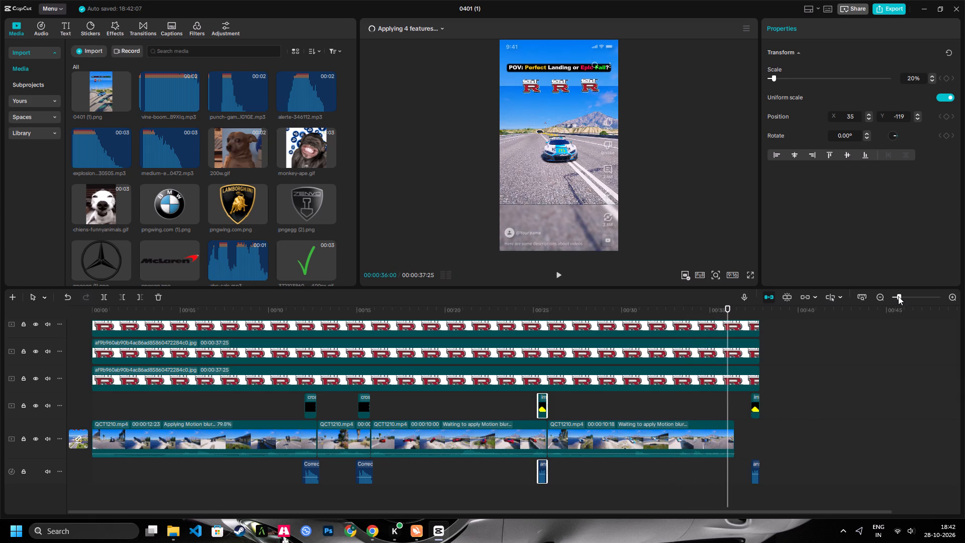
click(900, 297)
key(ctrl+b)
key(ctrl+v)
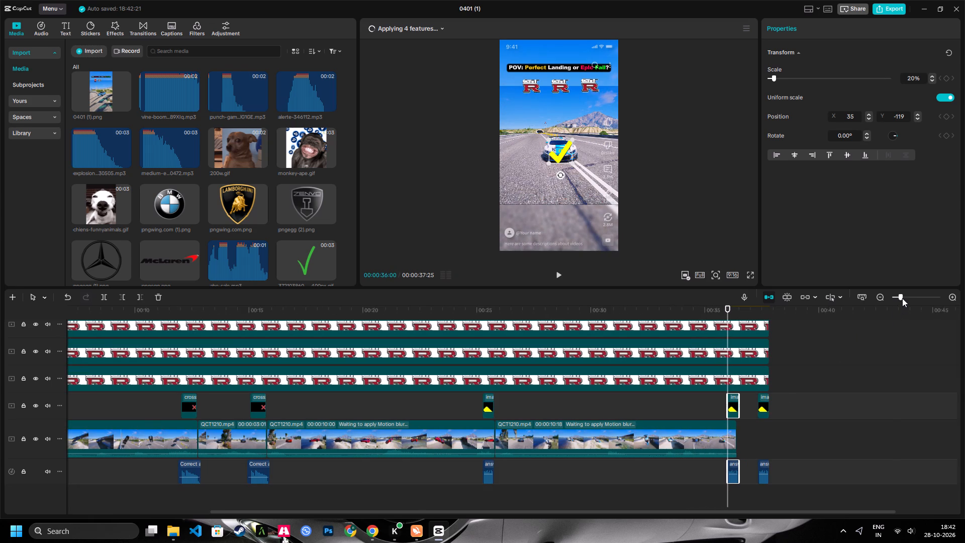
drag(903, 298, 913, 297)
drag(750, 404, 745, 400)
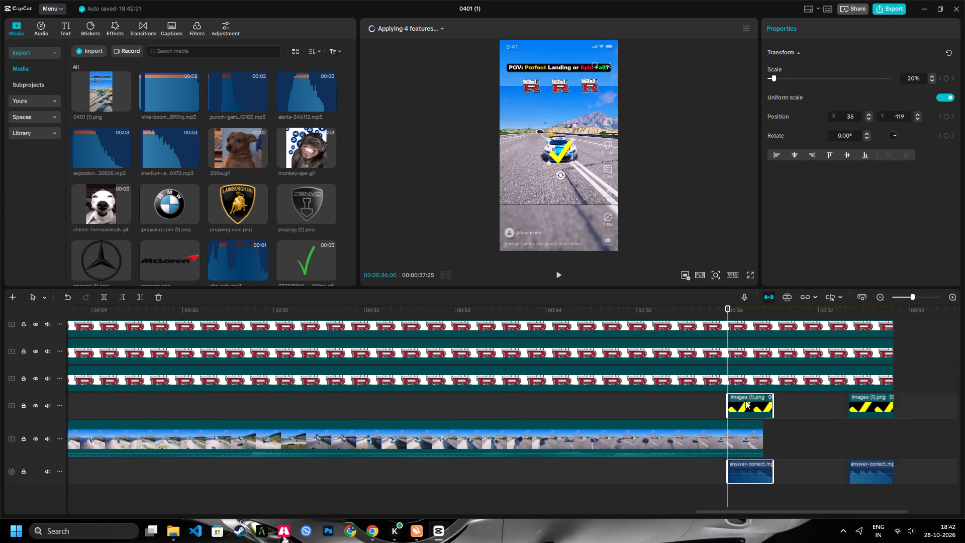
drag(745, 400, 739, 403)
Delete the leftover check mark and answer-correct sound effect lying beyond the final video clip.
click(872, 407)
key(End)
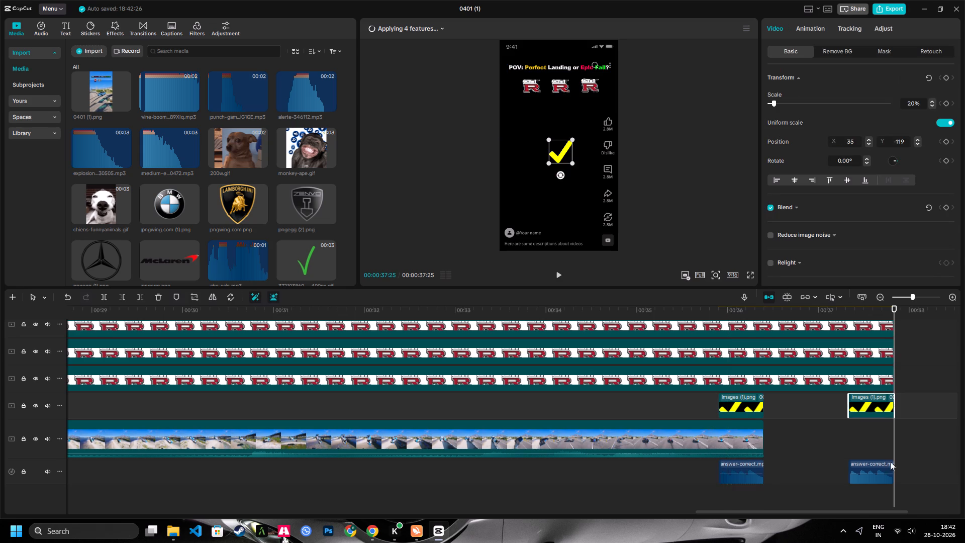
key(Delete)
click(870, 470)
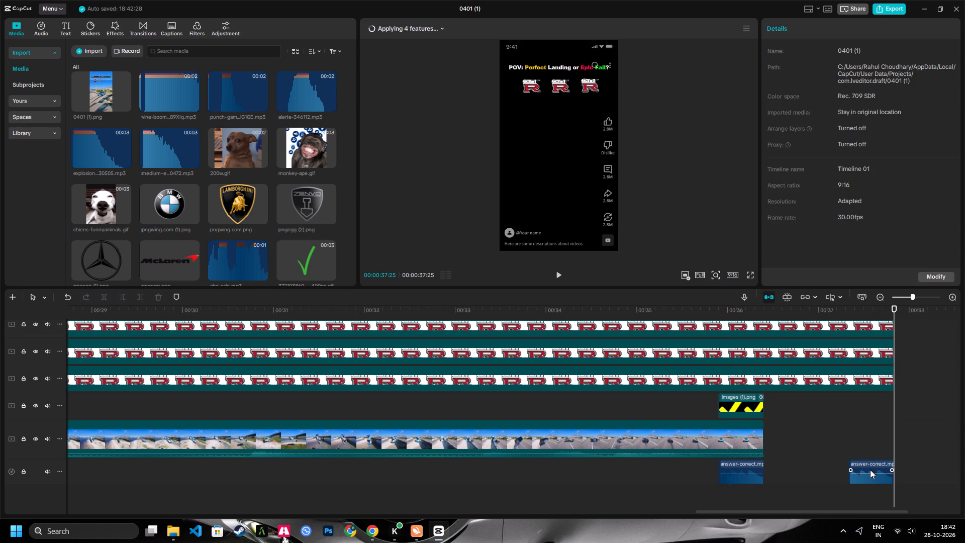
key(Delete)
Delete the three red R logo overlays that run along the whole timeline.
drag(799, 432, 732, 318)
click(784, 390)
scroll(744, 416, up, 3)
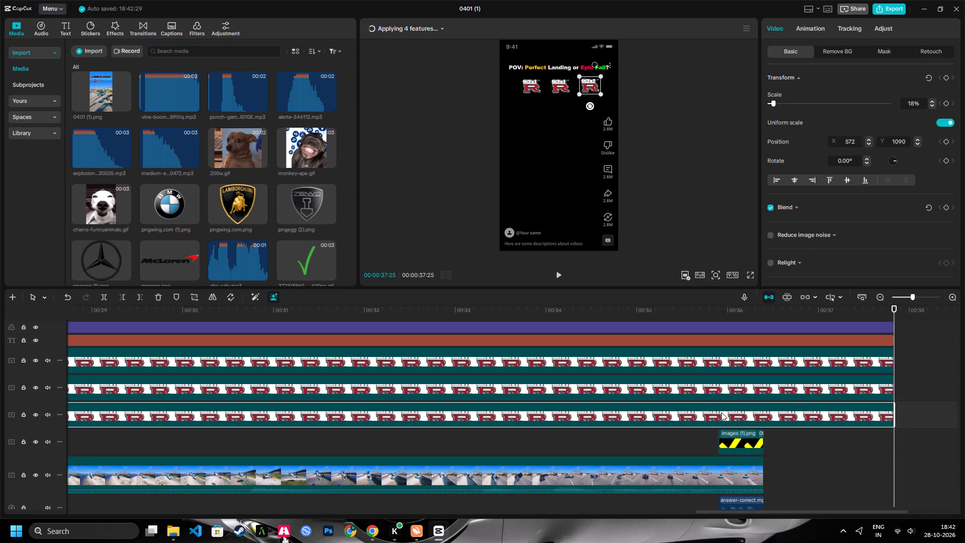
click(698, 398)
key(Delete)
click(659, 376)
key(Delete)
click(646, 365)
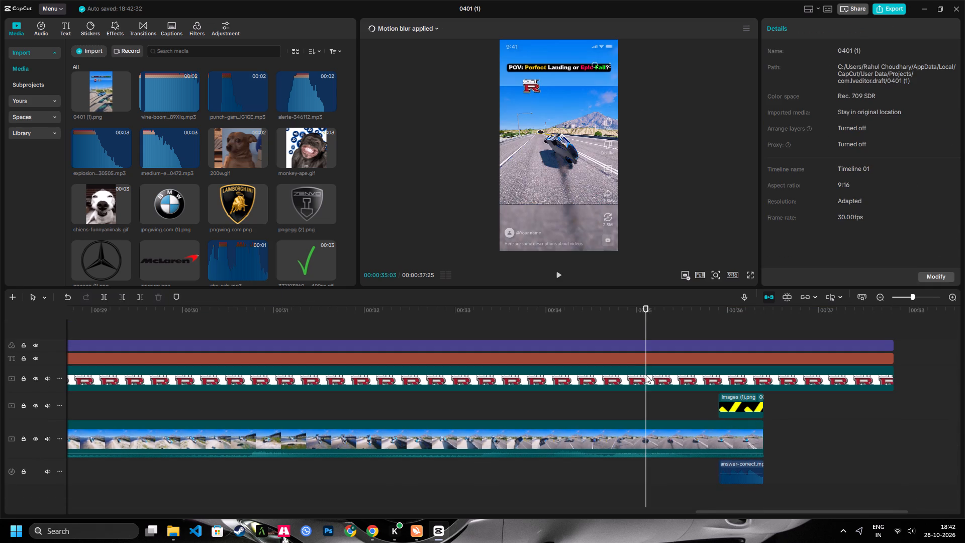
click(646, 375)
key(Delete)
Play the edit from the start to check the cross and check mark timing, and replay the dark blue car's opening jump.
key(shift+z)
key(space)
key(space)
drag(187, 308, 0, 328)
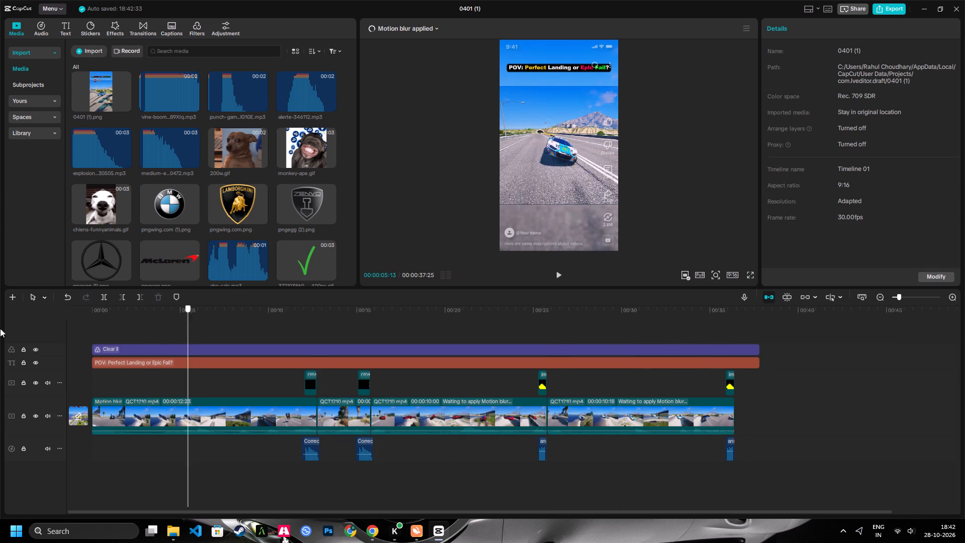
drag(0, 328, 0, 347)
key(space)
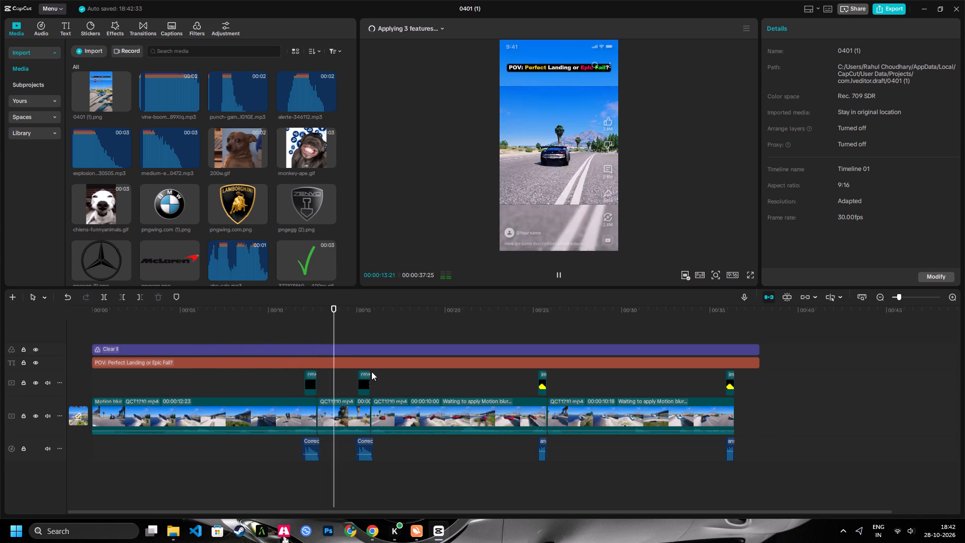
key(space)
key(space)
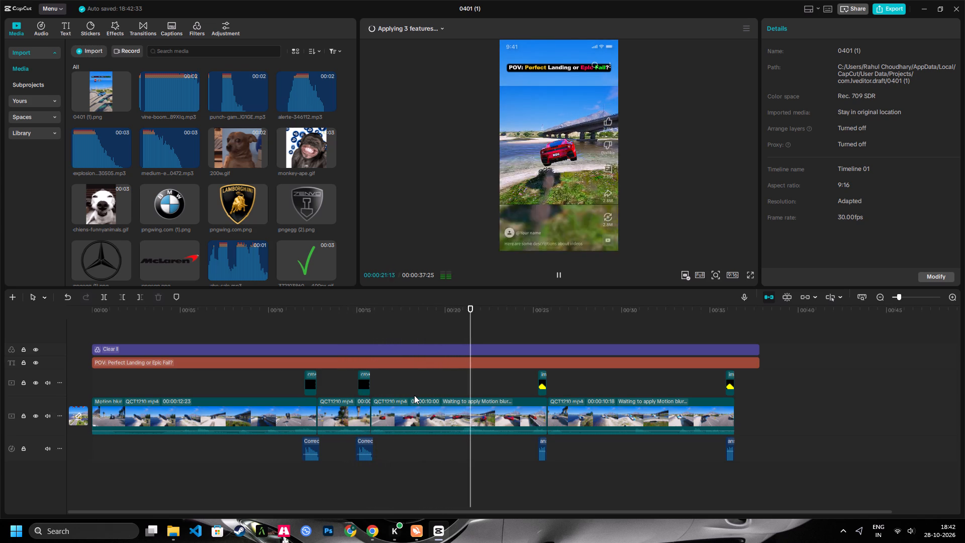
key(space)
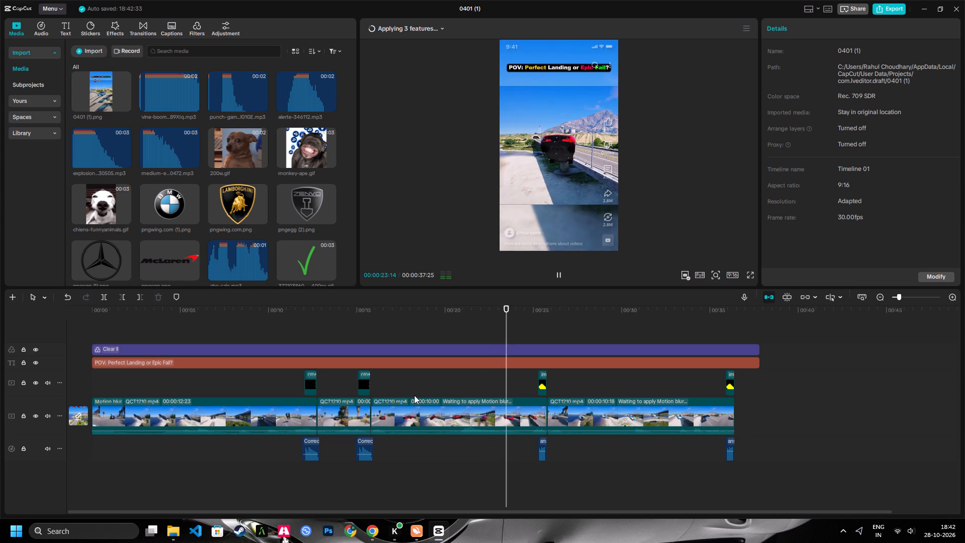
key(space)
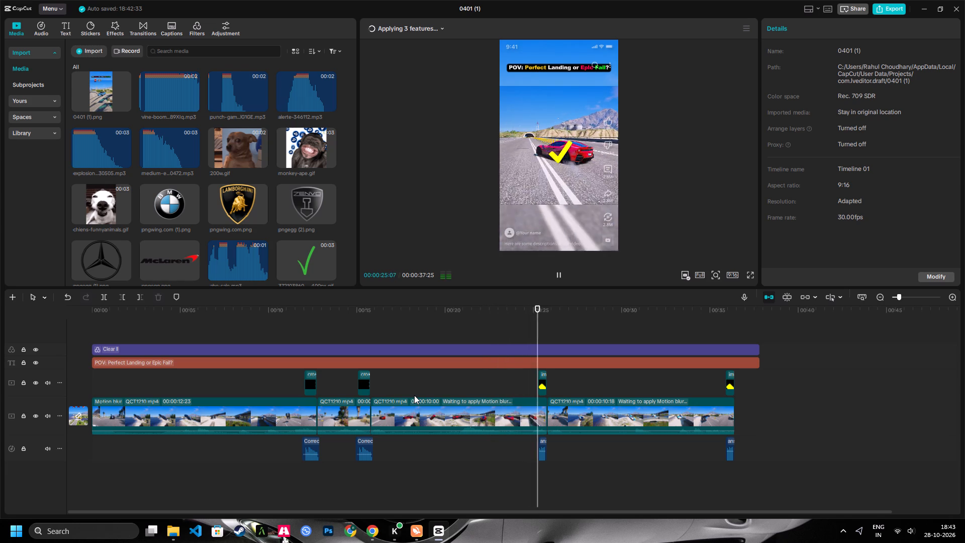
key(space)
key(space)
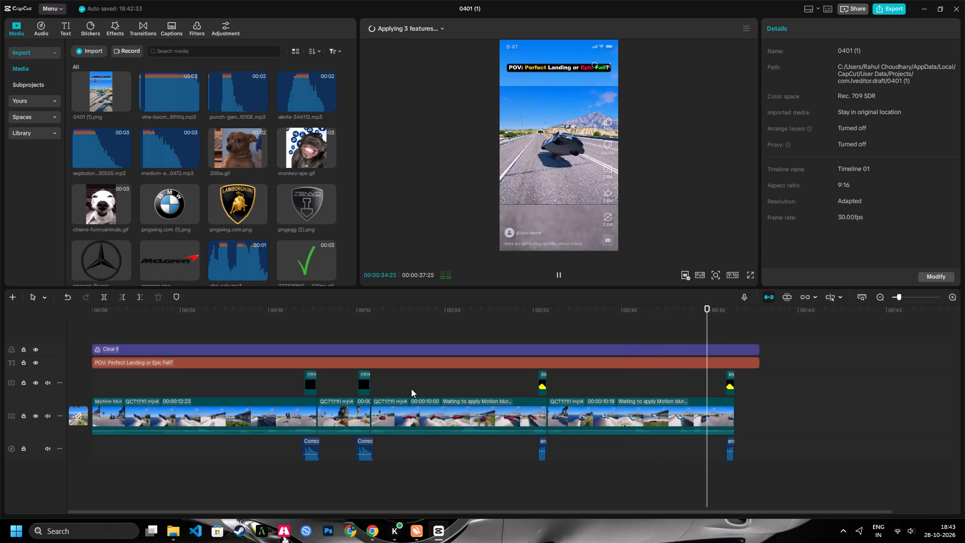
key(space)
key(space)
key(space)
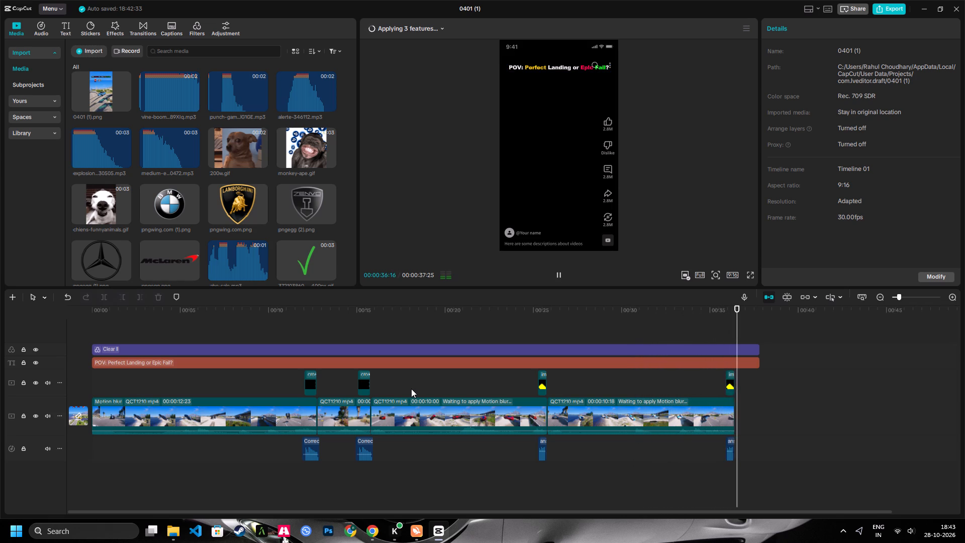
drag(243, 308, 0, 319)
key(space)
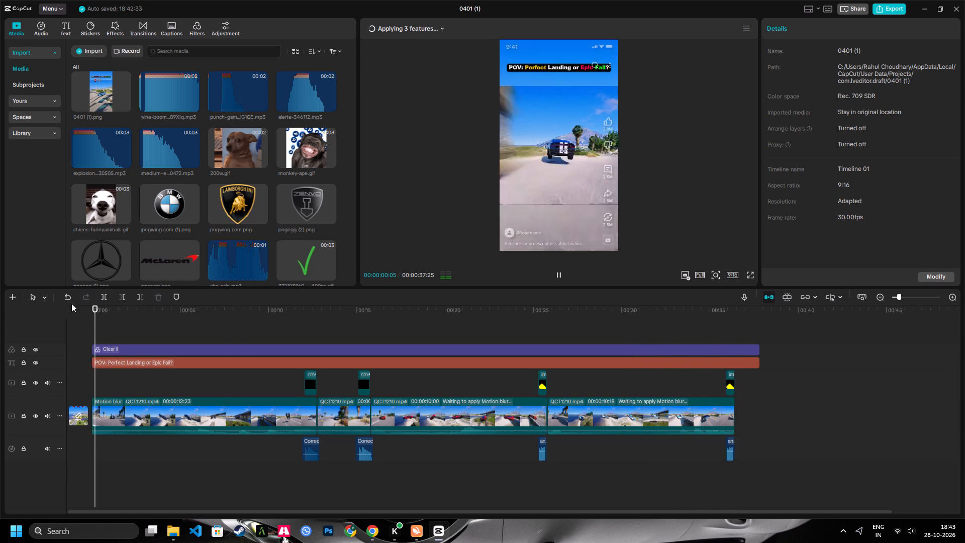
key(space)
key(space)
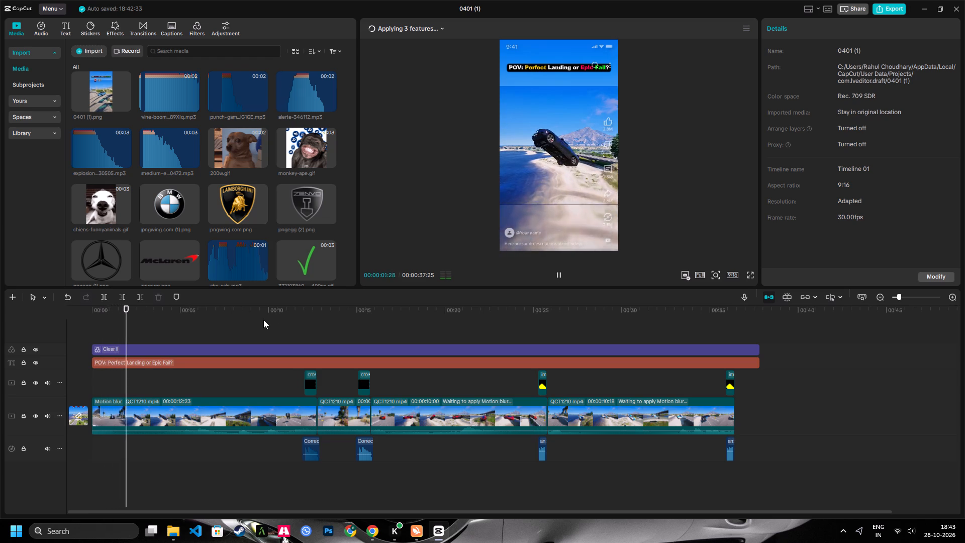
key(space)
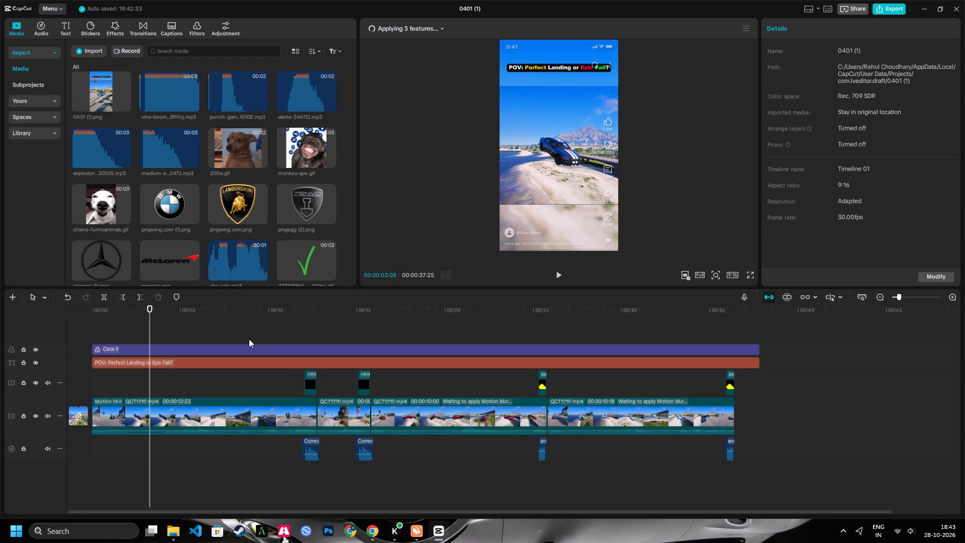
Add the Chevrolet logo images (3).jpg on a new overlay track at the start of the timeline.
scroll(258, 226, down, 8)
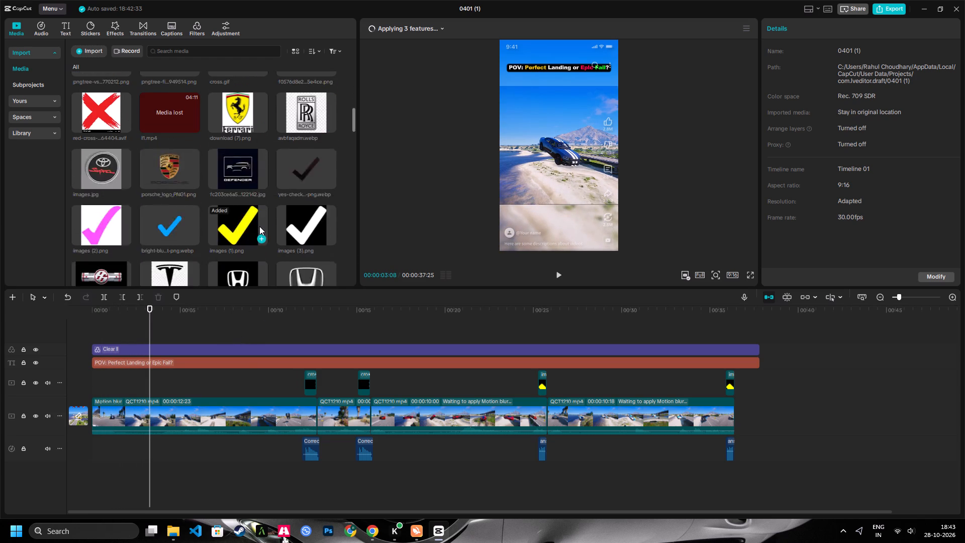
scroll(259, 226, down, 9)
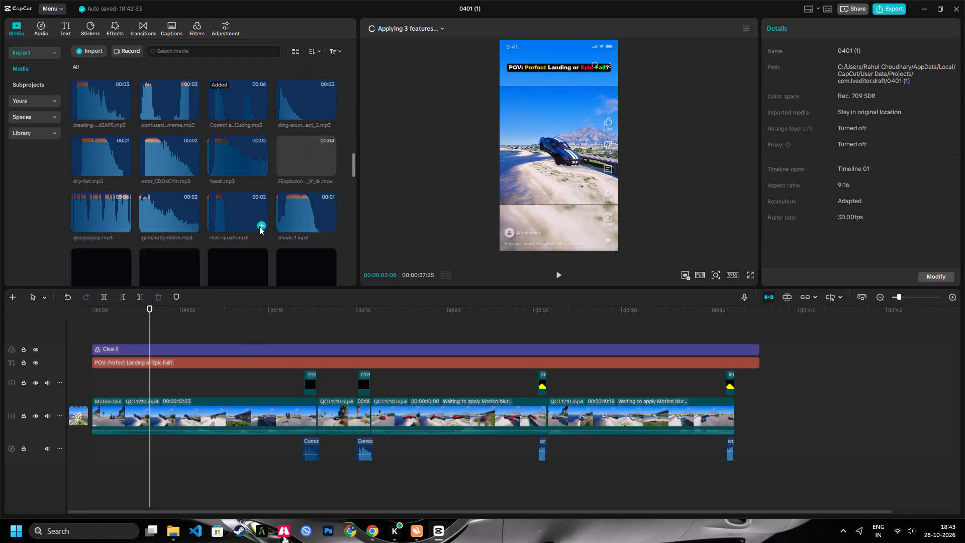
scroll(259, 226, down, 9)
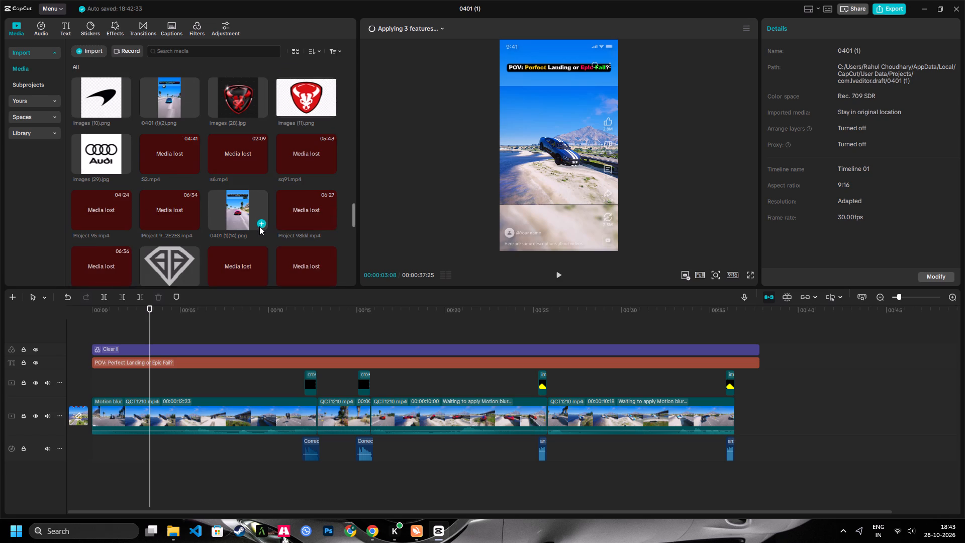
scroll(259, 226, down, 8)
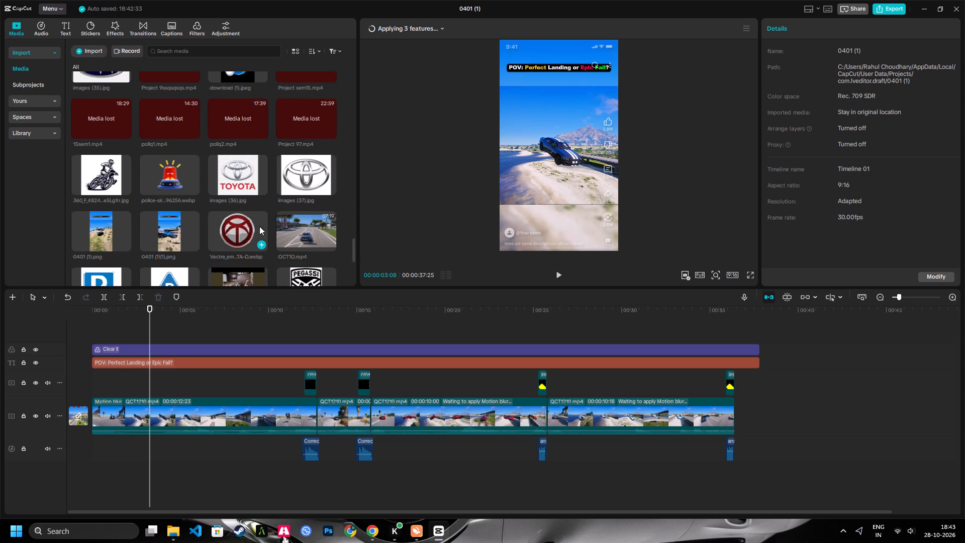
scroll(259, 226, down, 3)
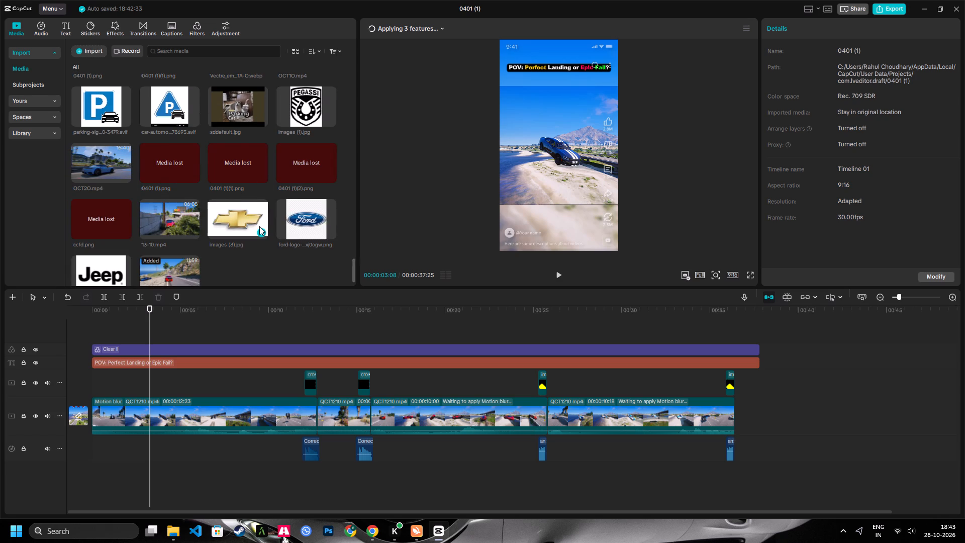
drag(238, 215, 220, 275)
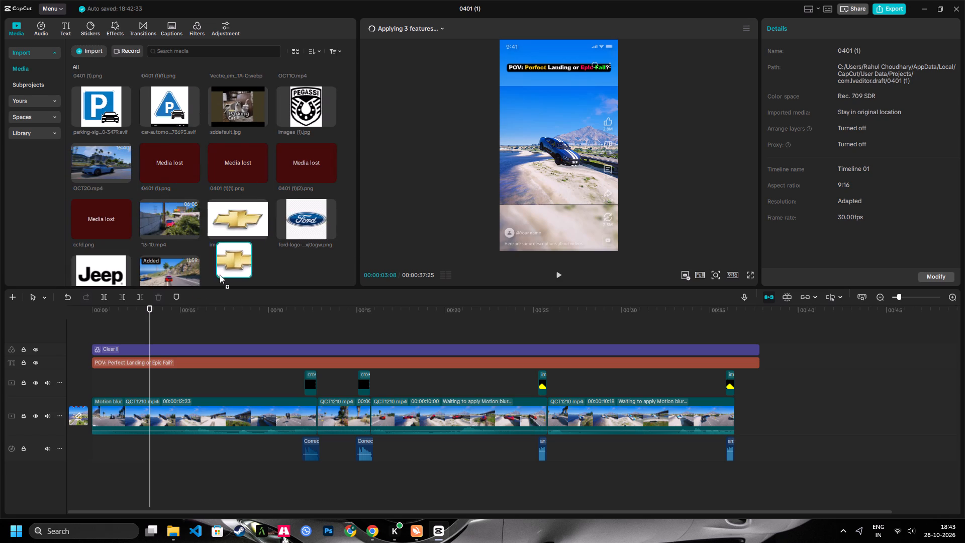
drag(220, 275, 61, 322)
Extend the Chevrolet logo clip to the end of the title text and cut out its white background.
drag(180, 382, 292, 390)
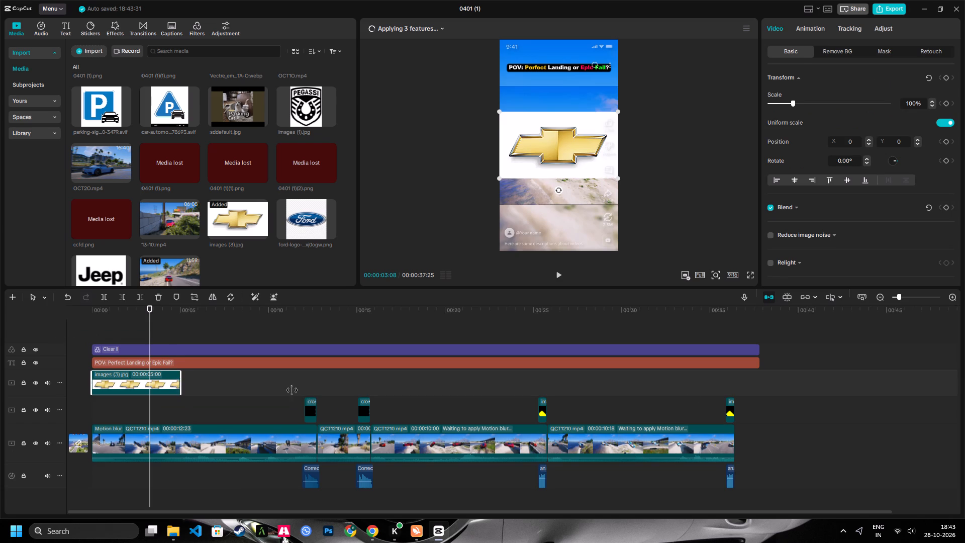
drag(292, 390, 757, 385)
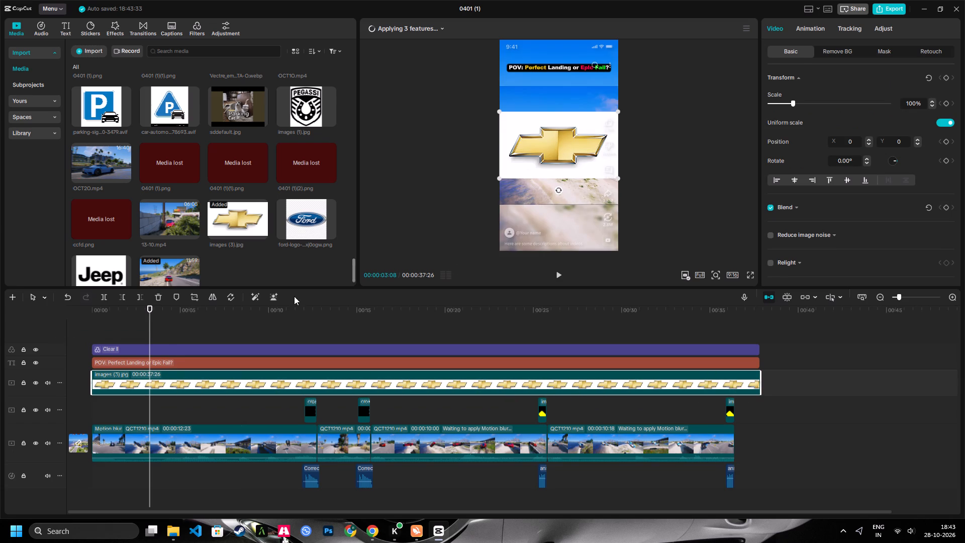
click(266, 297)
click(274, 298)
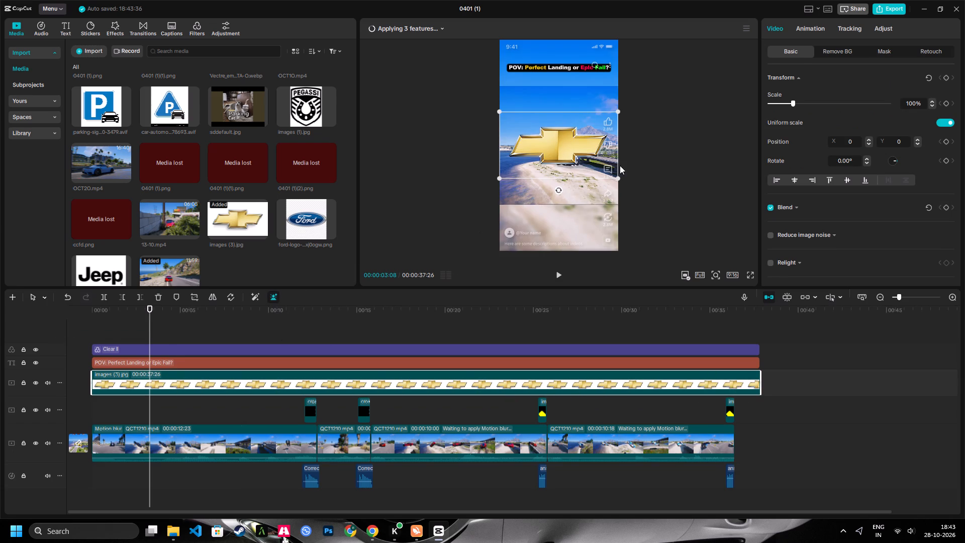
Scale the Chevrolet logo to 30% and place it just under the title's left end, at about X -682, Y 1106.
drag(619, 175, 554, 141)
drag(558, 143, 523, 80)
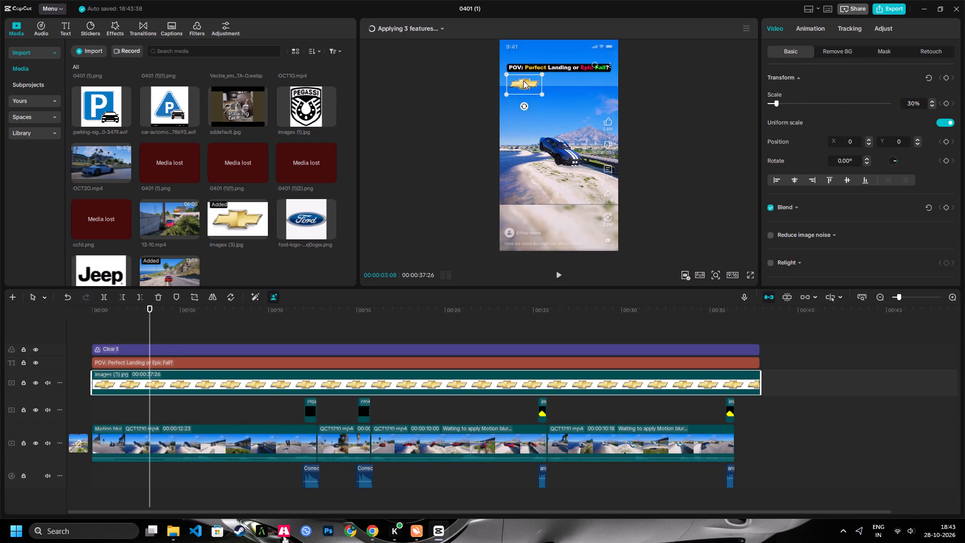
drag(523, 80, 521, 82)
Add the BMW logo pngwing.com (1).png on a new overlay track above the Chevrolet logo and extend it to the title's end.
drag(305, 305, 332, 320)
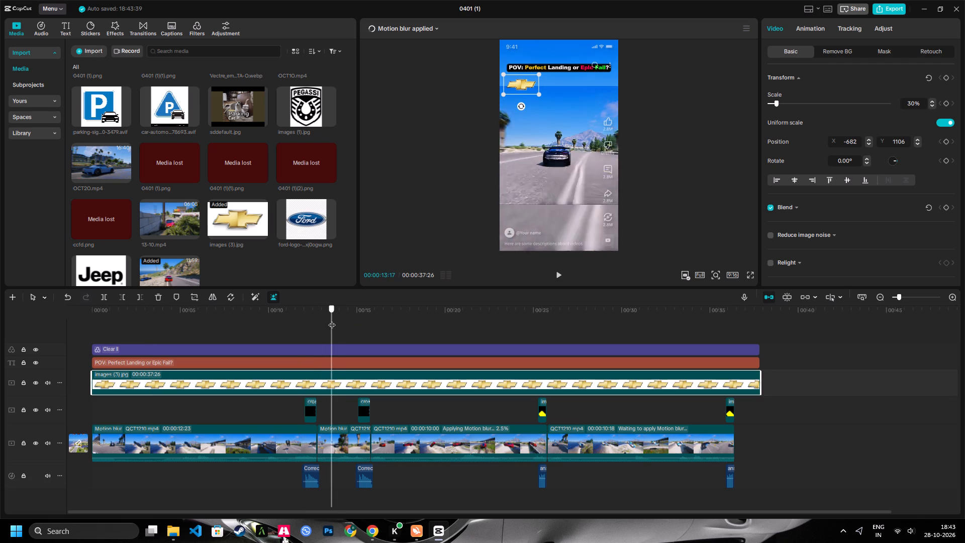
drag(332, 320, 337, 321)
scroll(203, 193, up, 15)
scroll(199, 194, up, 7)
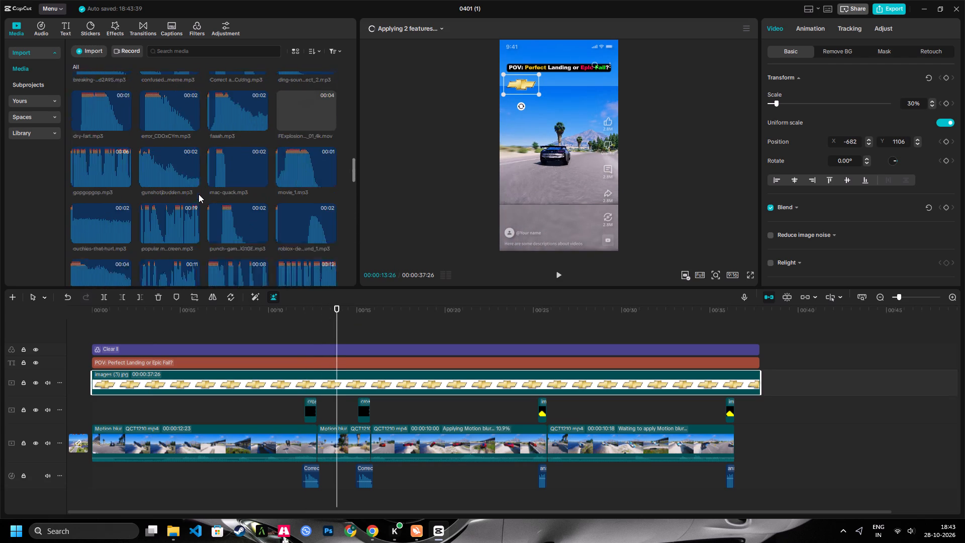
scroll(199, 194, up, 14)
drag(186, 150, 77, 335)
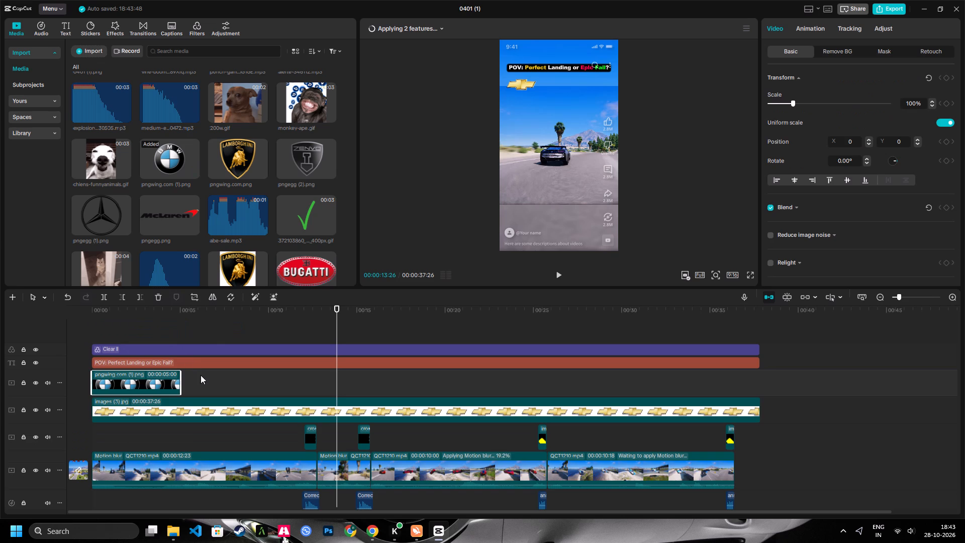
drag(180, 374, 759, 378)
Scale the BMW logo to 18% and place it beside the Chevrolet logo under the title, at X -192, Y 1079.
drag(617, 205, 553, 168)
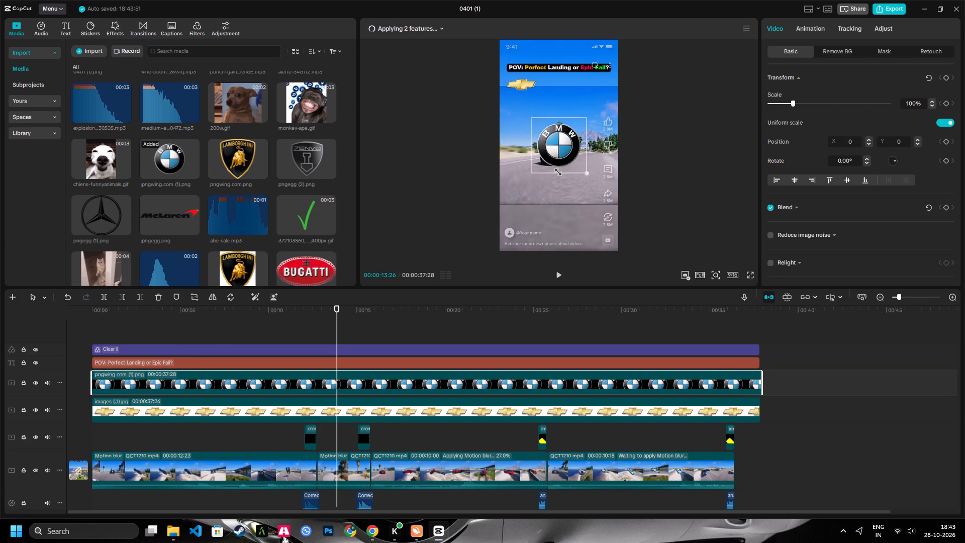
drag(553, 168, 537, 147)
drag(560, 142, 553, 77)
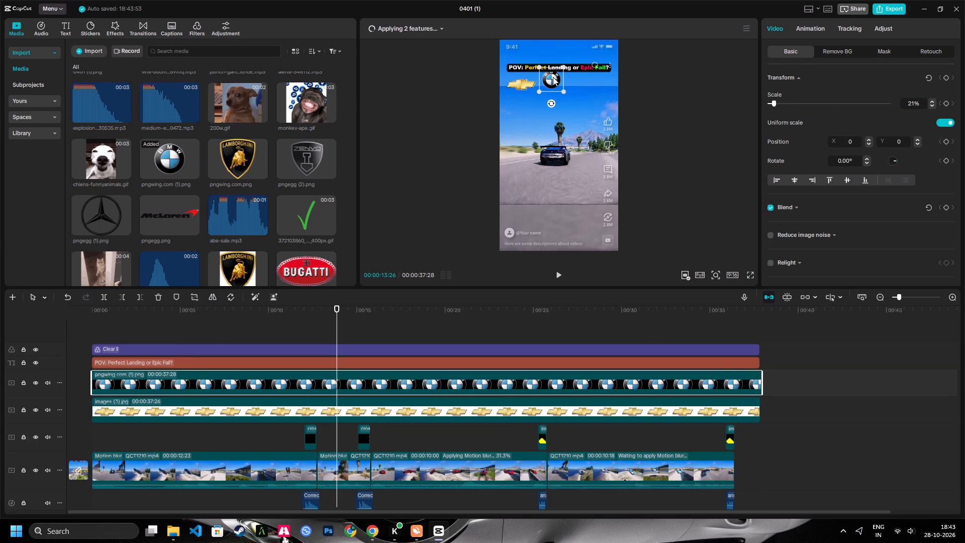
drag(553, 77, 549, 85)
click(560, 101)
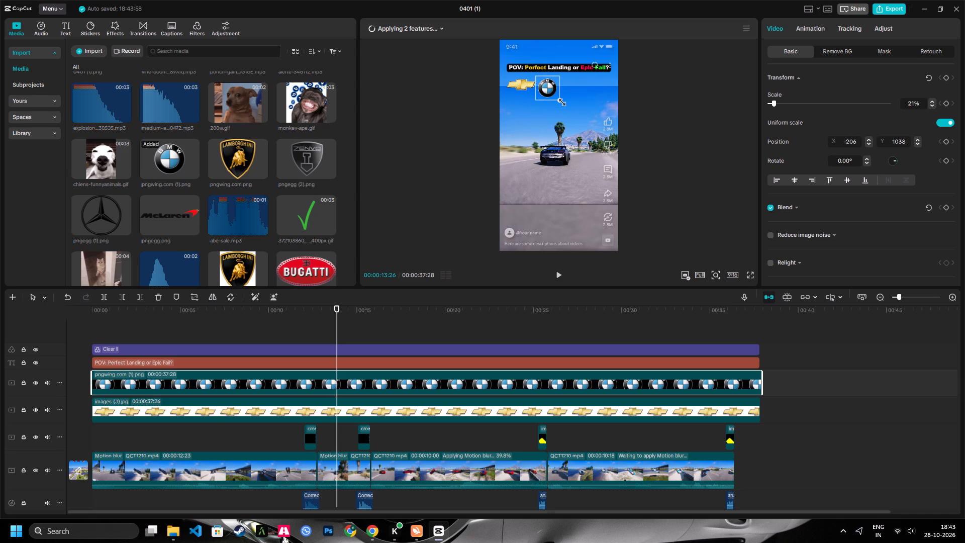
click(555, 94)
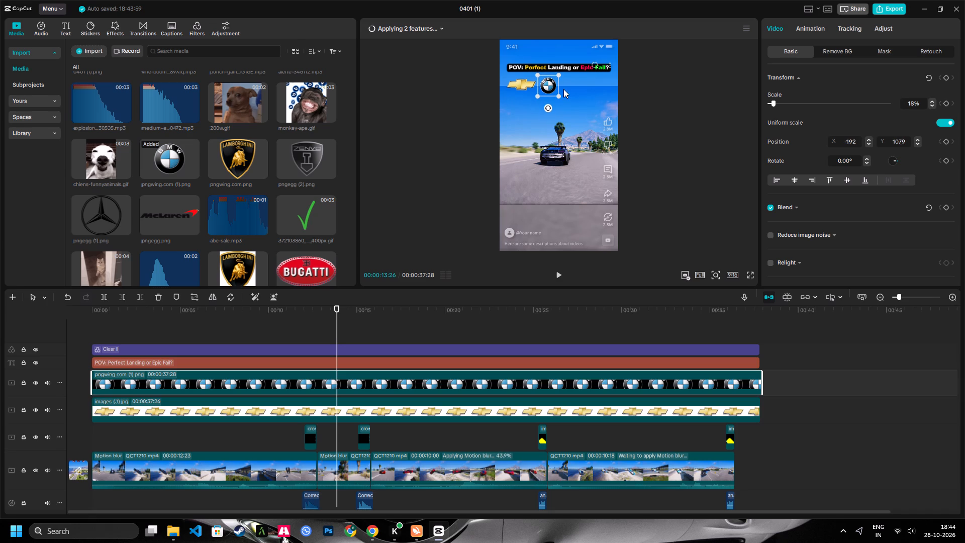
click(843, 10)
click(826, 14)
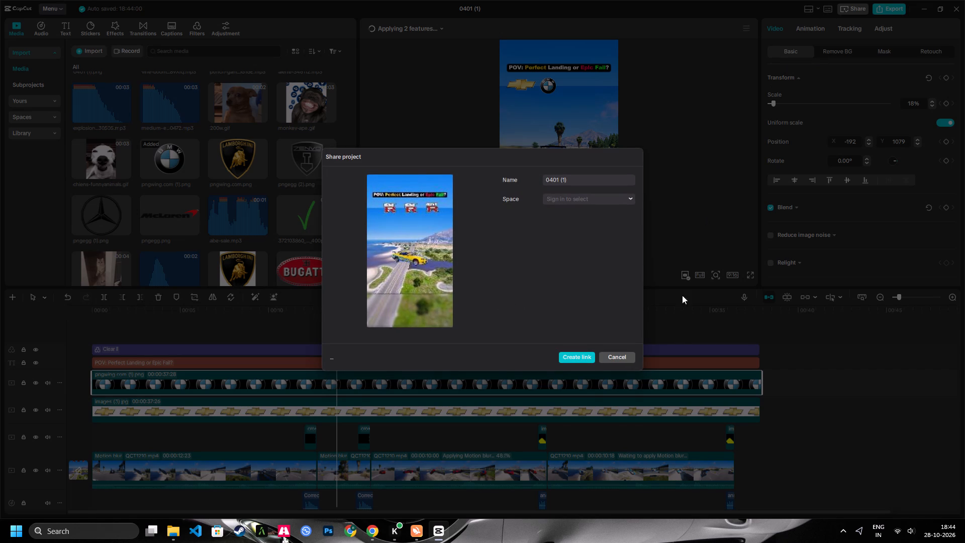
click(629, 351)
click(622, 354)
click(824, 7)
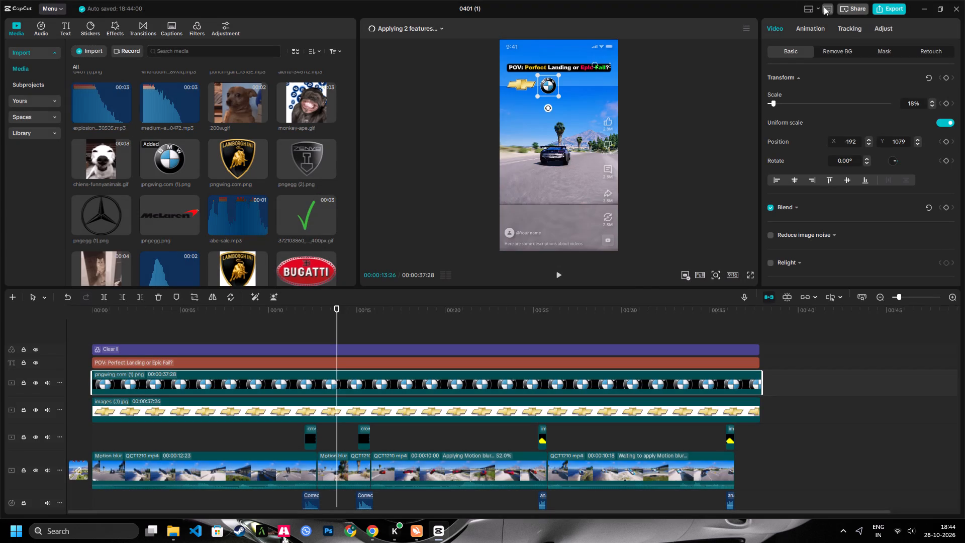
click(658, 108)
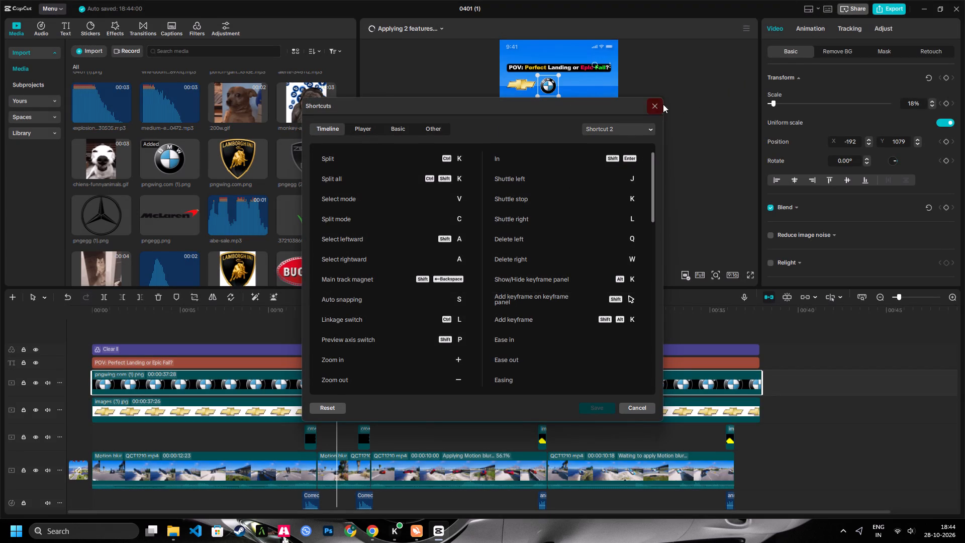
Switch the workspace to the Vertical layout, which gives a larger portrait preview.
click(816, 6)
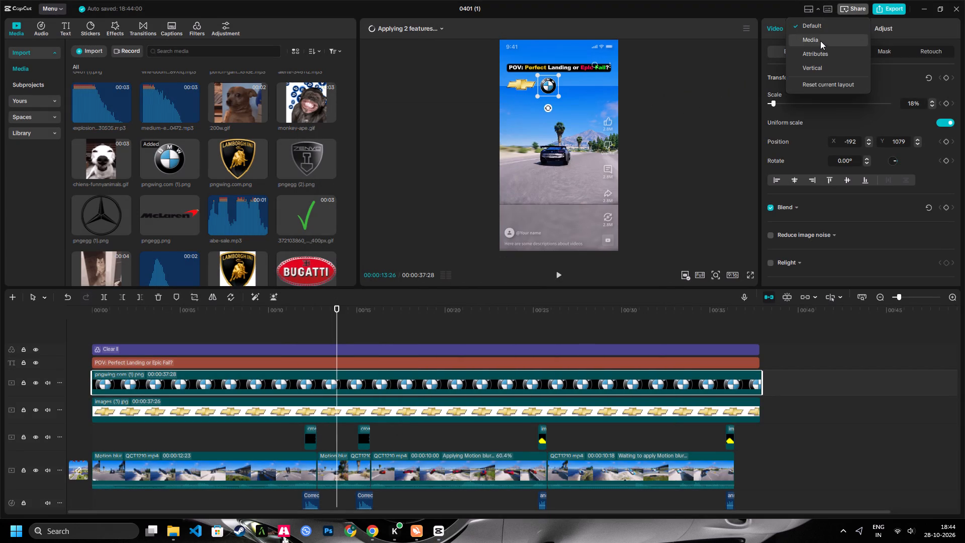
click(820, 51)
click(811, 13)
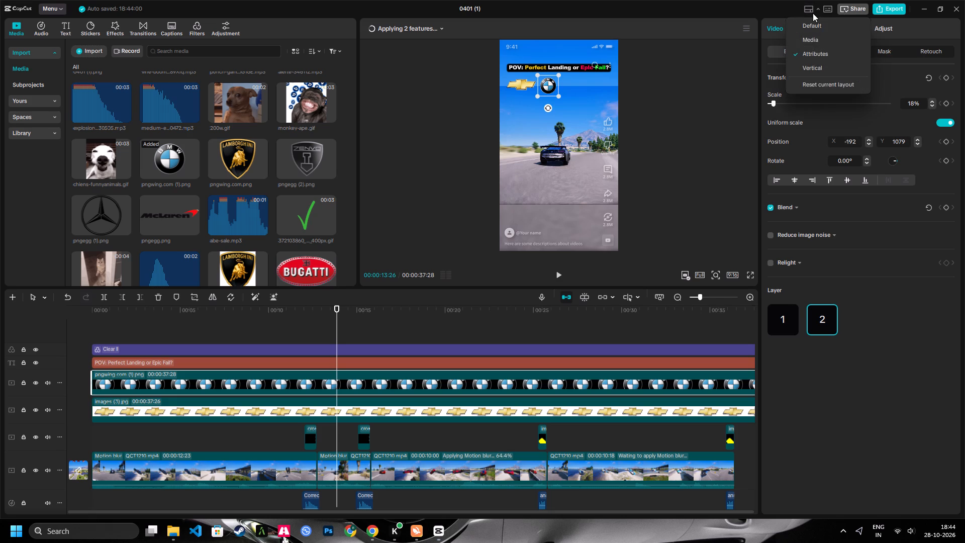
click(824, 74)
click(824, 67)
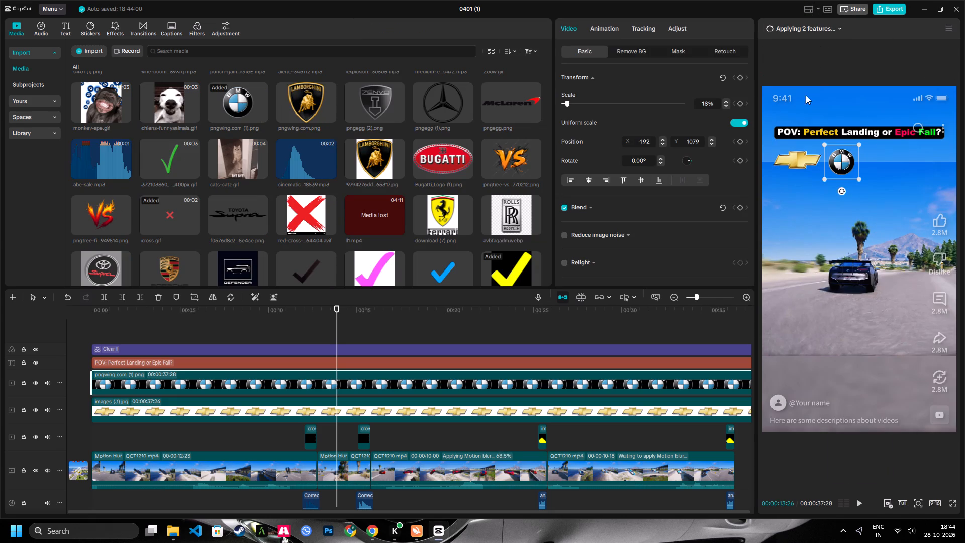
Play on to the red car, add the Ferrari Scuderia logo on a new overlay track and stretch it past the title's end.
key(space)
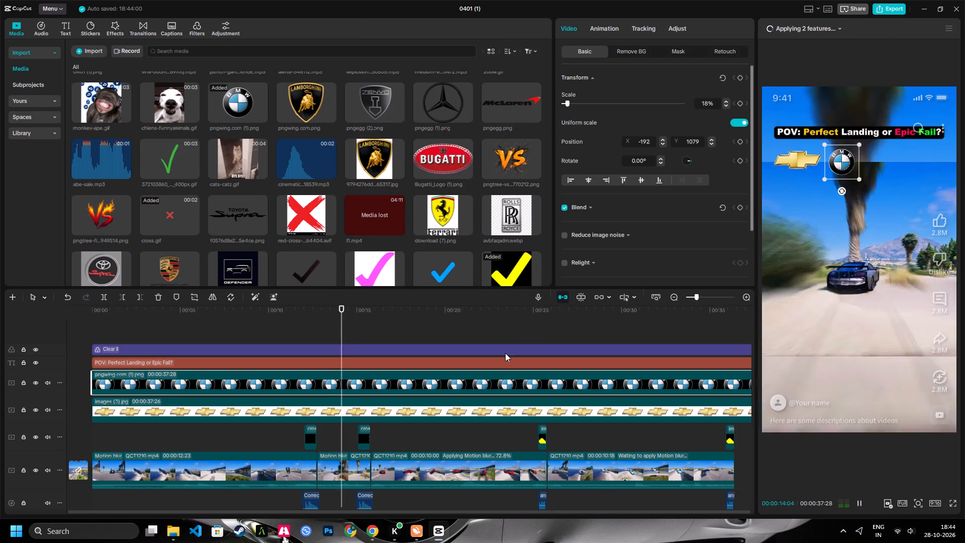
key(space)
key(space)
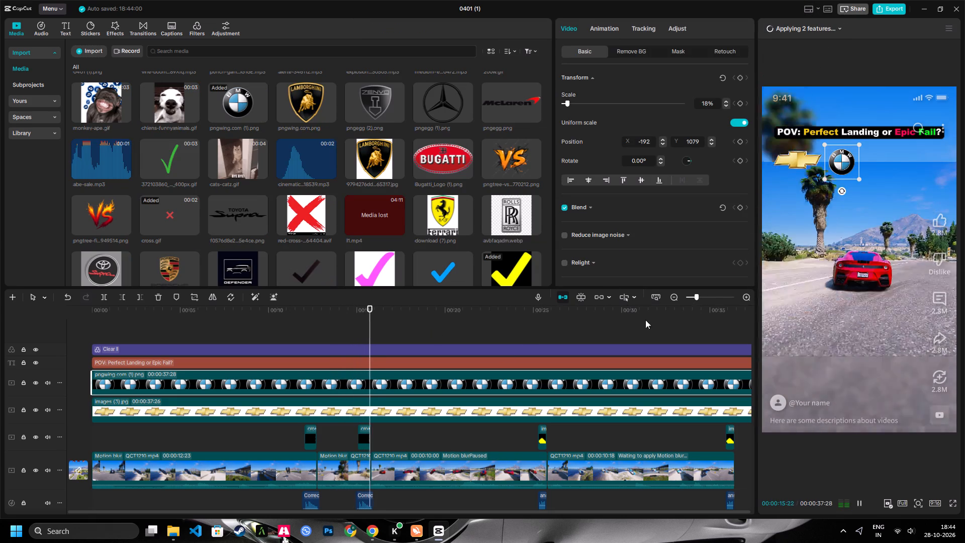
key(space)
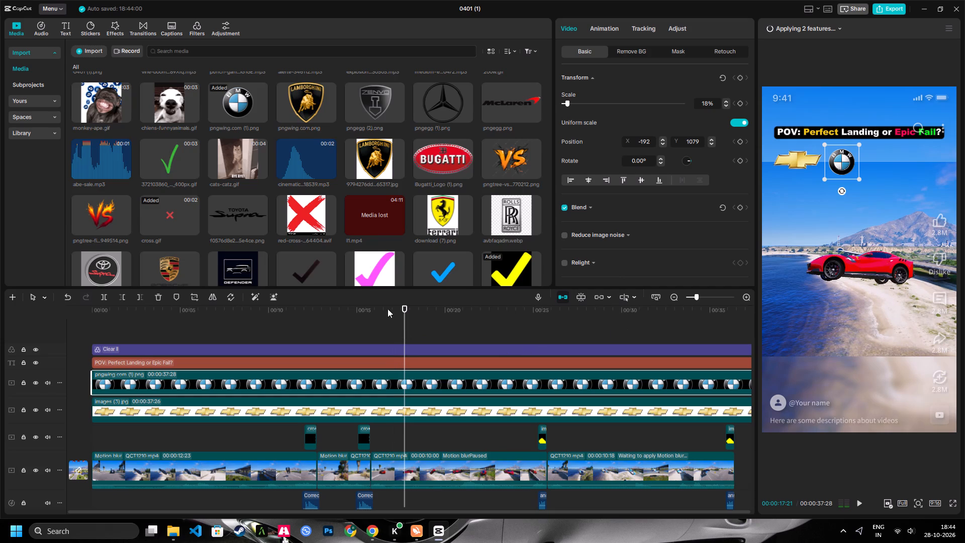
scroll(374, 230, down, 2)
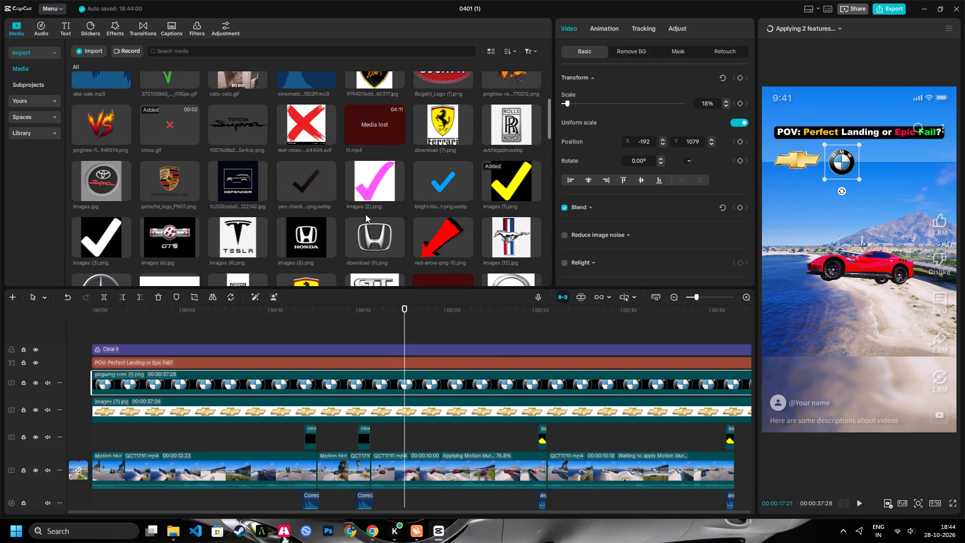
scroll(365, 214, down, 2)
drag(308, 215, 54, 336)
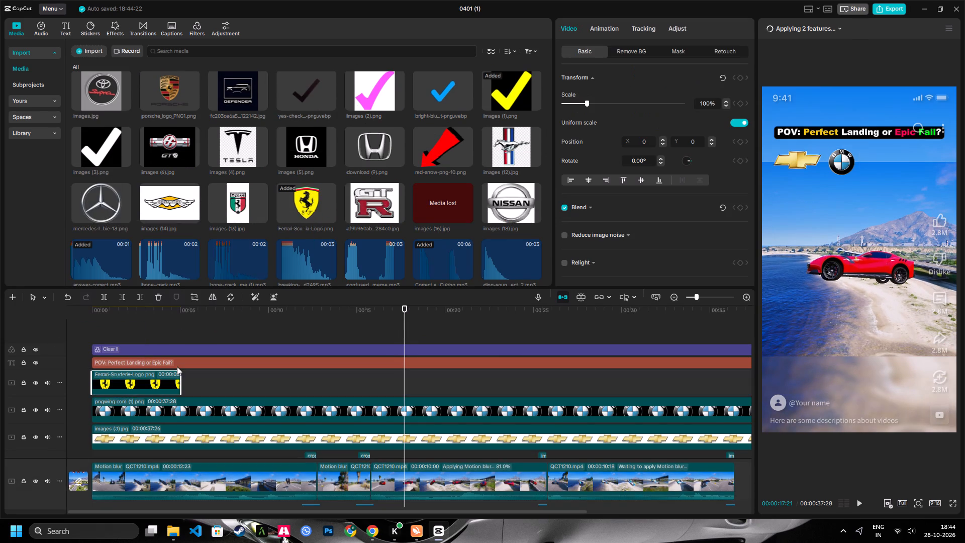
drag(178, 382, 876, 379)
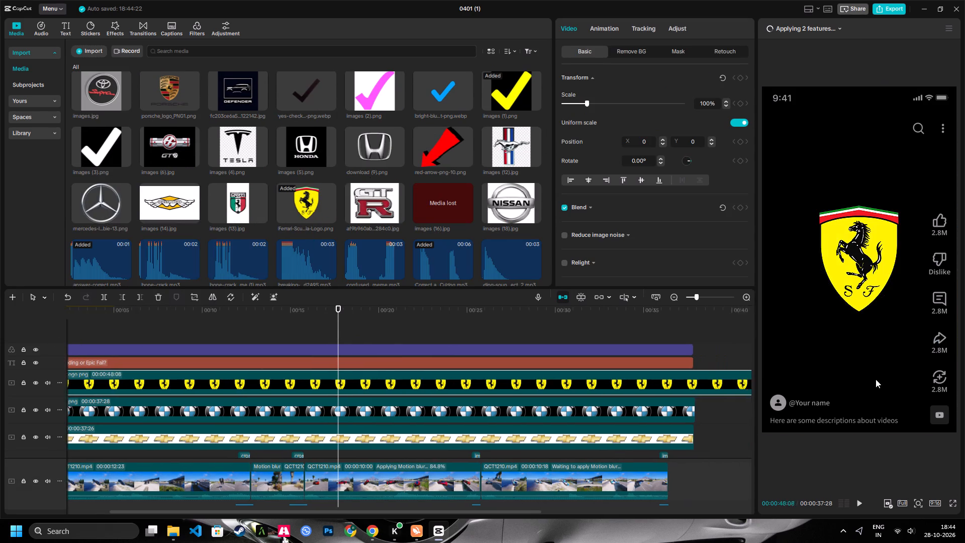
drag(876, 379, 658, 387)
Scale the Ferrari logo to 30% and place it beside the BMW logo under the title, at X 209, Y 1094.
key(shift+z)
key(shift+space)
key(space)
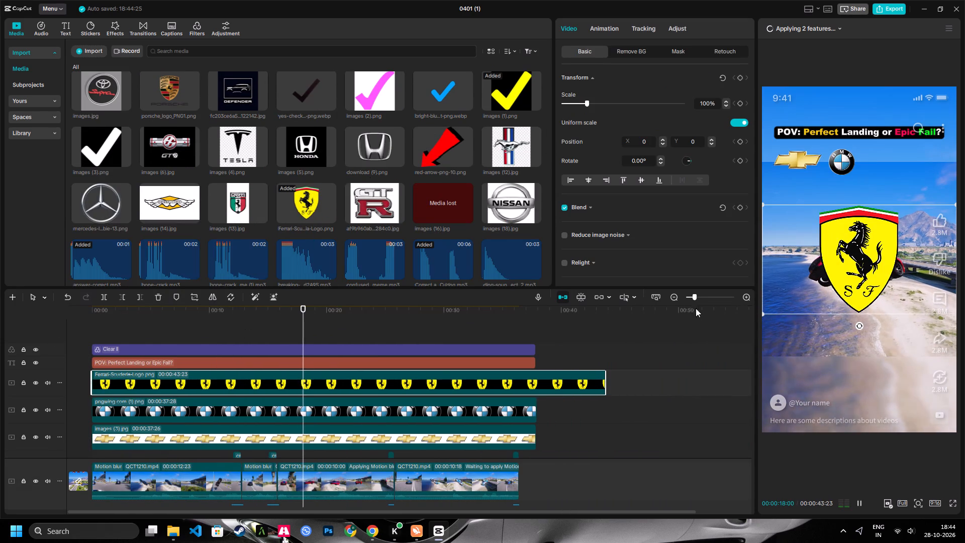
key(space)
drag(762, 313, 822, 265)
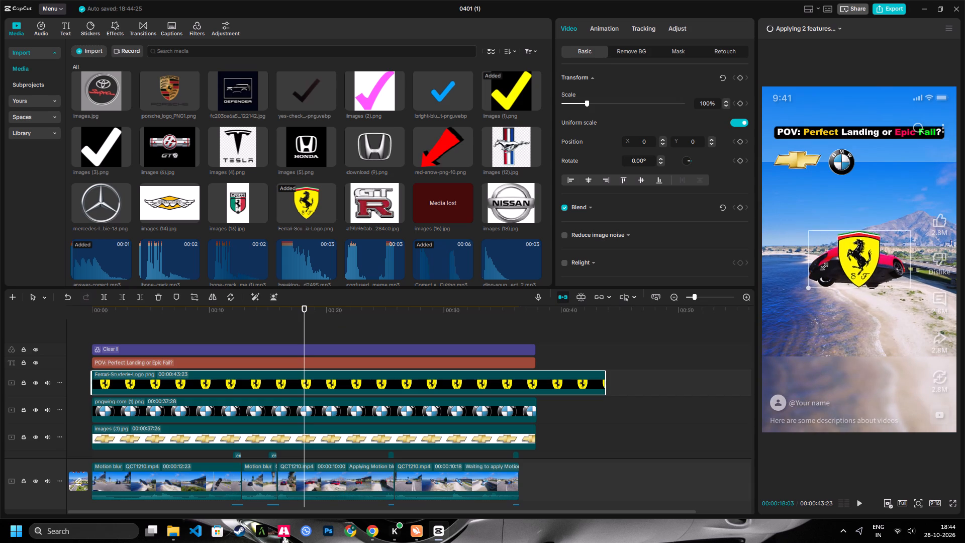
drag(822, 265, 852, 251)
drag(863, 258, 882, 164)
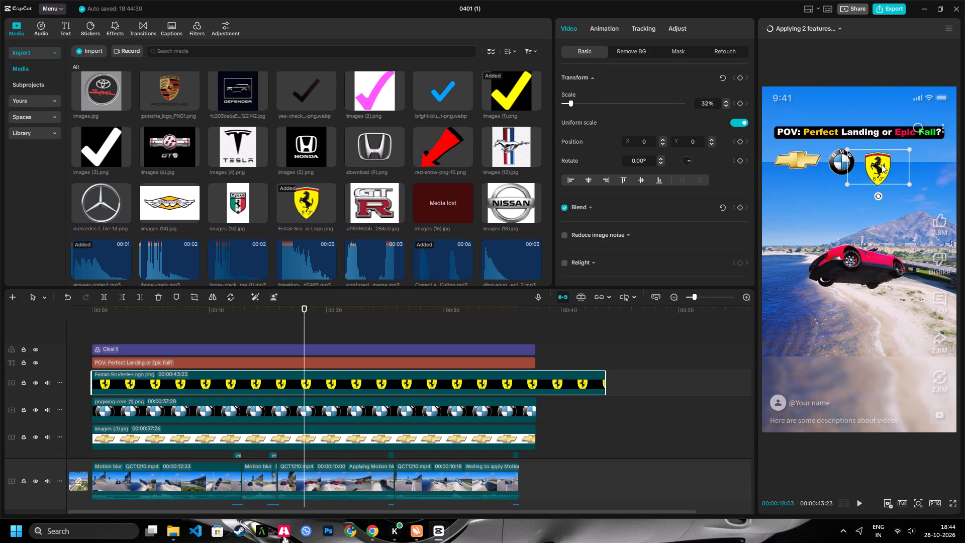
drag(882, 164, 882, 159)
click(850, 178)
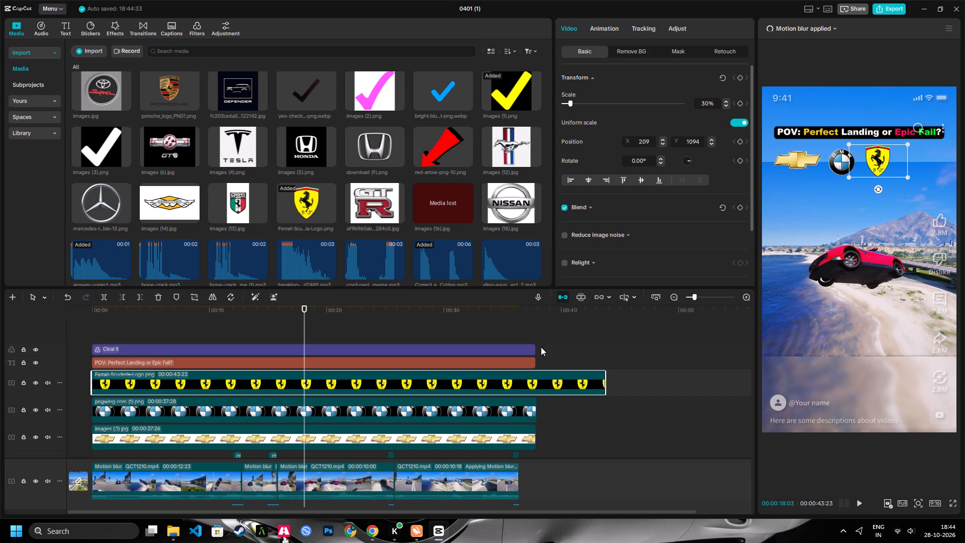
Trim off the part of the Ferrari logo clip that runs beyond the end of the title text.
click(535, 310)
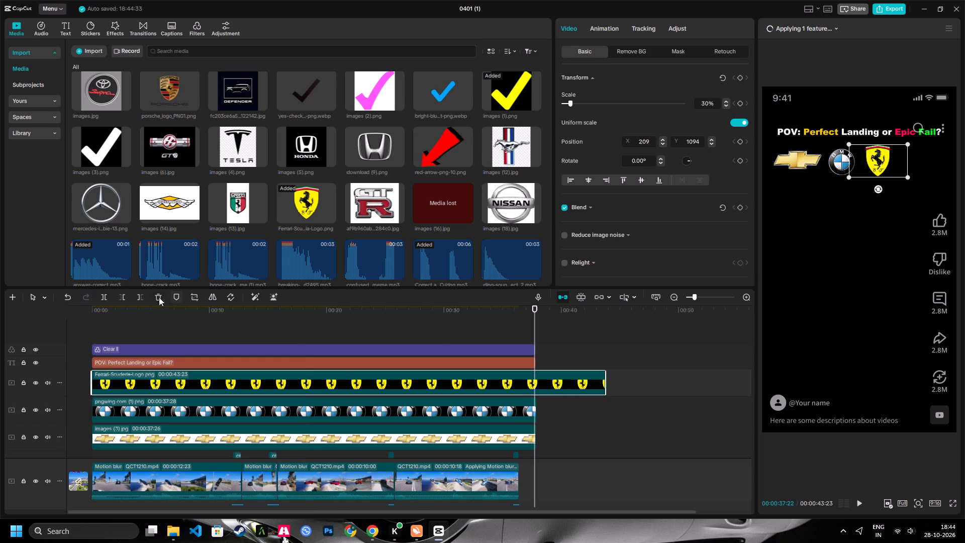
click(137, 296)
Return to the start of the video and look through the imported media for a fourth car-brand logo, previewing the plain Audi rings image.
drag(155, 313, 67, 311)
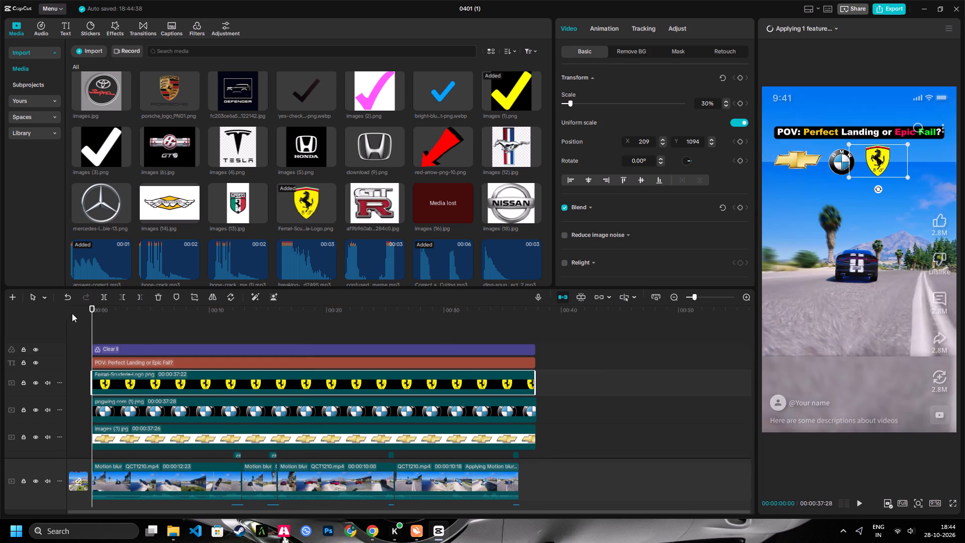
scroll(196, 338, down, 3)
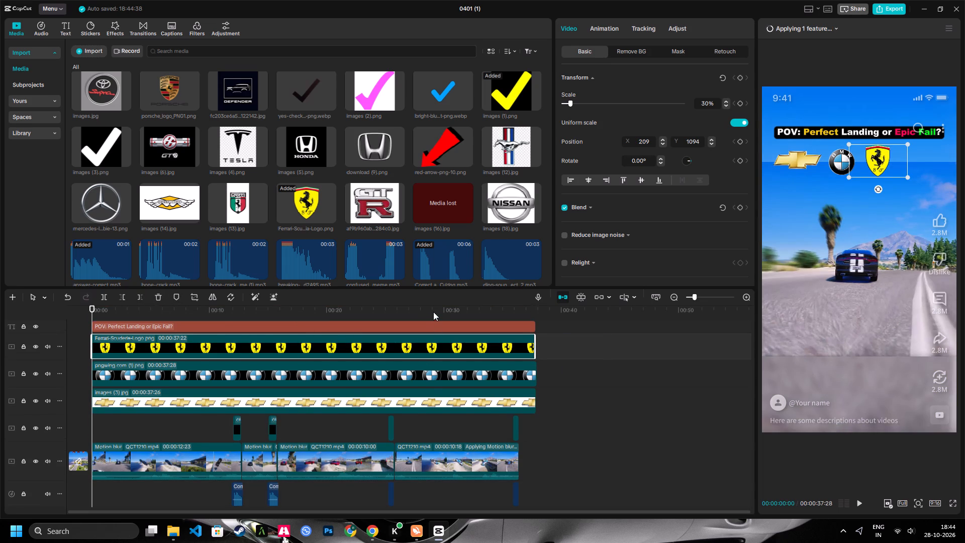
drag(433, 312, 0, 314)
scroll(279, 191, down, 1)
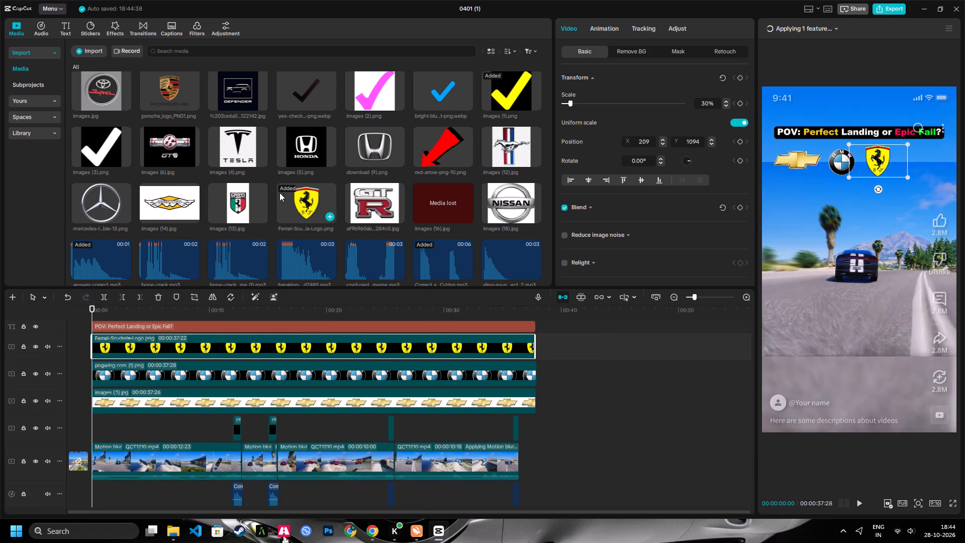
scroll(279, 193, down, 6)
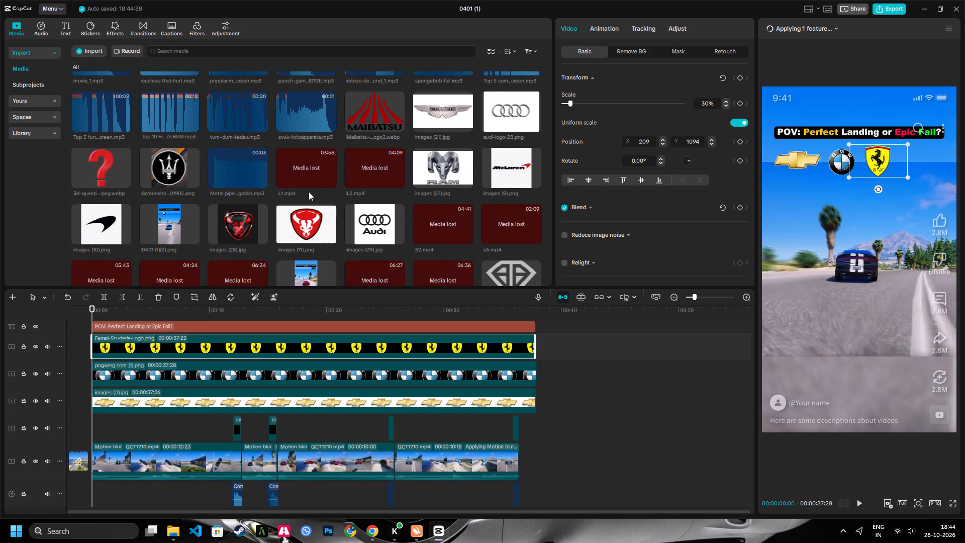
scroll(309, 192, down, 8)
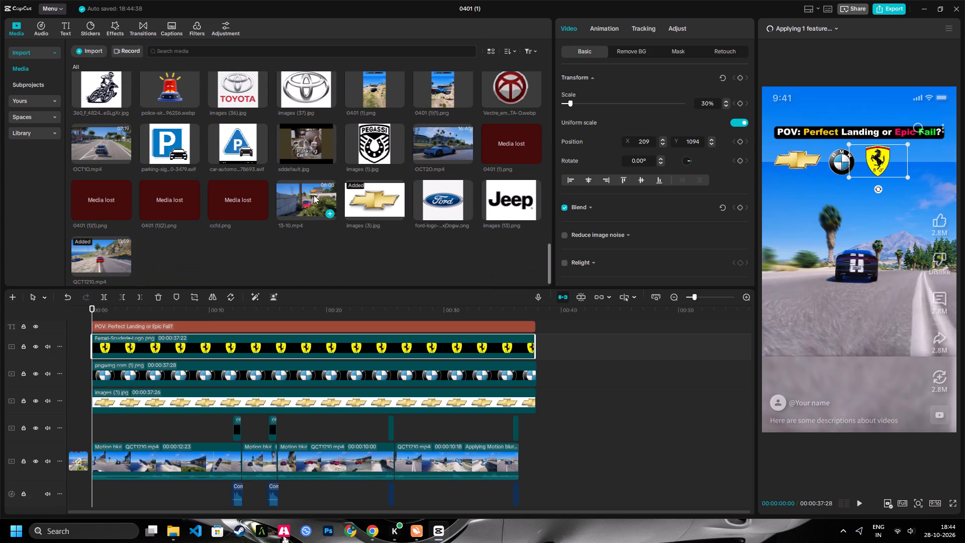
scroll(309, 213, up, 3)
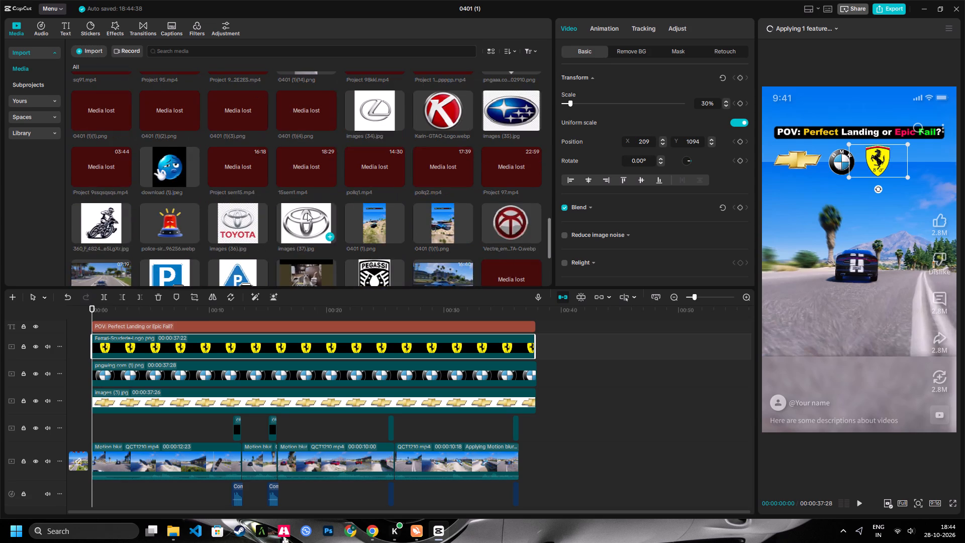
scroll(307, 211, up, 7)
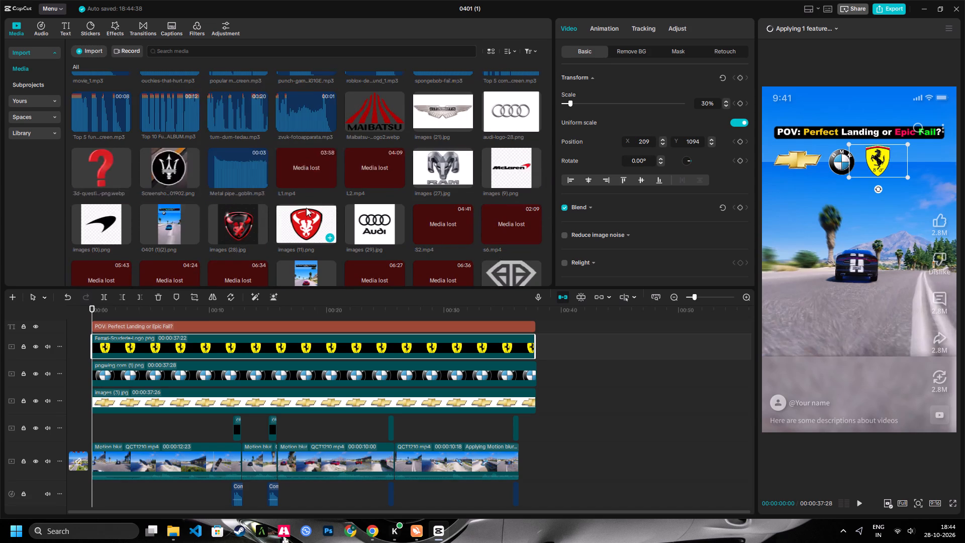
scroll(306, 208, up, 4)
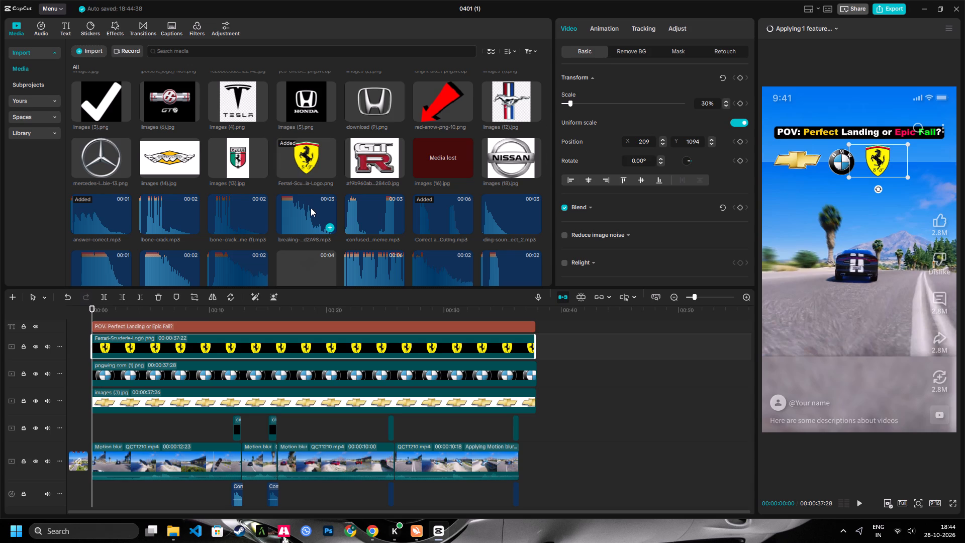
scroll(311, 208, up, 6)
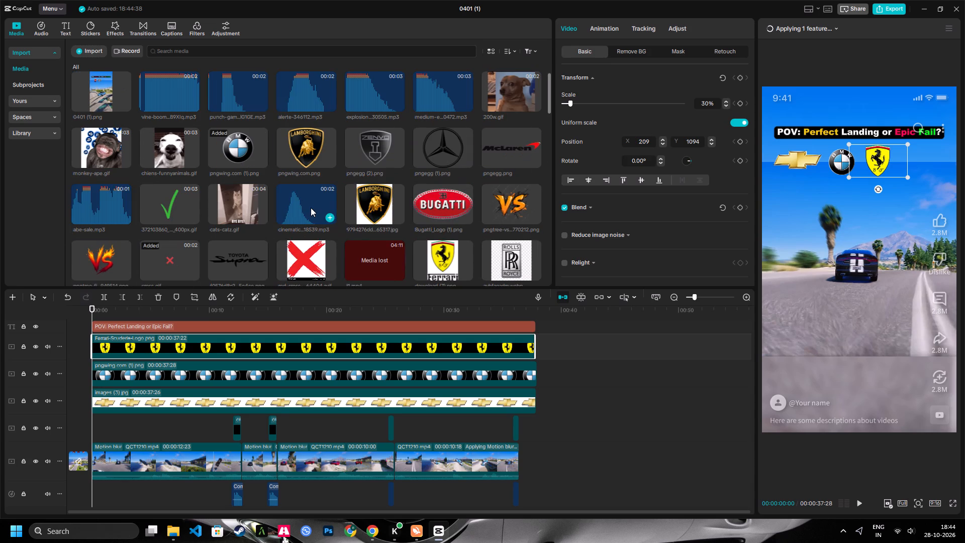
scroll(349, 205, down, 2)
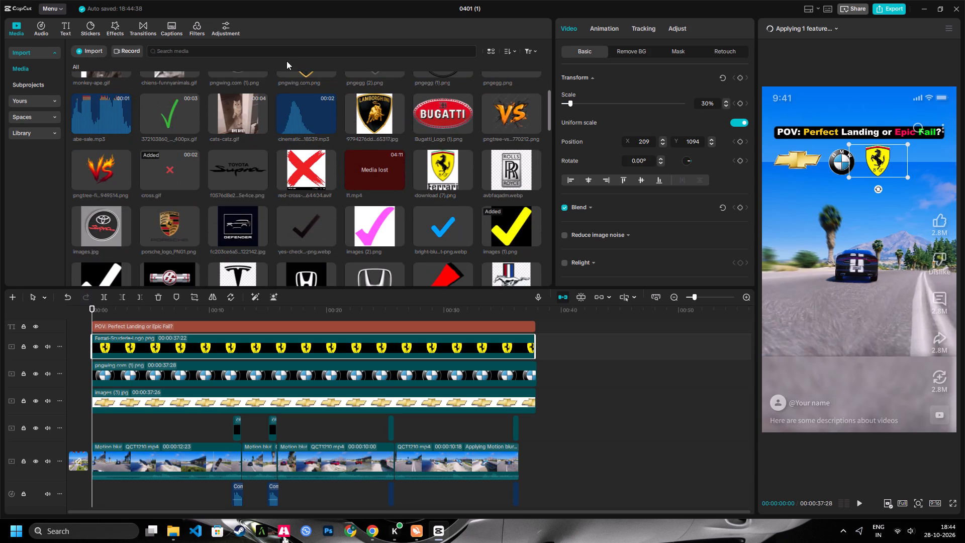
scroll(256, 87, down, 2)
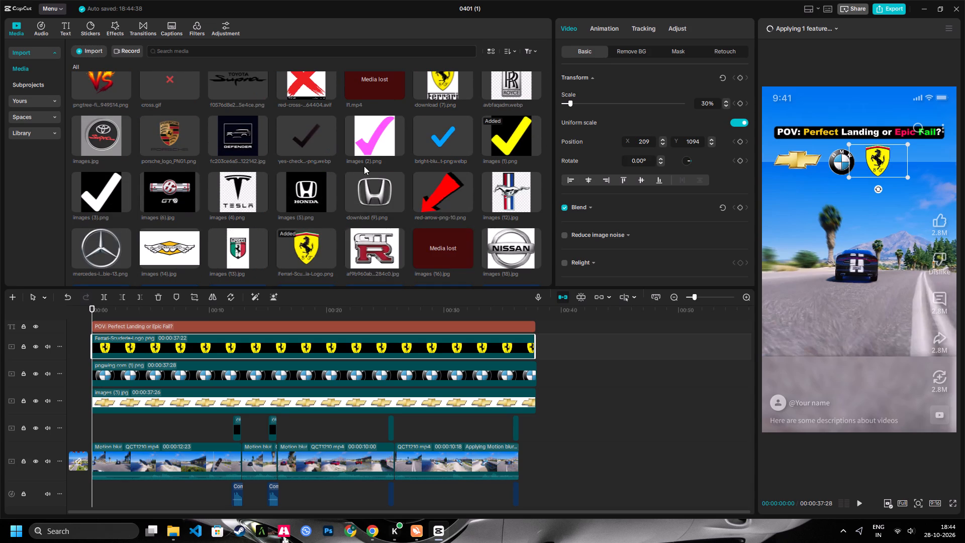
scroll(364, 165, up, 5)
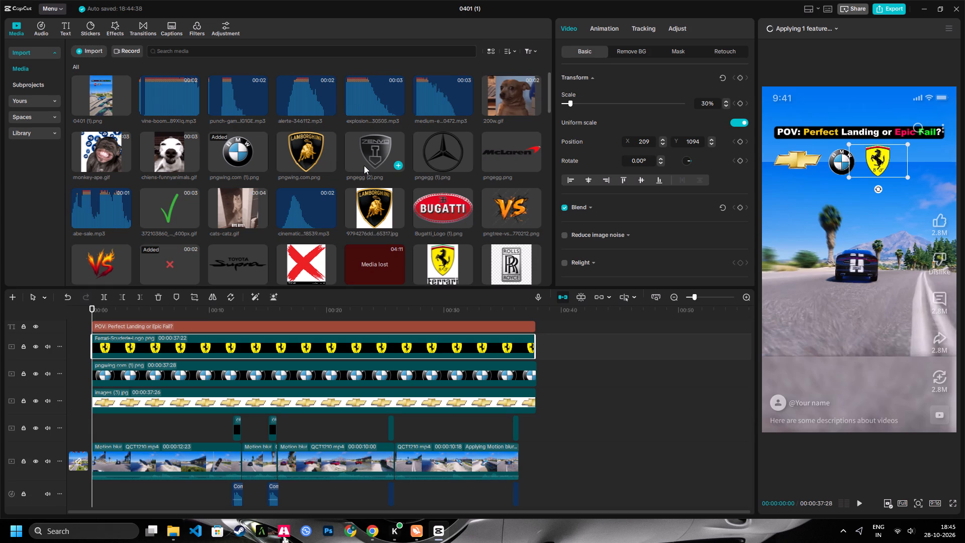
scroll(364, 165, up, 4)
scroll(364, 165, down, 3)
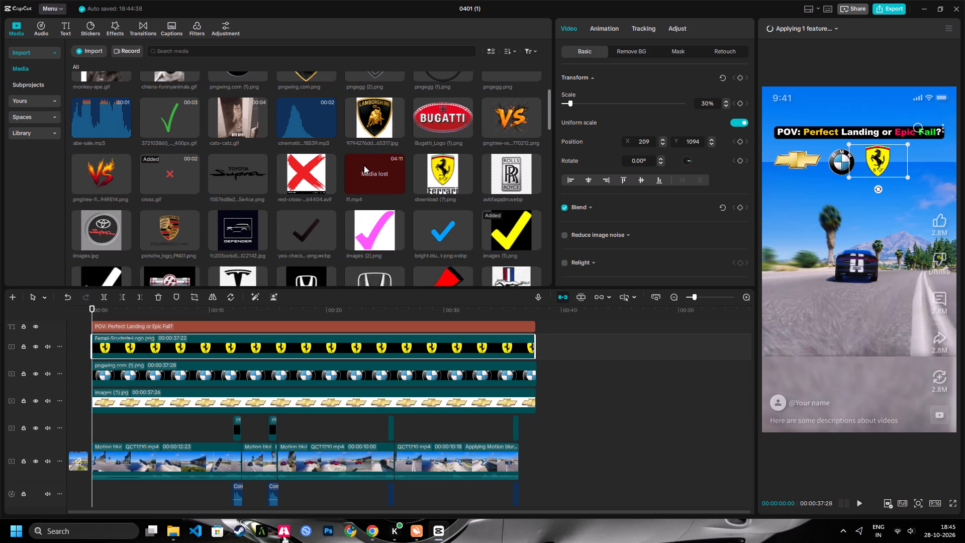
scroll(314, 179, down, 1)
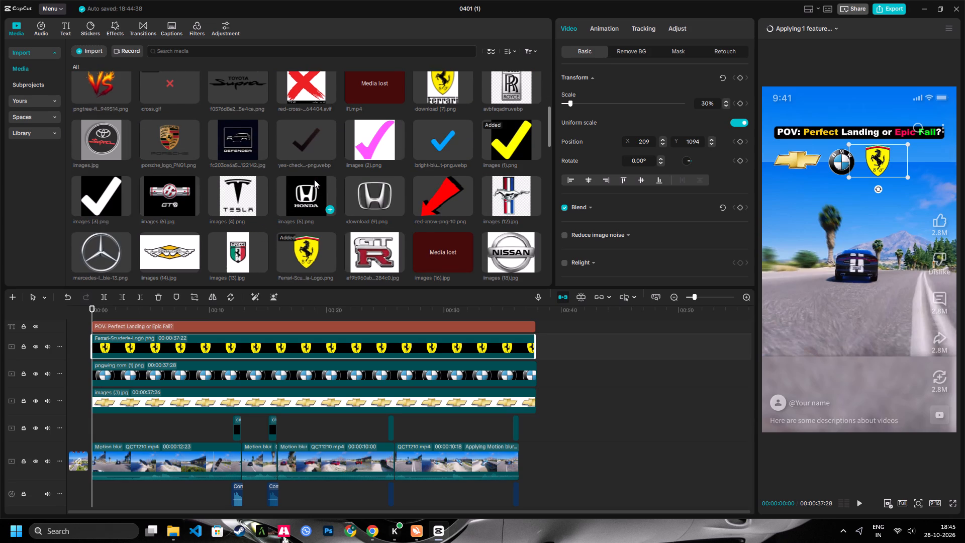
scroll(313, 182, down, 2)
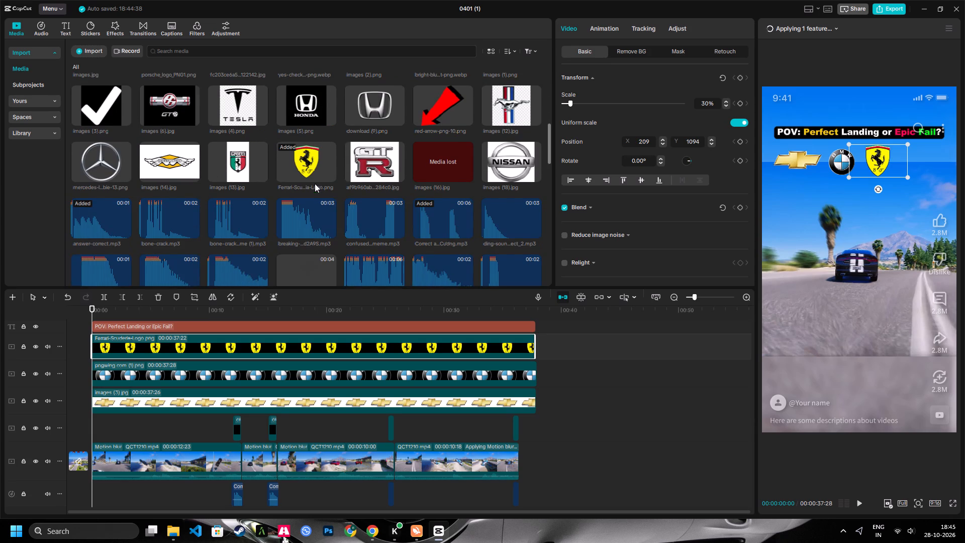
scroll(315, 182, down, 6)
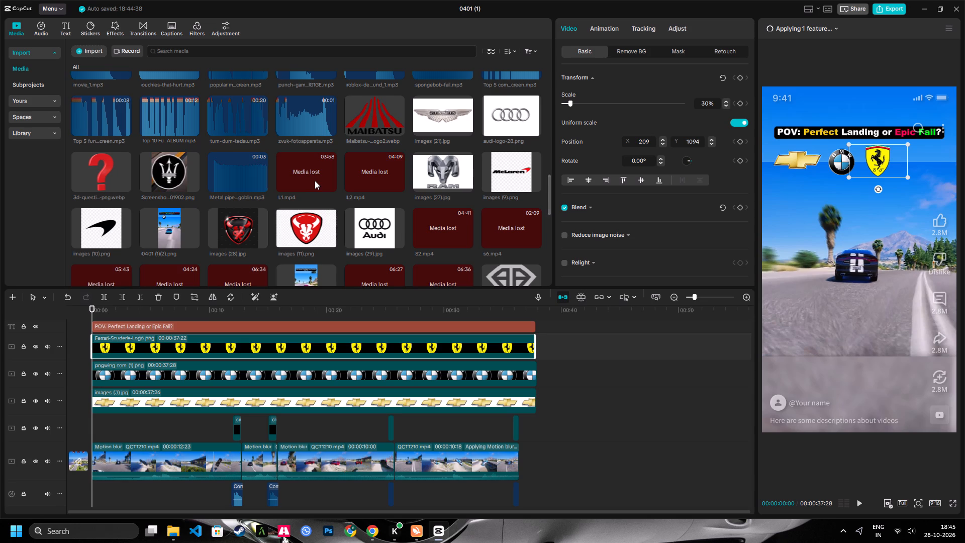
scroll(312, 183, down, 4)
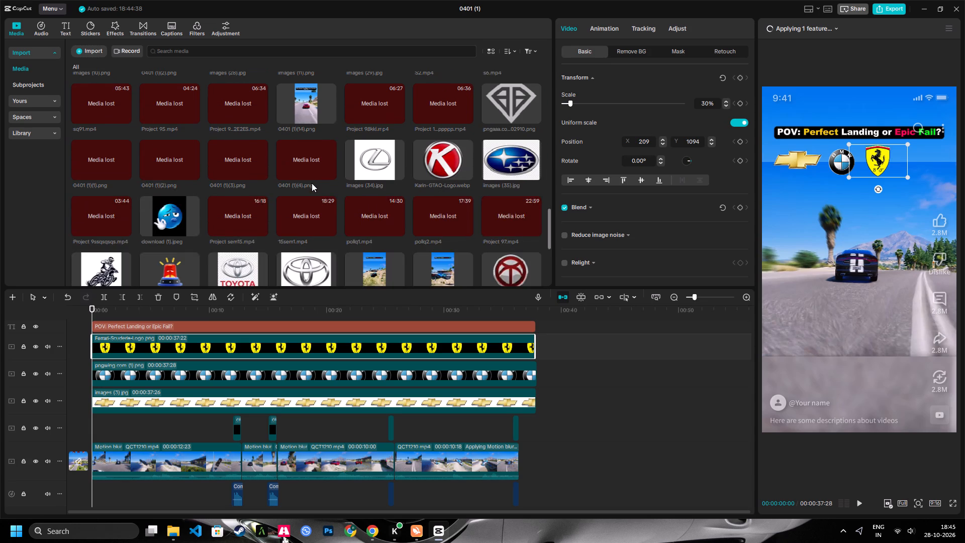
scroll(312, 183, down, 4)
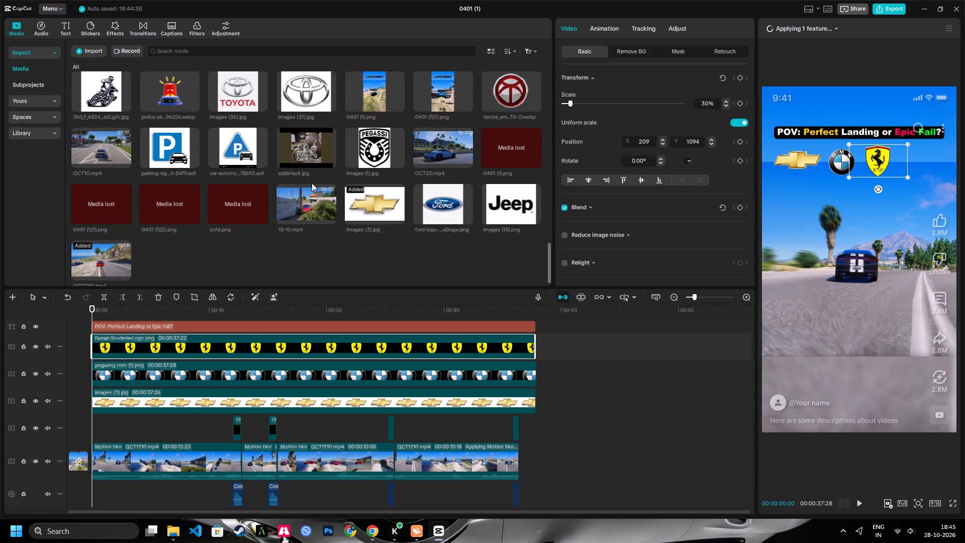
scroll(308, 188, up, 9)
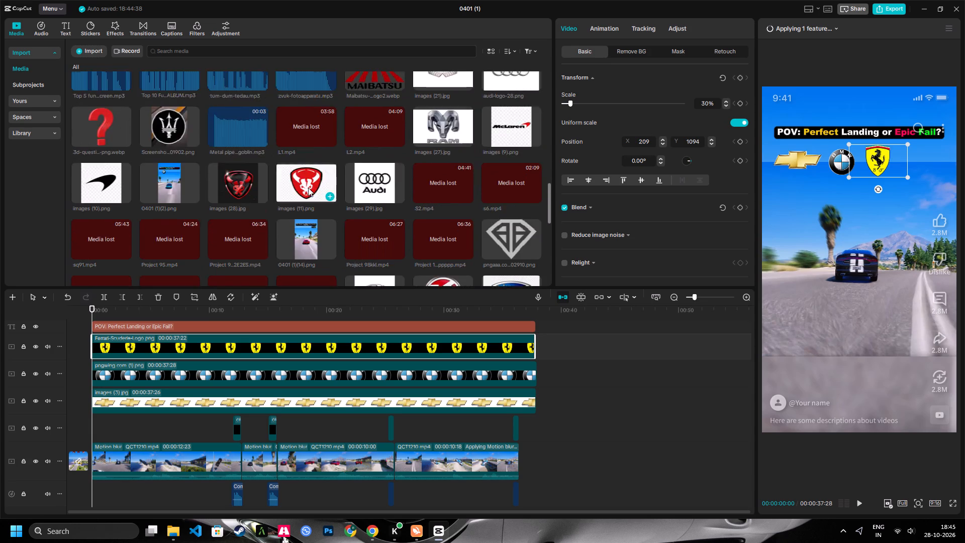
scroll(308, 188, up, 7)
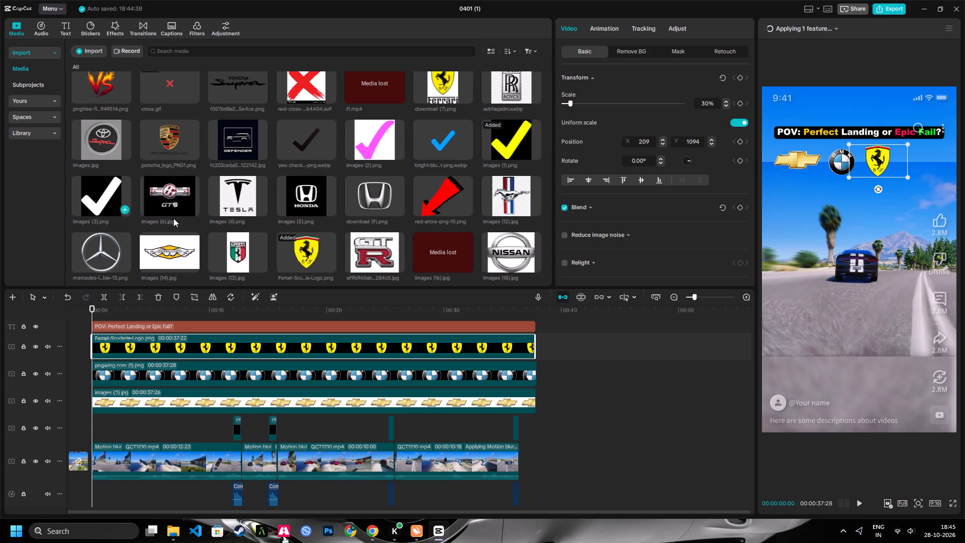
scroll(409, 204, up, 4)
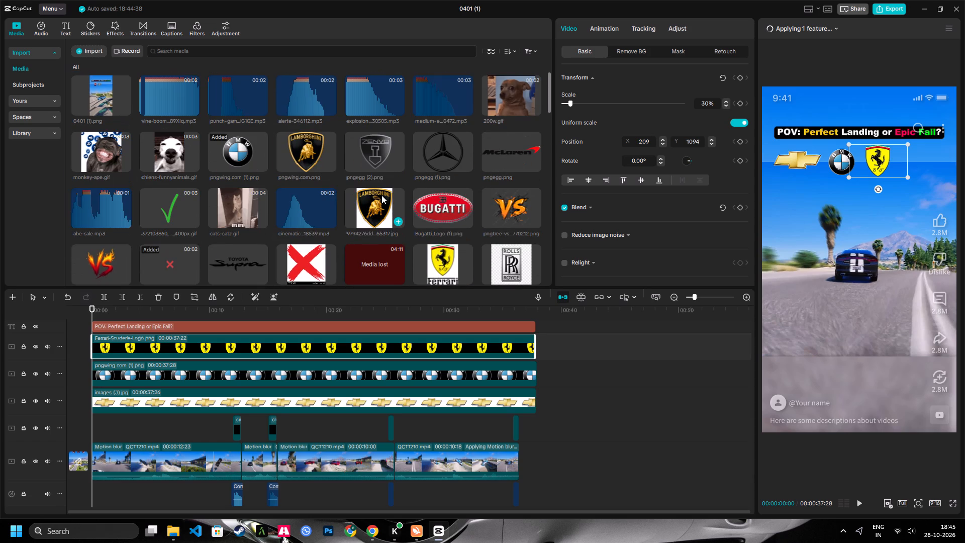
scroll(265, 213, up, 7)
scroll(316, 202, down, 3)
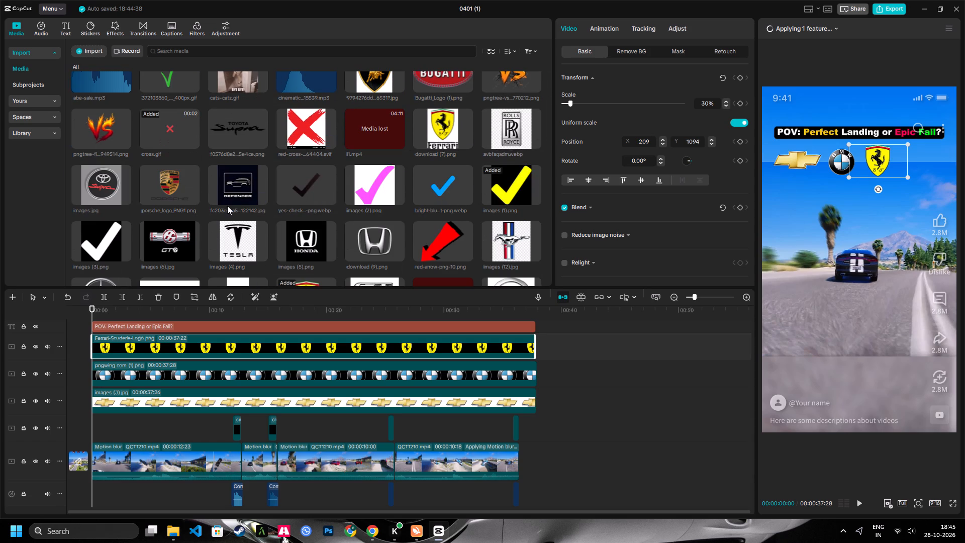
scroll(347, 216, down, 2)
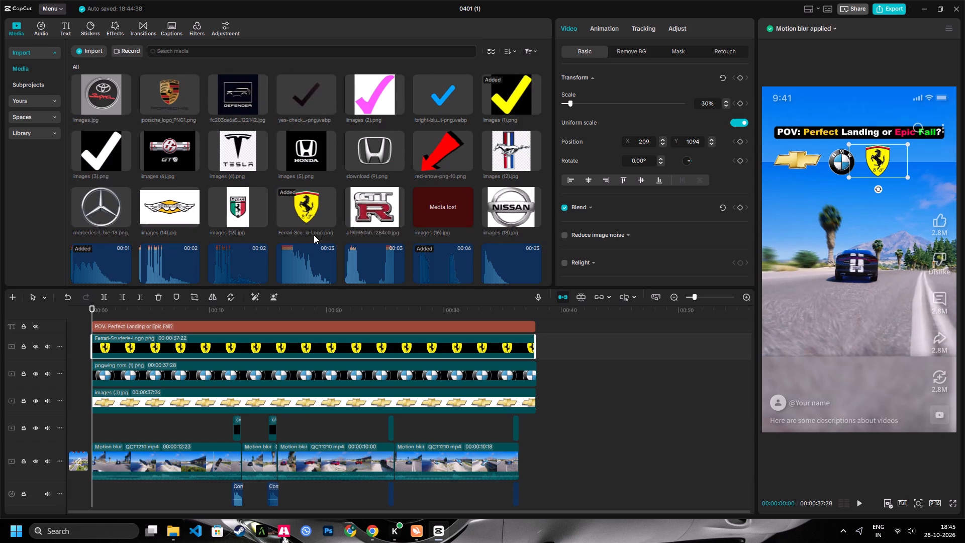
scroll(393, 128, up, 2)
scroll(490, 133, up, 2)
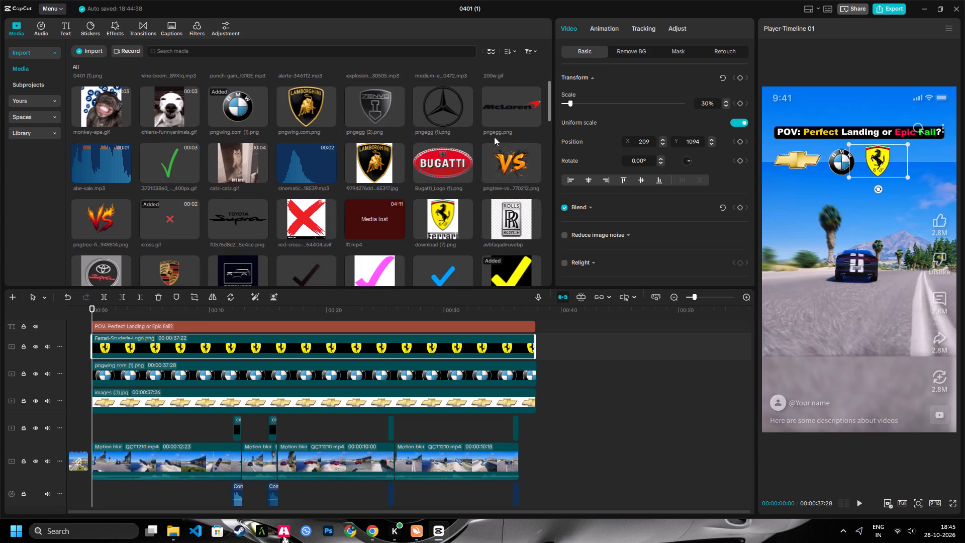
scroll(478, 184, up, 1)
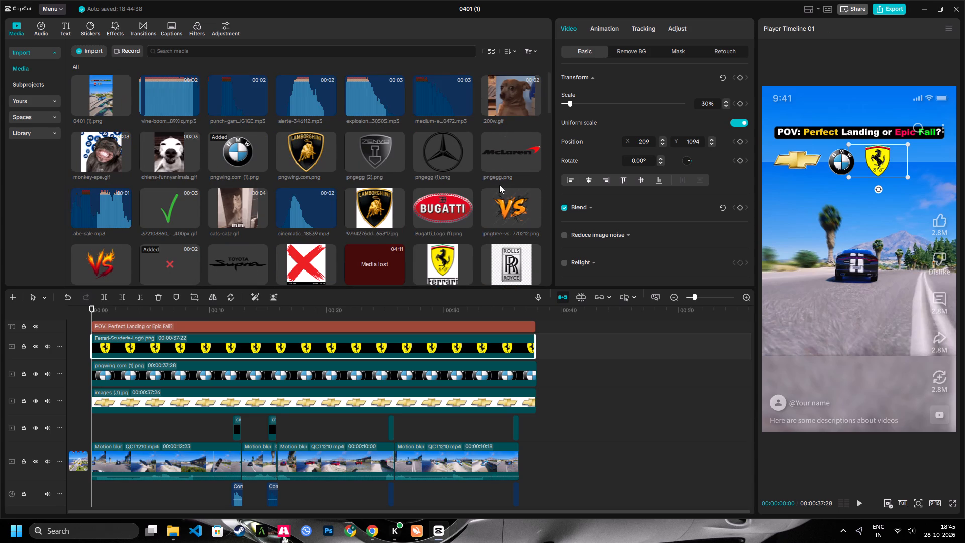
scroll(499, 185, up, 5)
scroll(495, 187, down, 5)
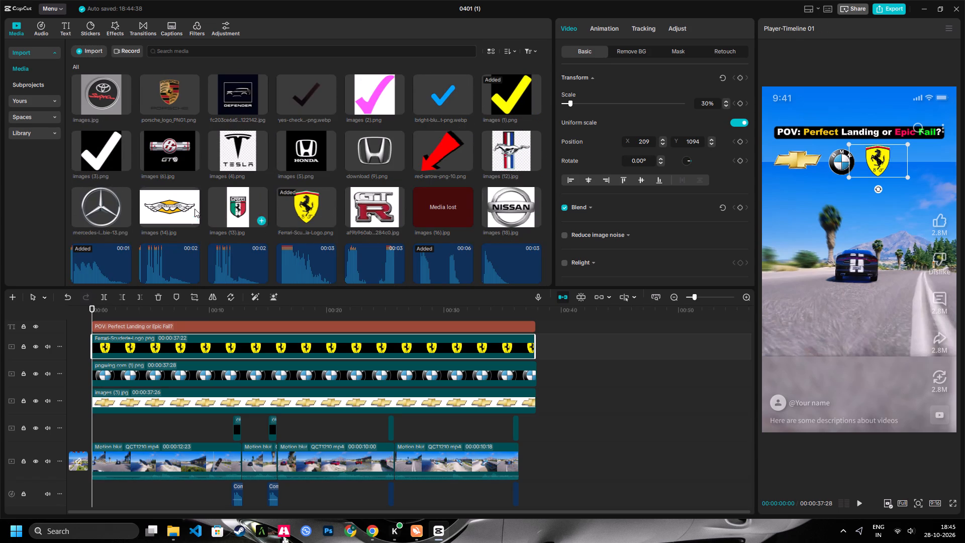
scroll(286, 210, down, 4)
scroll(437, 195, down, 3)
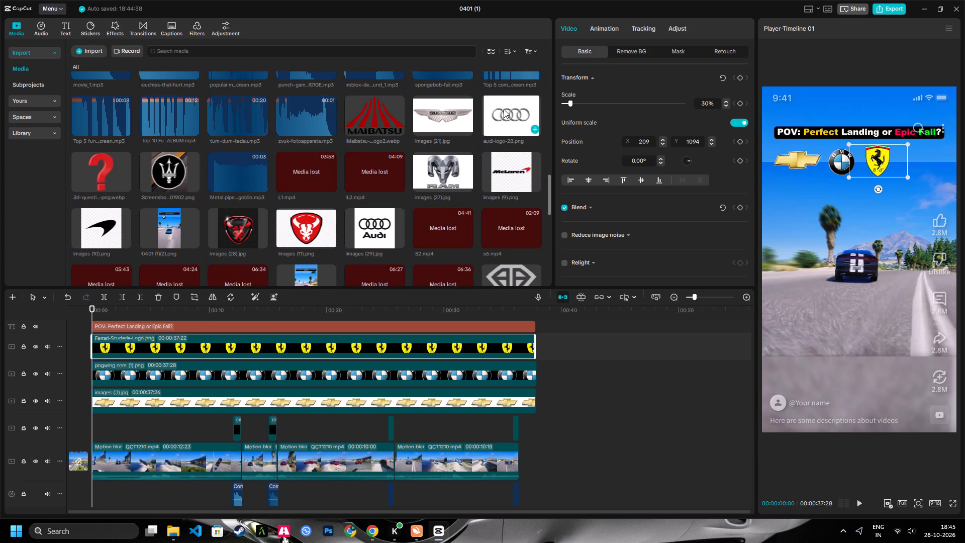
click(502, 120)
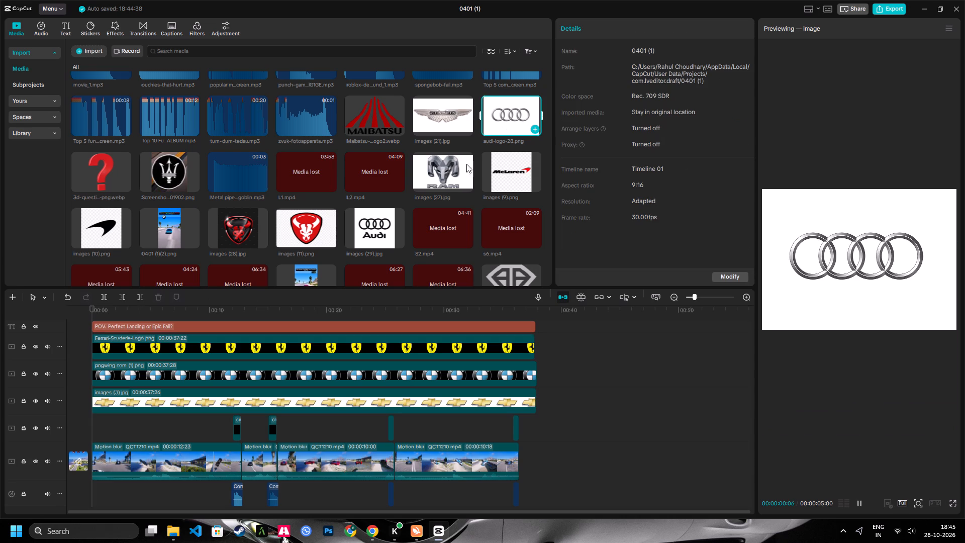
Add the Audi logo with lettering, images (29).jpg, on a new overlay track from the start and stretch it past the title's end.
click(380, 242)
drag(367, 228, 59, 321)
scroll(126, 401, up, 1)
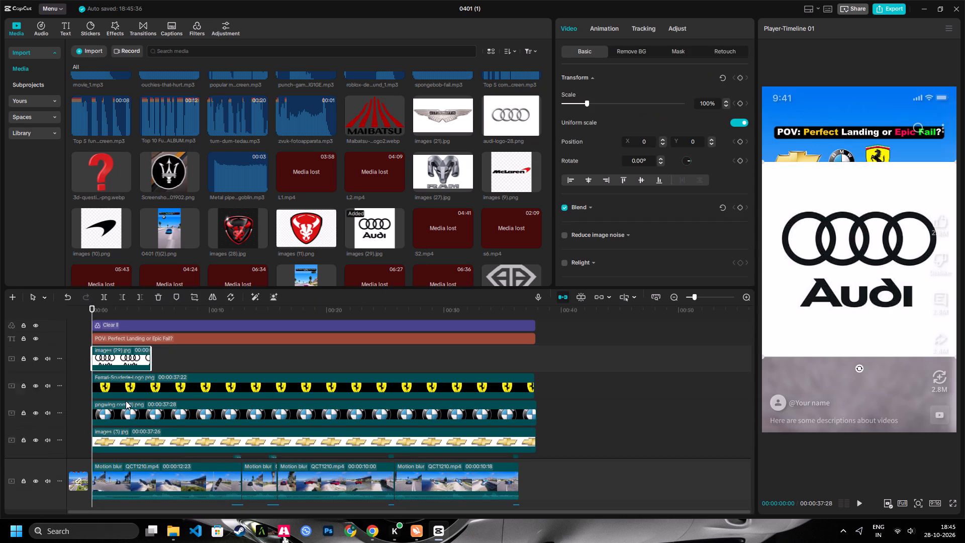
scroll(126, 401, up, 1)
double_click(147, 365)
drag(149, 365, 545, 368)
Remove the white background from the Audi logo clip.
click(276, 297)
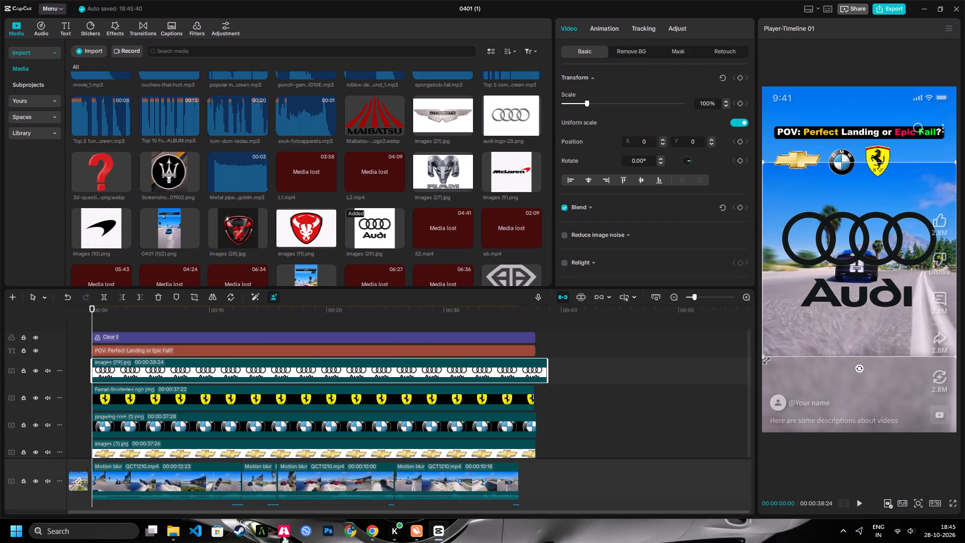
Scale the Audi logo to 22% and place it beside the Ferrari logo under the title, at X 622, Y 1105.
drag(764, 354, 876, 265)
drag(856, 262, 912, 183)
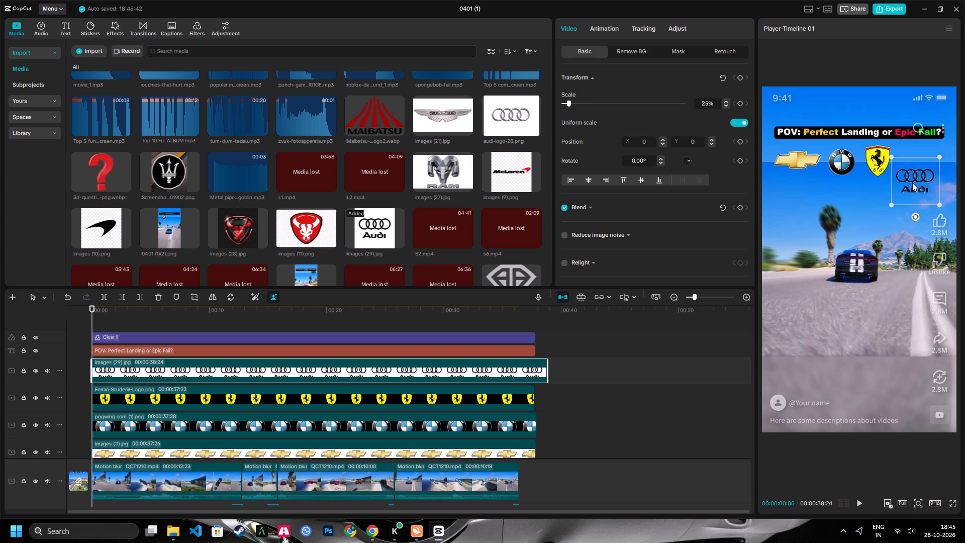
drag(912, 183, 912, 162)
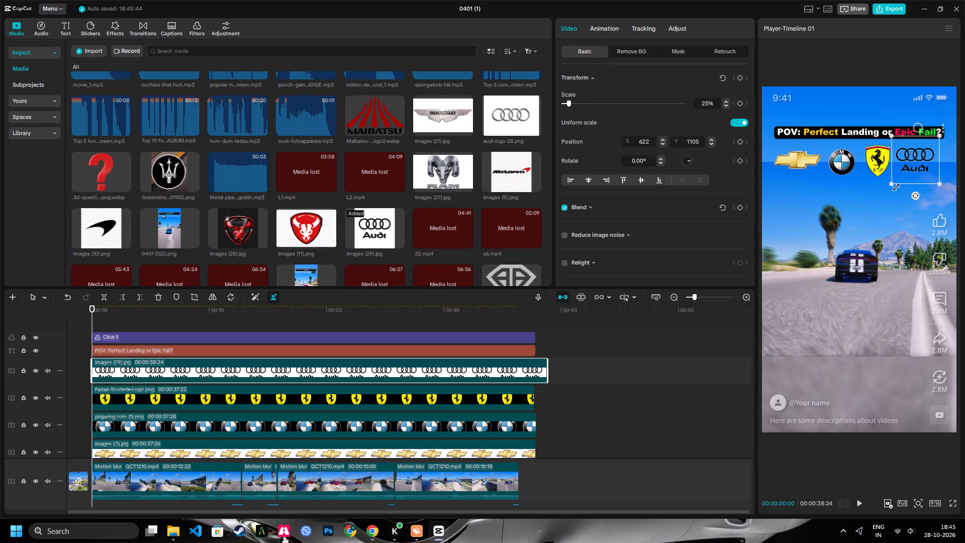
click(893, 184)
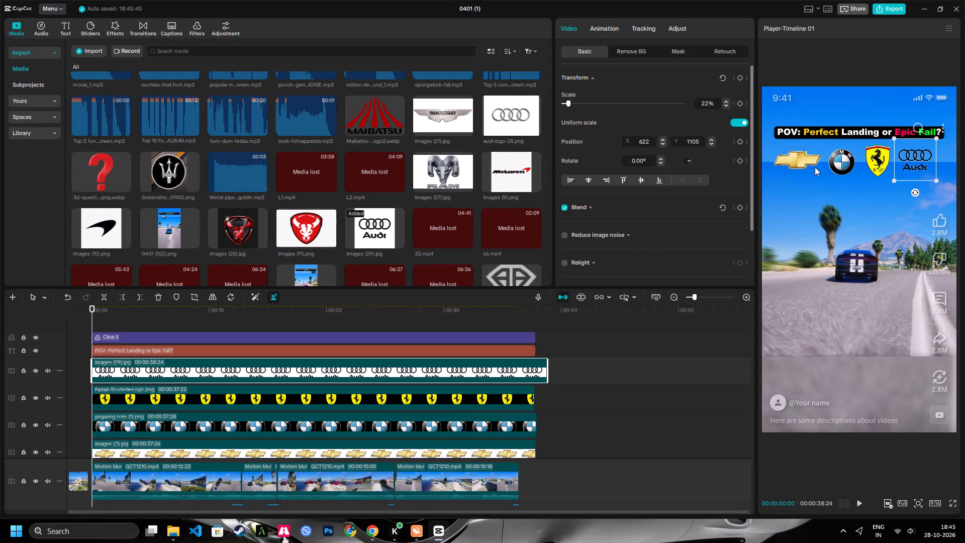
Shift the Audi logo slightly further away from the Ferrari logo, keeping it on the same row under the title.
click(799, 162)
click(804, 162)
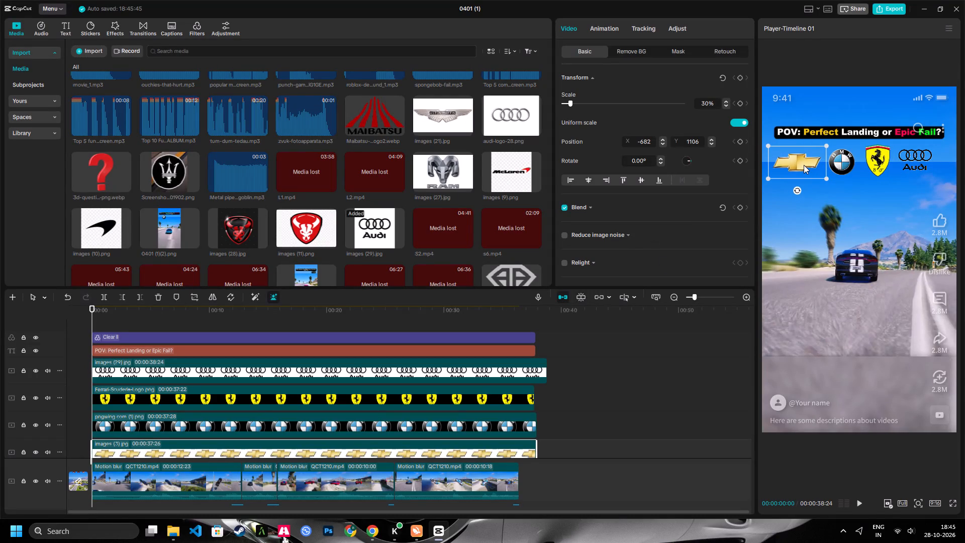
click(909, 157)
drag(911, 158, 916, 158)
Scale the Ferrari logo down to 27%.
click(893, 161)
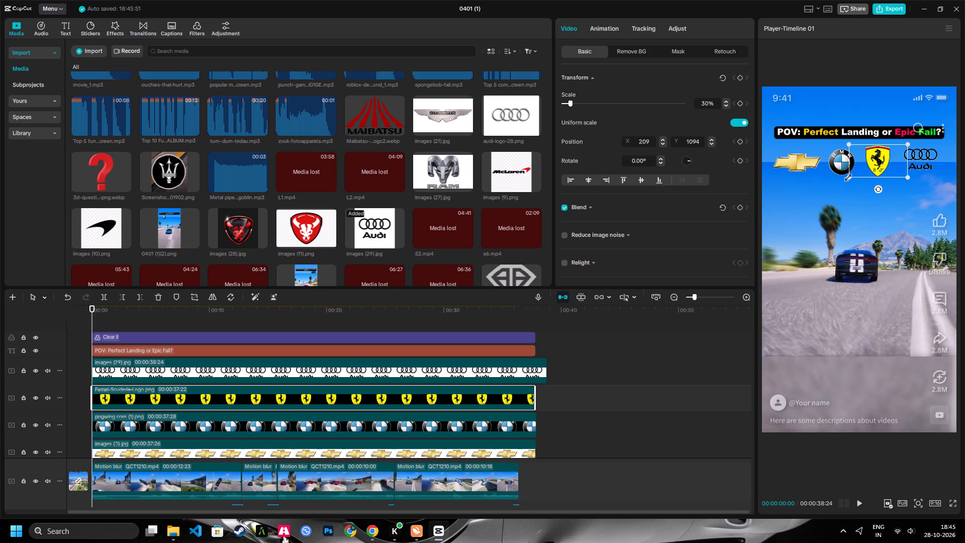
click(846, 176)
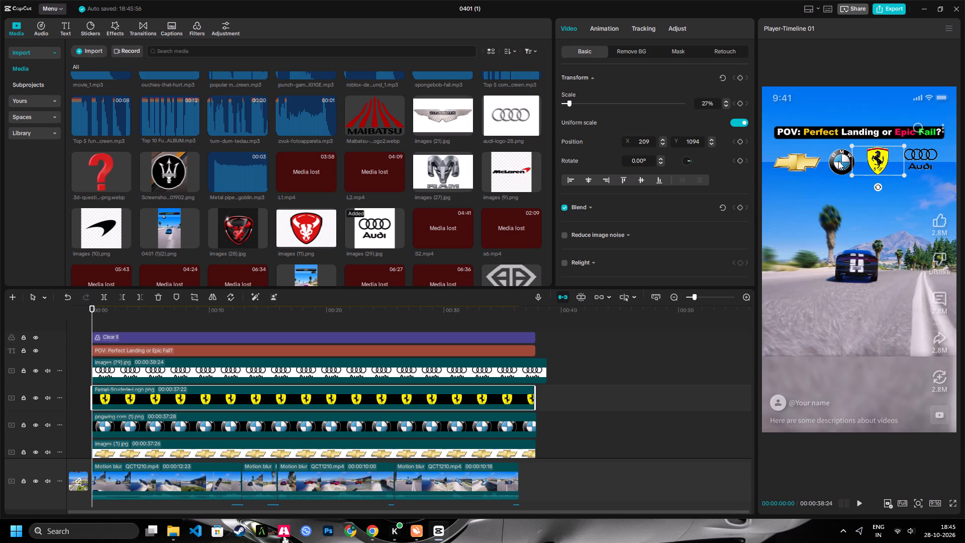
Select all four logo clips, shrink them slightly as a group and shift the row to sit centred under the title.
click(838, 161)
scroll(559, 420, down, 2)
scroll(543, 403, up, 1)
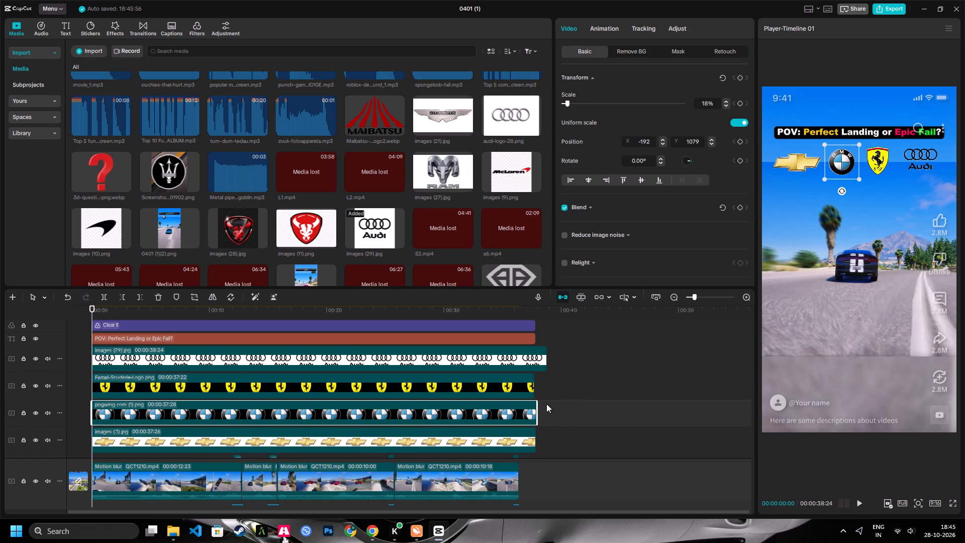
drag(546, 403, 504, 367)
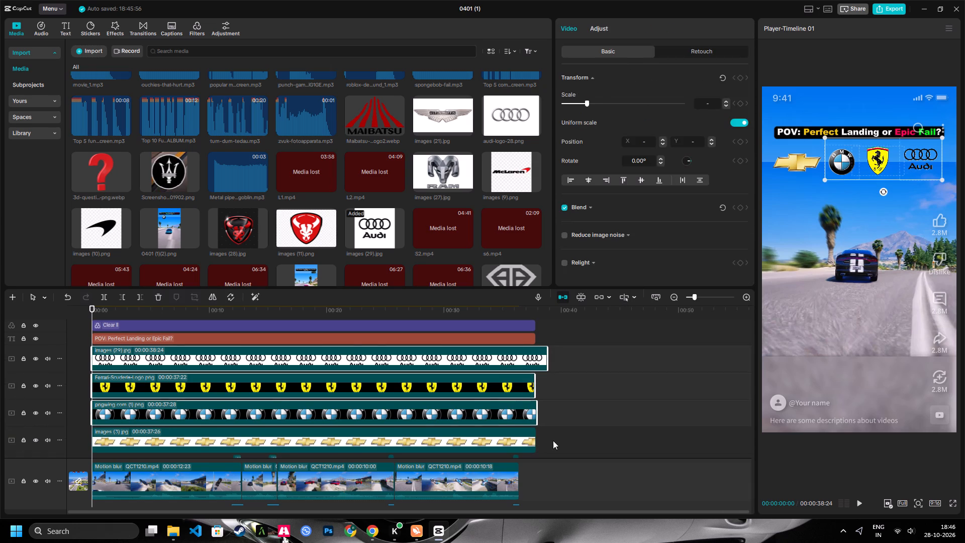
drag(554, 441, 509, 361)
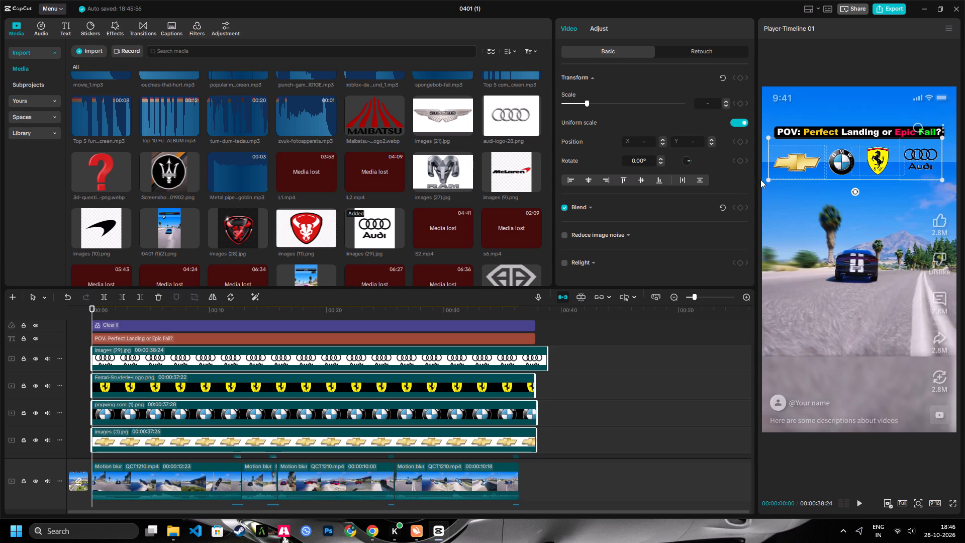
drag(769, 179, 774, 175)
drag(811, 158, 816, 159)
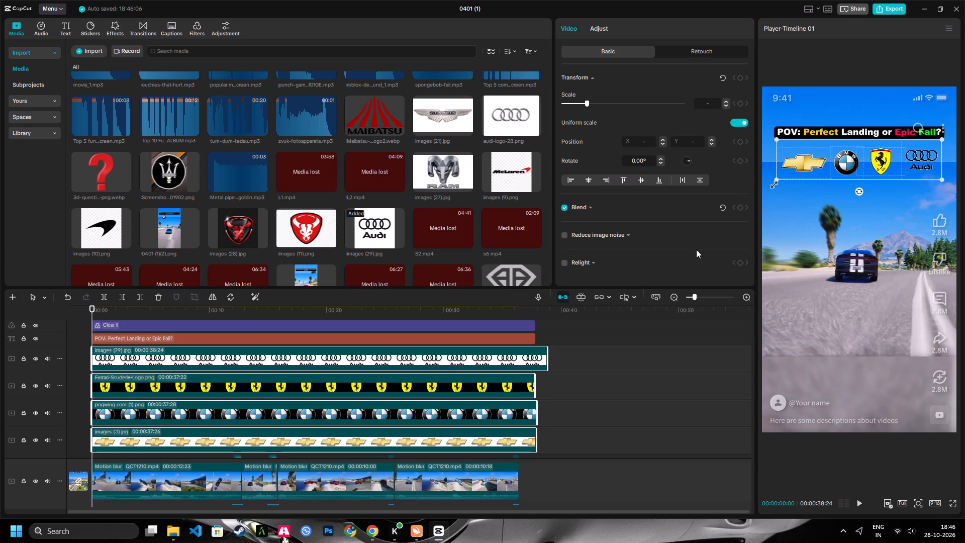
Trim the ends of the title, Clear II effect and four logo clips to the end of the footage at 00:00:36:10.
drag(534, 306, 518, 321)
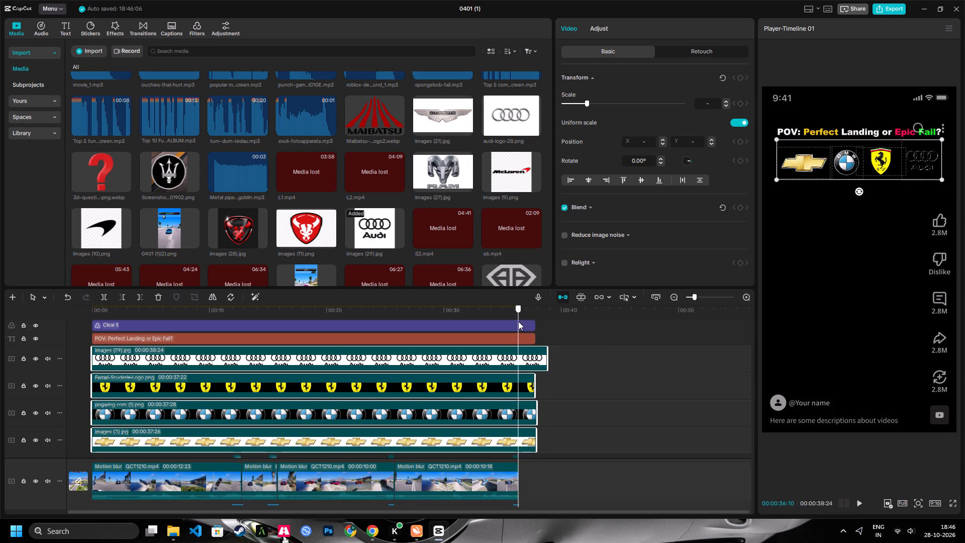
scroll(527, 326, down, 5)
scroll(546, 346, up, 6)
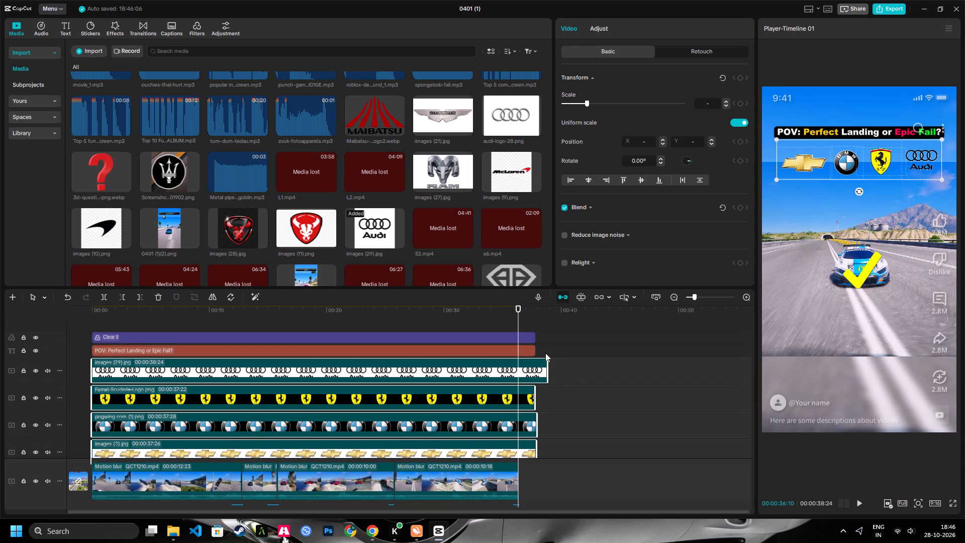
scroll(545, 353, down, 2)
drag(560, 437, 502, 264)
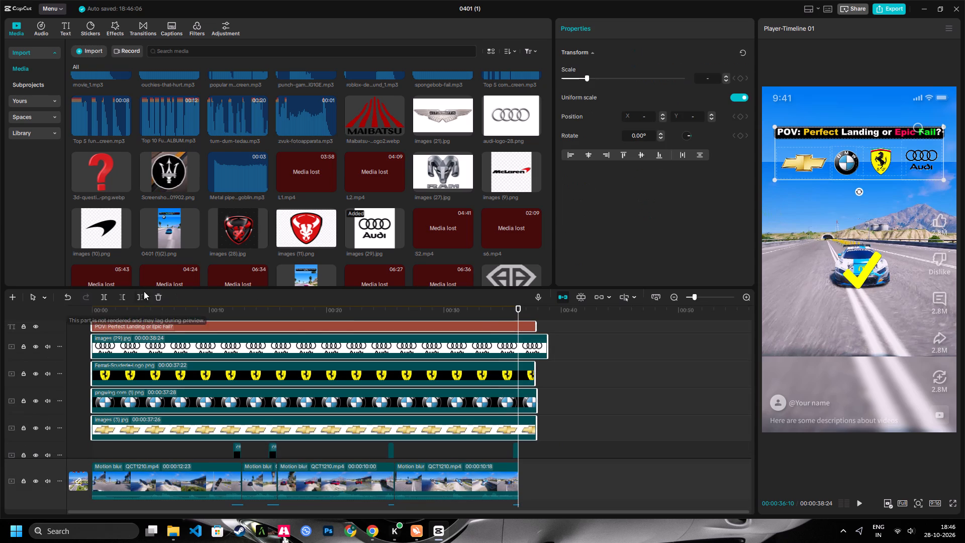
click(140, 289)
click(135, 293)
key(shift+z)
Play back the opening of the video to check the title and logo row.
key(space)
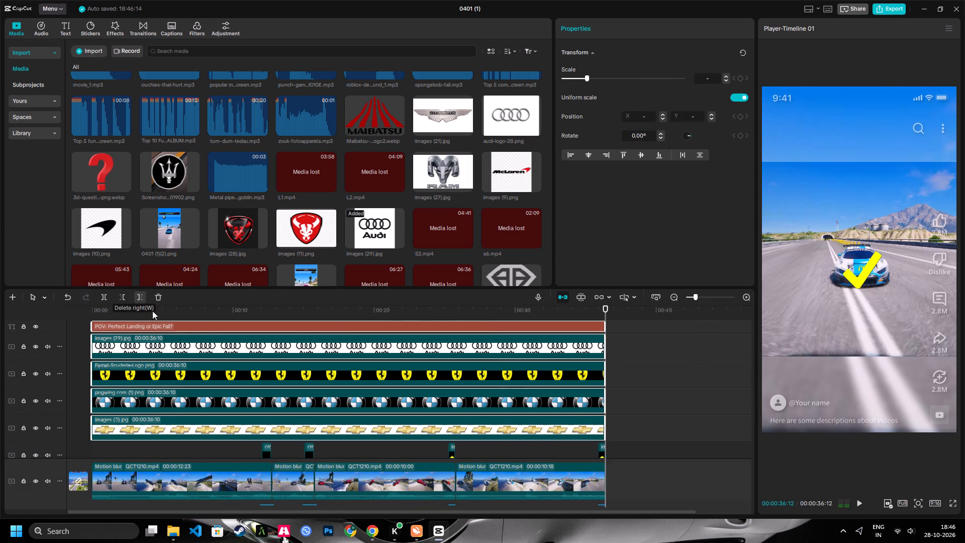
key(space)
key(space)
scroll(309, 484, down, 4)
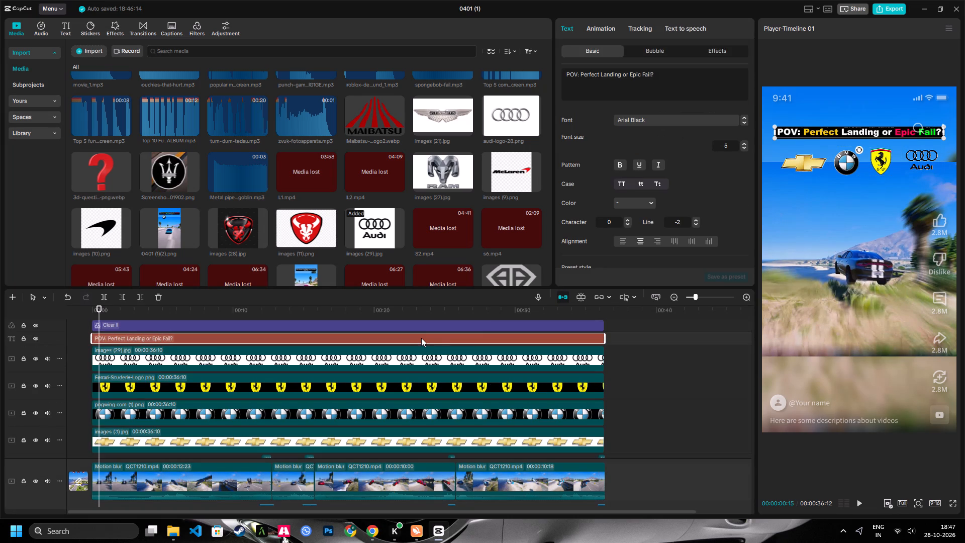
drag(664, 77, 580, 71)
drag(580, 71, 580, 74)
key(ctrl+v)
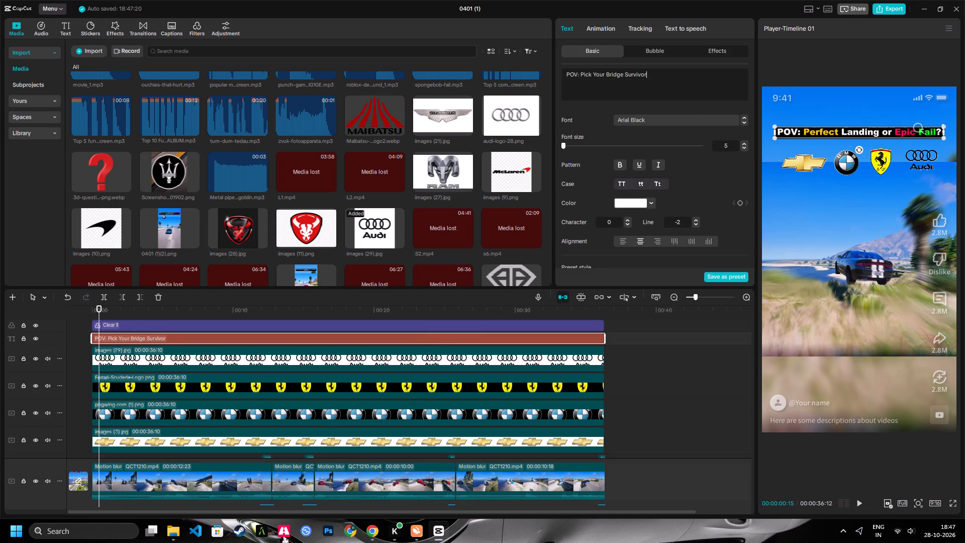
Color the word "Pick" in the title text yellow.
double_click(583, 74)
click(612, 201)
click(625, 204)
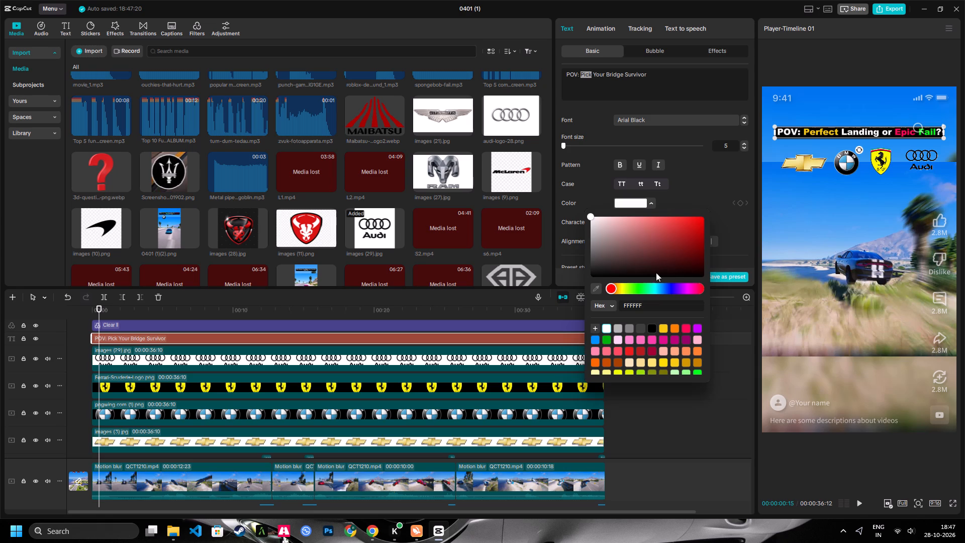
click(664, 329)
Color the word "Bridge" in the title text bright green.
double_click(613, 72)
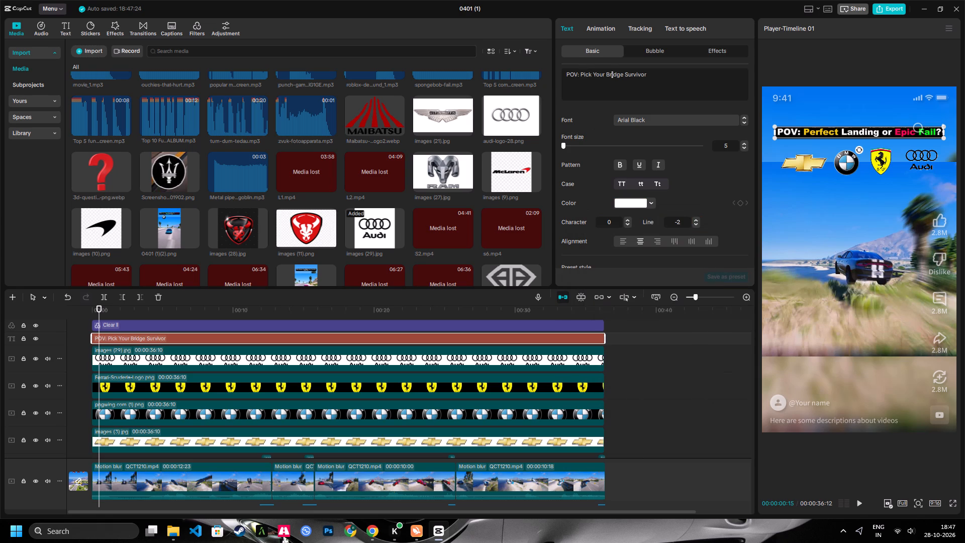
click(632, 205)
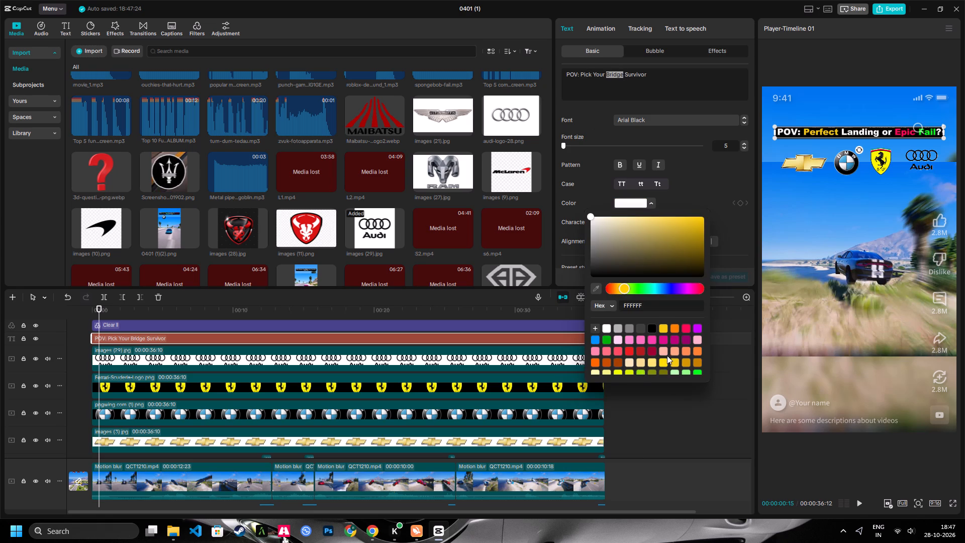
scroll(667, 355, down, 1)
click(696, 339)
Color the word "Survivor" in the title text cyan.
double_click(643, 77)
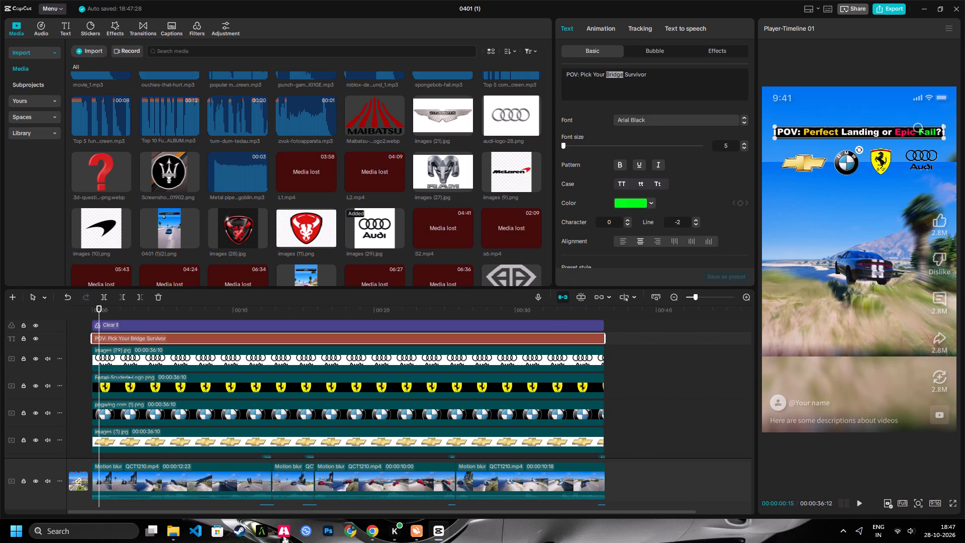
click(626, 204)
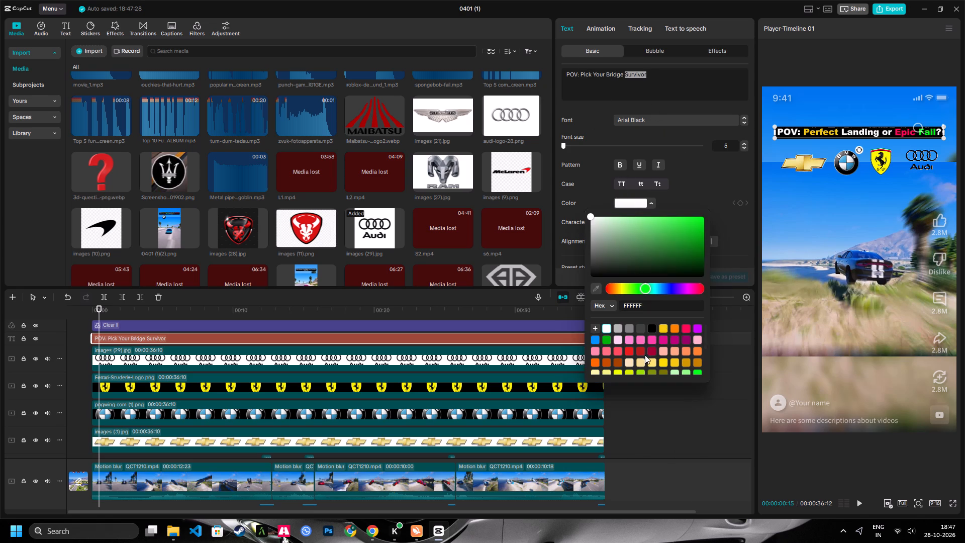
scroll(644, 352, down, 1)
scroll(617, 346, up, 1)
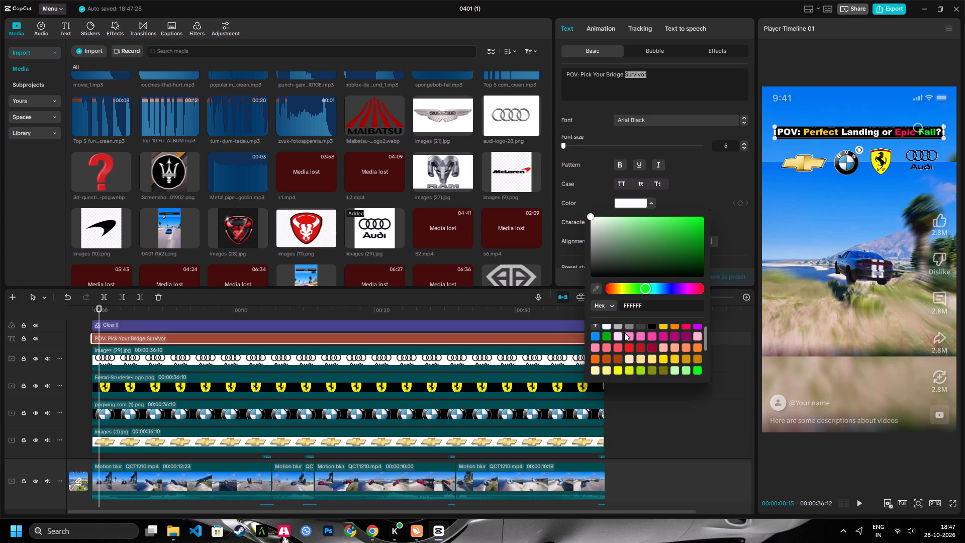
scroll(676, 352, up, 2)
scroll(678, 352, down, 2)
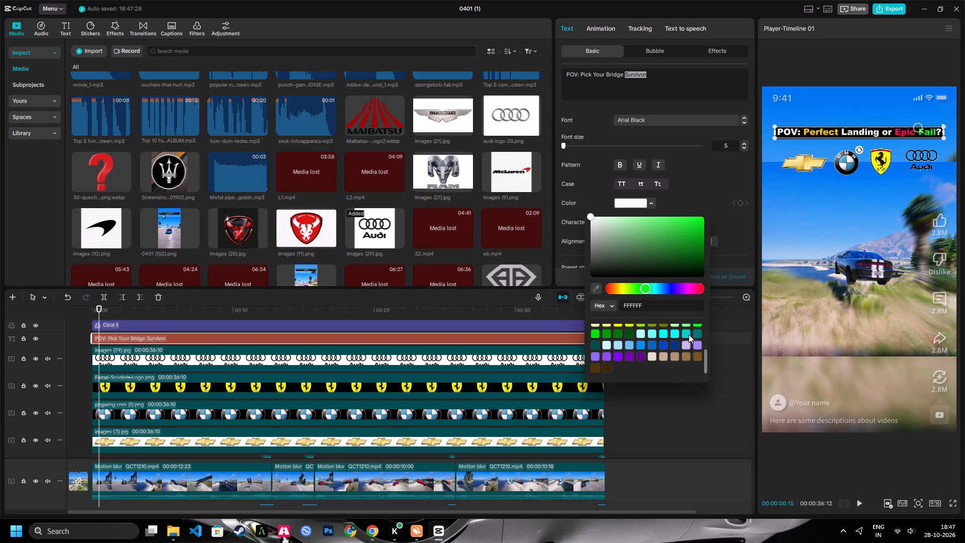
click(678, 331)
Change the word "Bridge" in the title text to red.
double_click(616, 70)
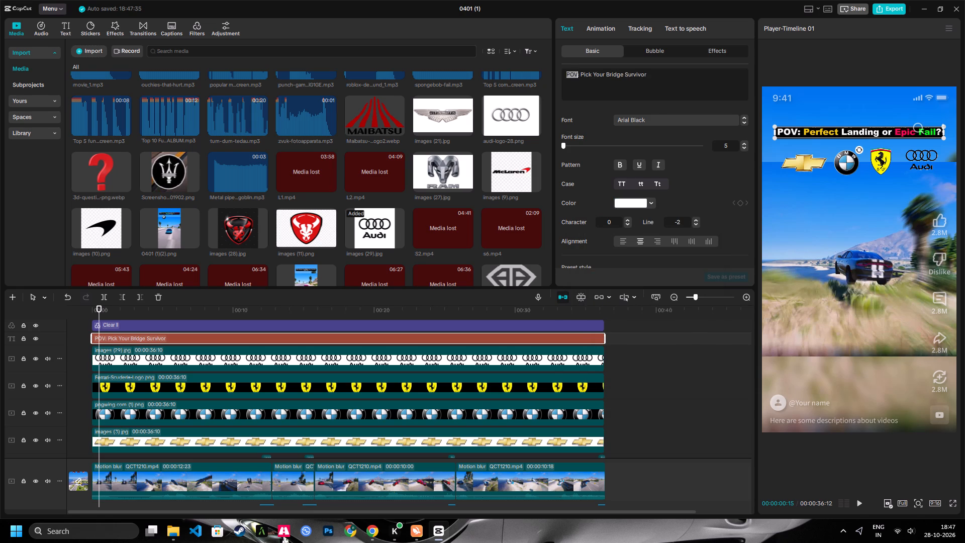
double_click(616, 76)
click(629, 204)
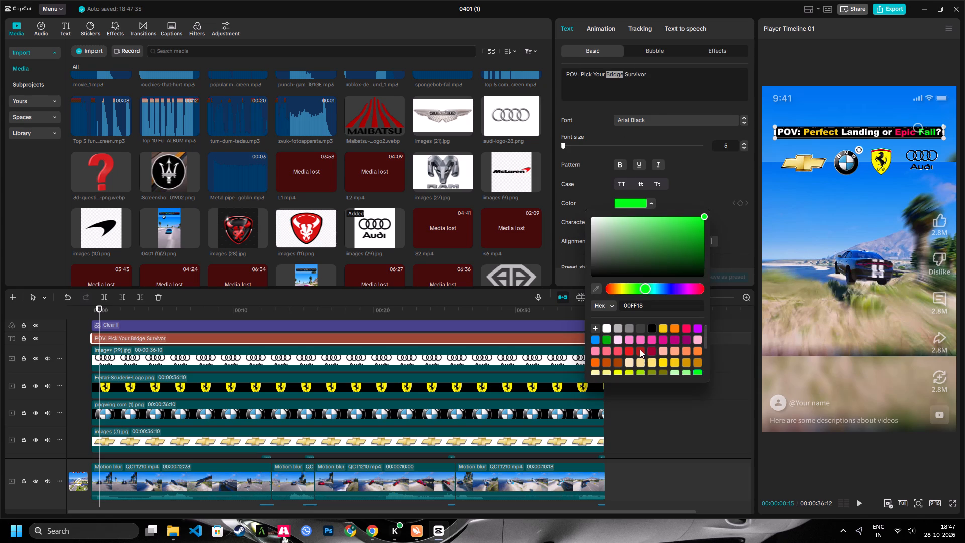
click(632, 351)
Mark a clip range and play the timeline from the start to check the recolored title in the preview.
click(546, 314)
drag(552, 307, 0, 288)
key(shift+z)
key(space)
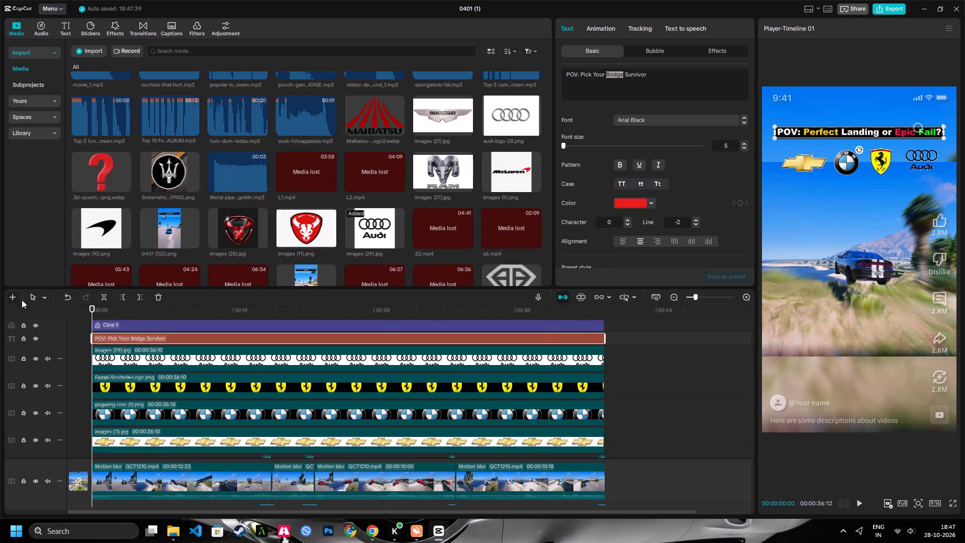
key(shift+z)
key(shift+x)
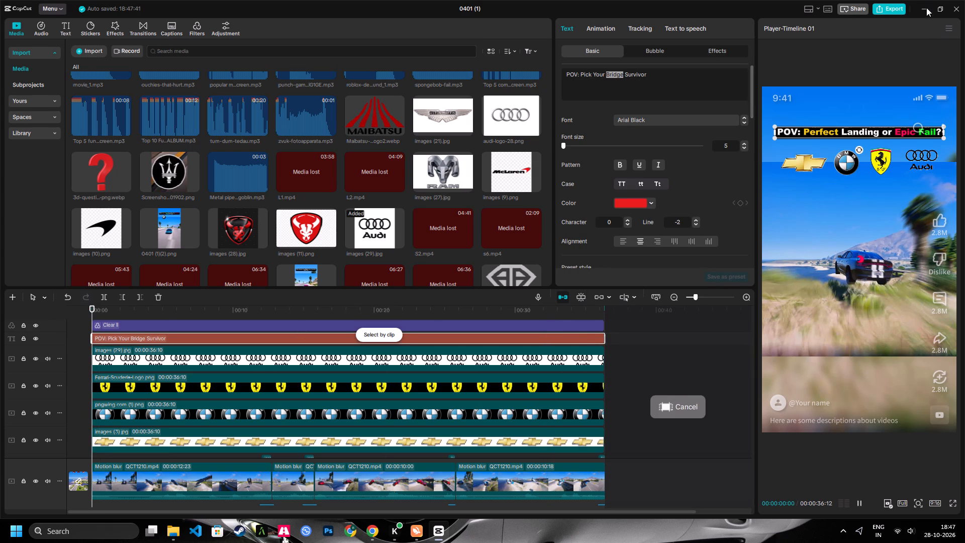
key(space)
key(space)
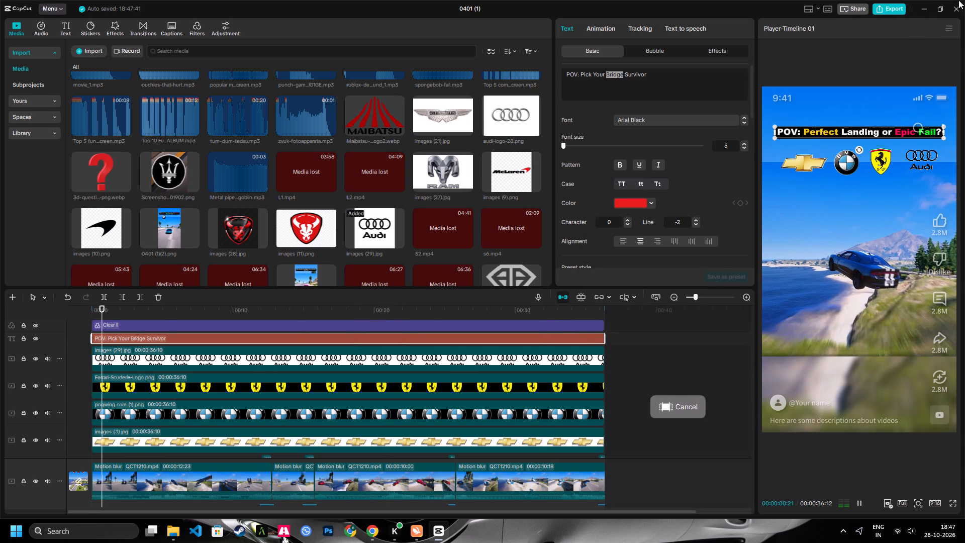
key(space)
key(space)
Close the project and reopen 0401 (1) to refresh its preview.
click(961, 2)
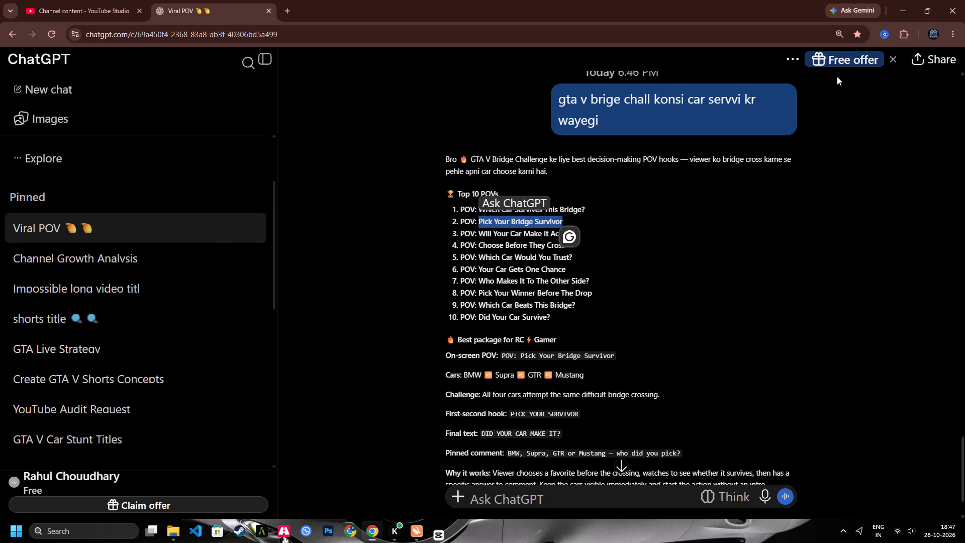
click(150, 228)
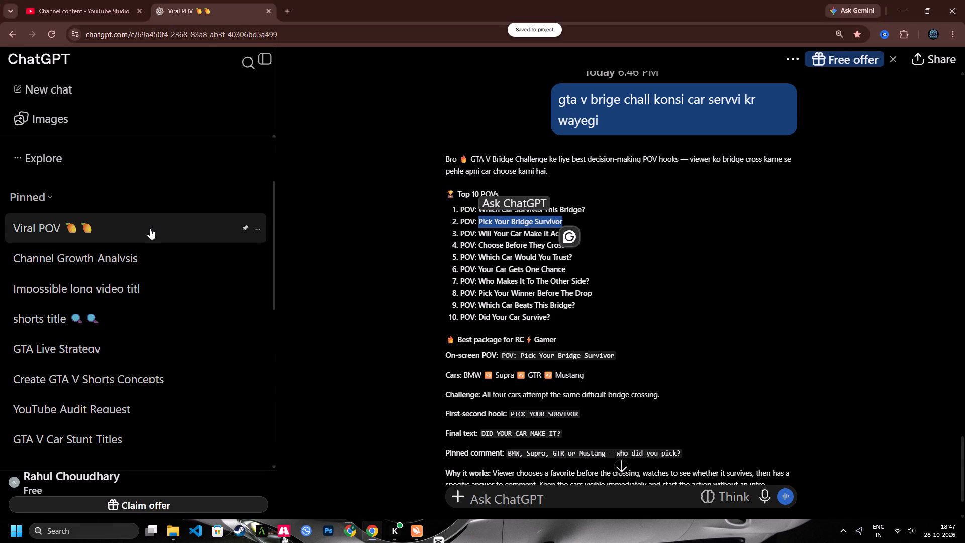
Stop the playback and clear the marked clip range from the timeline.
key(space)
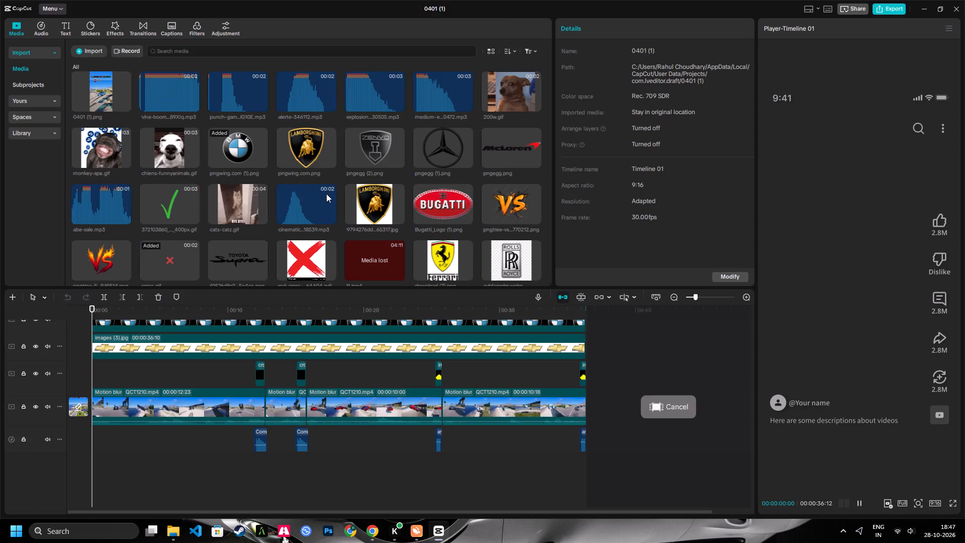
scroll(398, 335, down, 2)
click(594, 354)
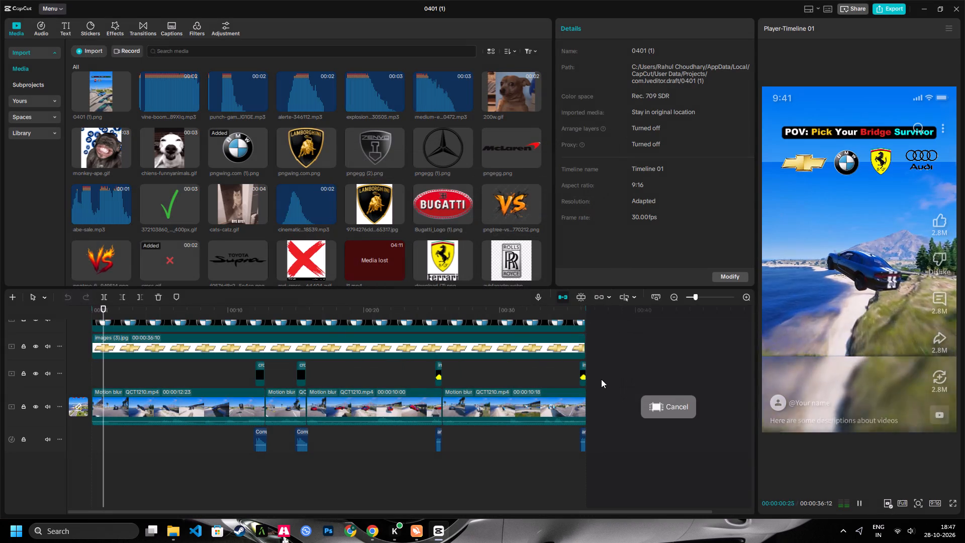
key(space)
click(670, 404)
key(shift+z)
Play the opening clip with the new title and audition the cinematic sound effect from the imported media.
key(space)
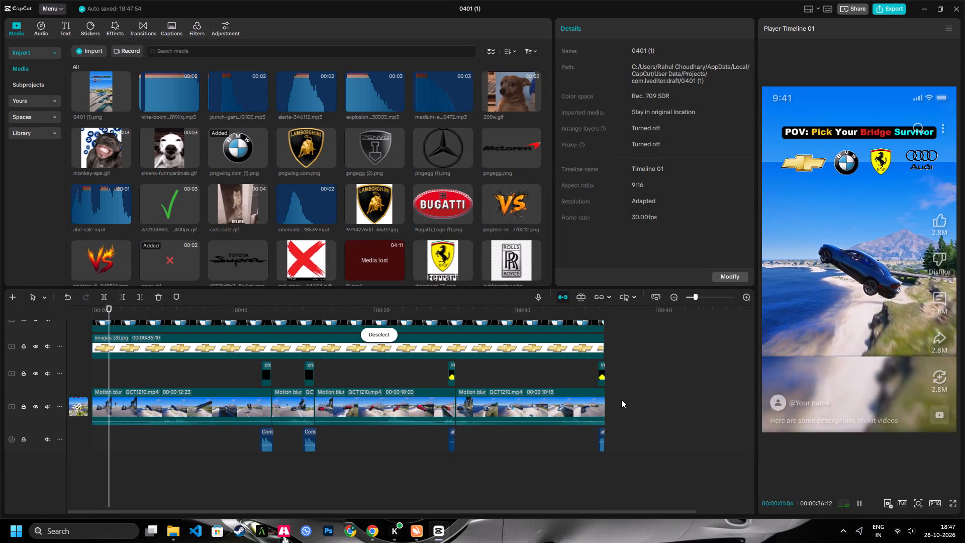
key(space)
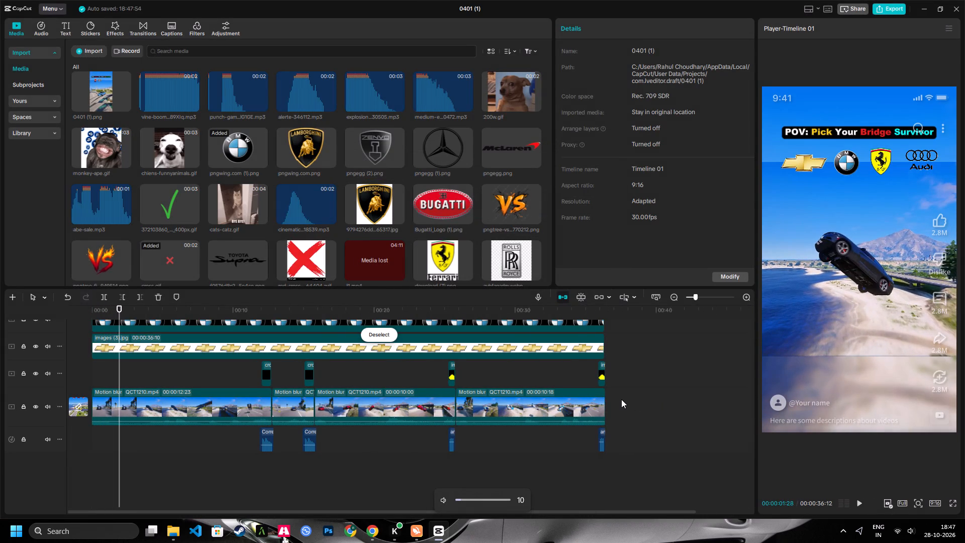
key(space)
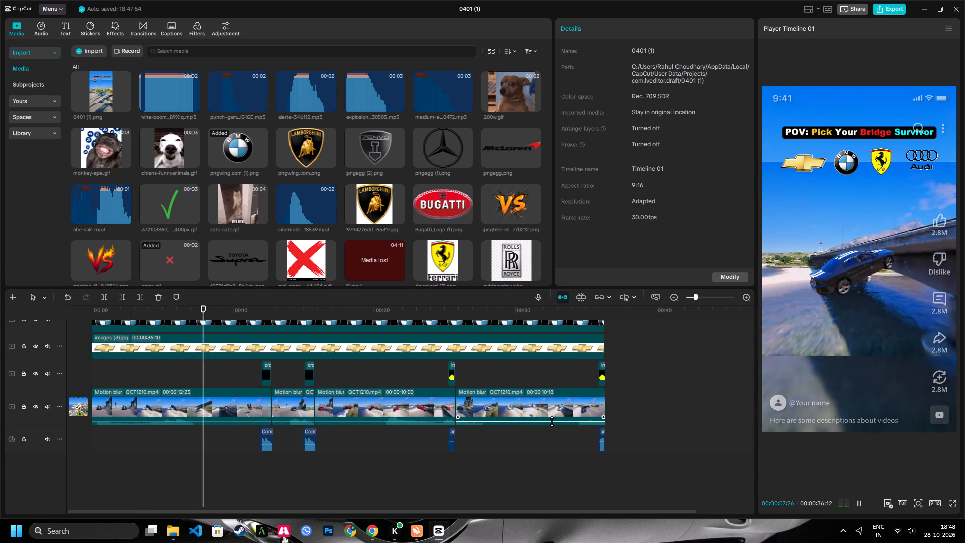
key(space)
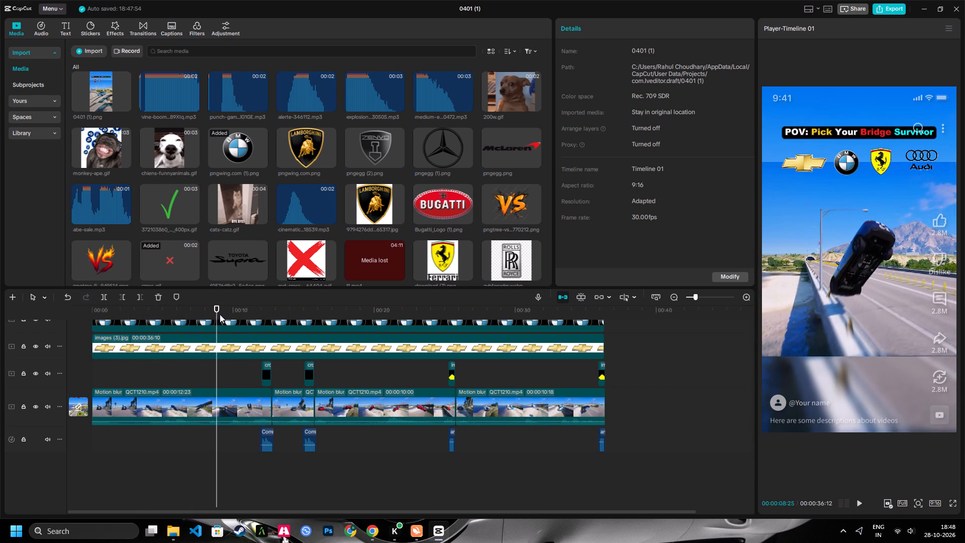
drag(218, 312, 0, 346)
key(space)
scroll(292, 200, up, 2)
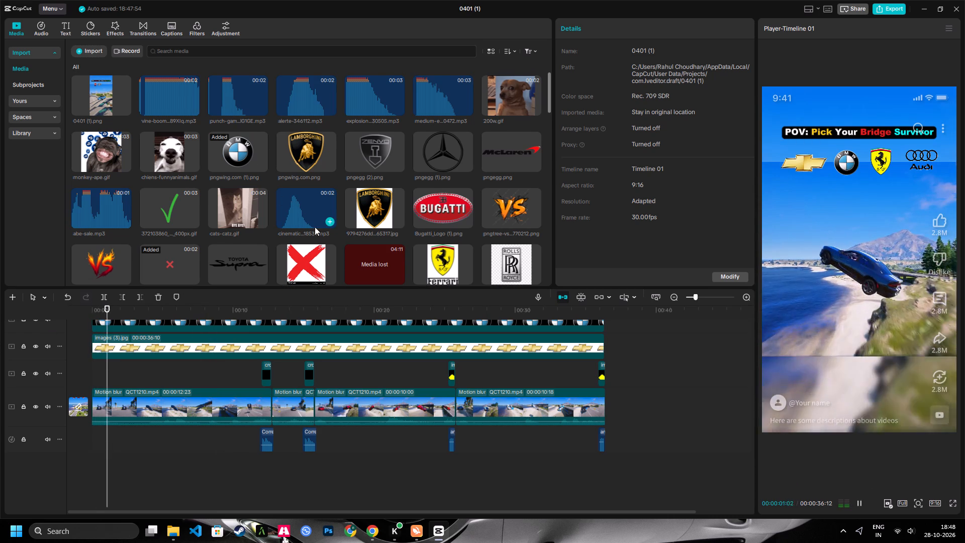
scroll(317, 230, up, 1)
click(293, 211)
key(space)
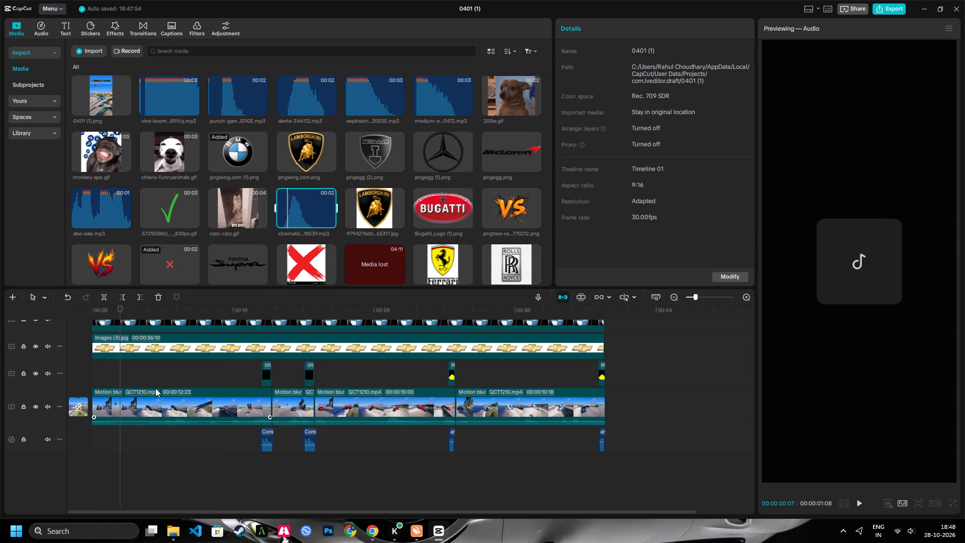
Play the first clip up to the car's landing near 00:00:05:07 while looking through the imported sound effects.
click(155, 388)
key(space)
click(151, 411)
key(space)
key(space)
key(space)
scroll(348, 247, down, 2)
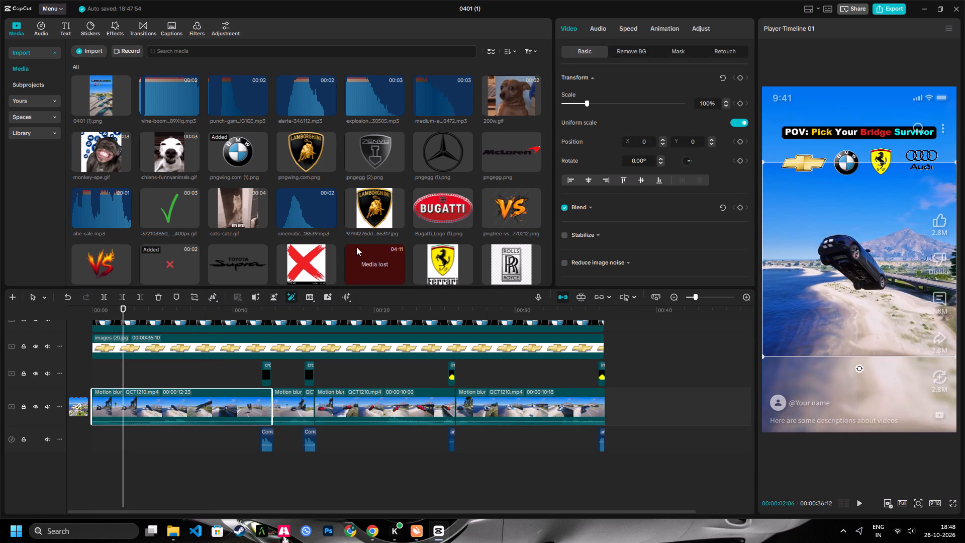
key(space)
scroll(360, 245, down, 3)
key(space)
key(space)
scroll(374, 242, down, 2)
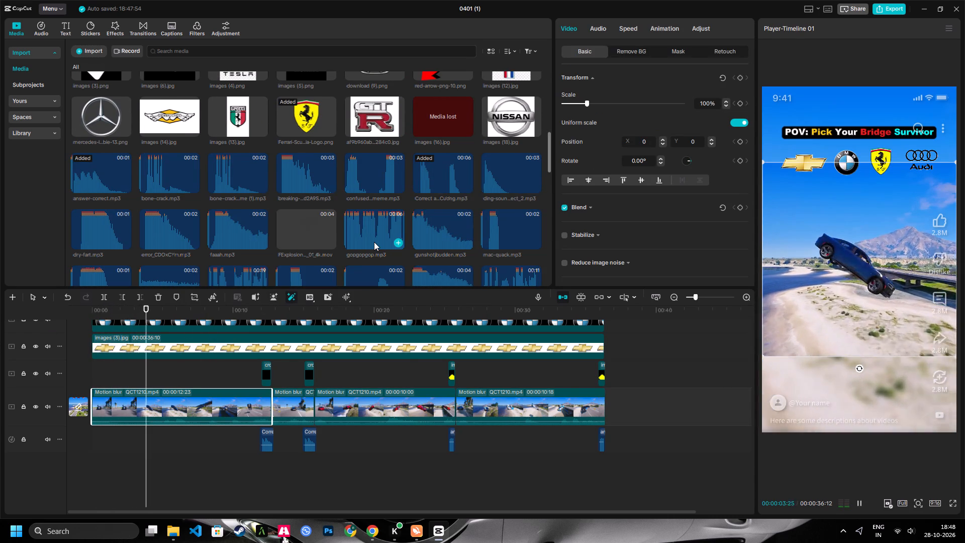
key(space)
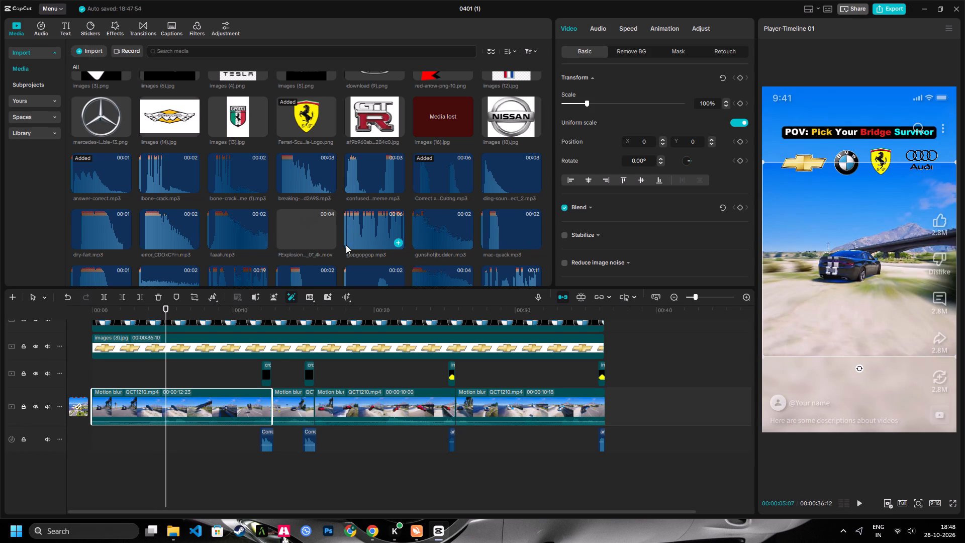
Add the roblox-death-sound audio to the audio track beneath the first clip, around the car's landing at 00:00:05:07.
scroll(176, 218, down, 2)
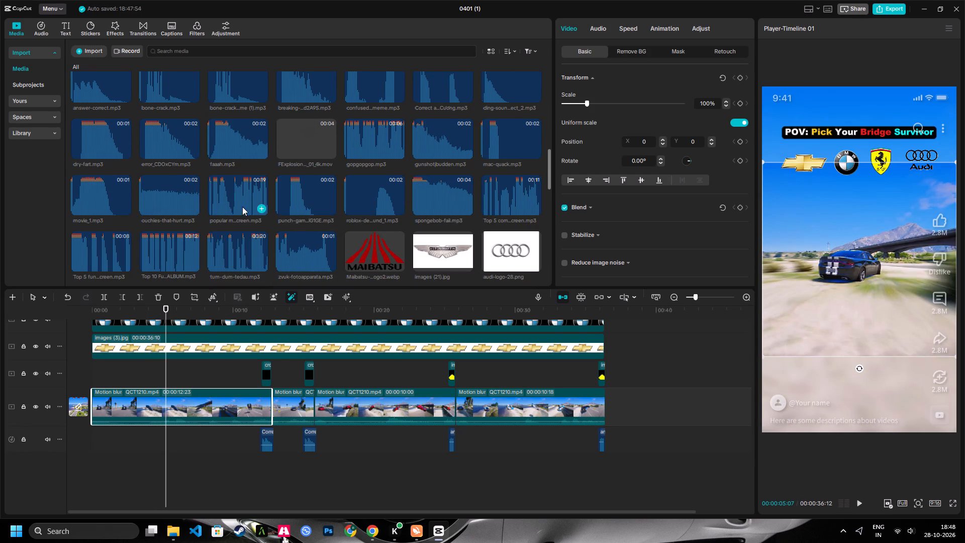
drag(373, 202, 155, 436)
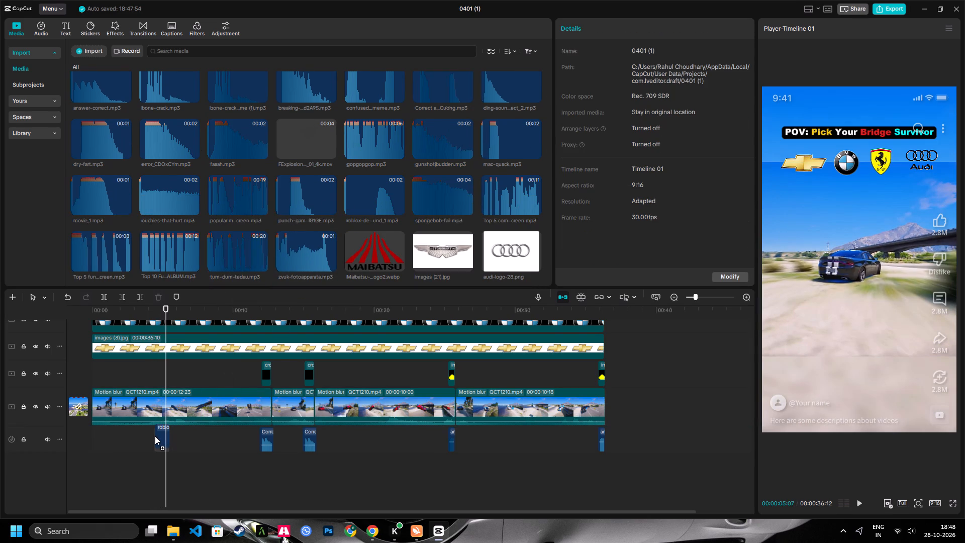
drag(155, 436, 157, 435)
Raise the roblox-death-sound clip's volume to 9.7 dB.
drag(693, 295, 705, 297)
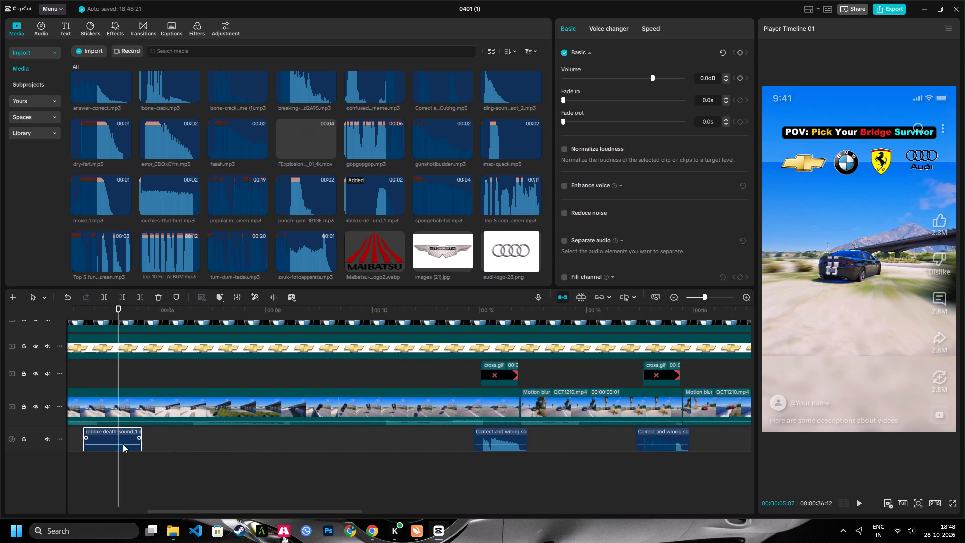
click(104, 446)
double_click(104, 446)
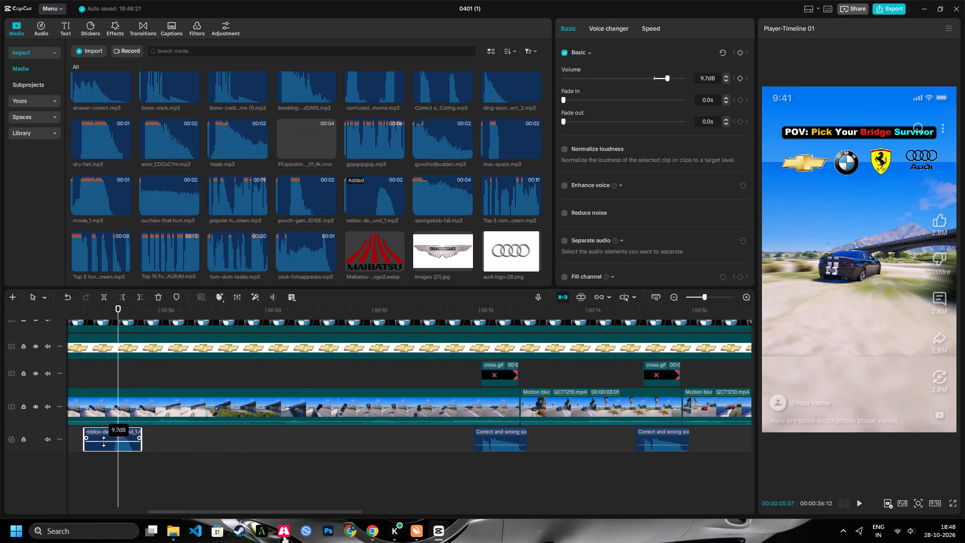
Find the landing frame at 00:00:05:09 and shift the roblox-death-sound clip slightly later to match it.
drag(102, 316, 216, 328)
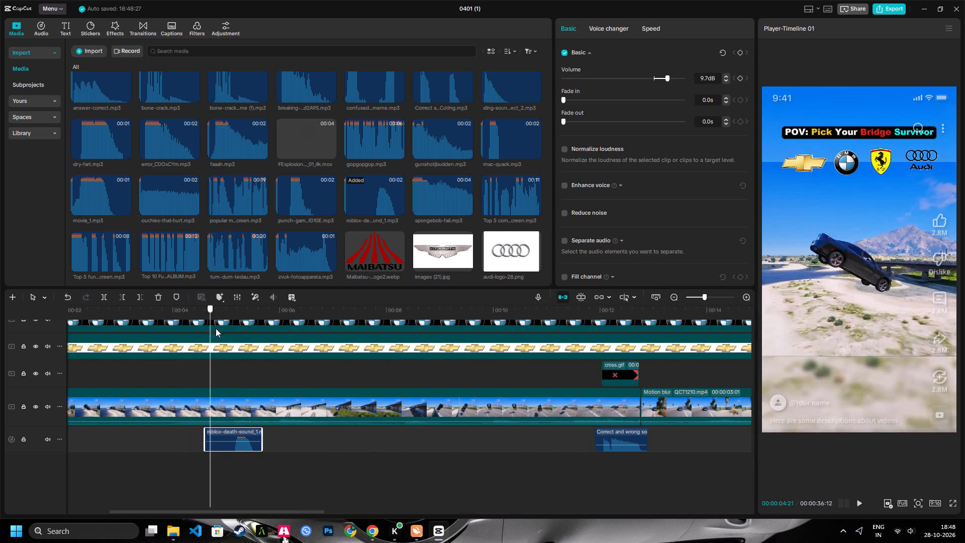
drag(216, 328, 235, 333)
key(Right)
key(Right)
key(Right)
key(Right)
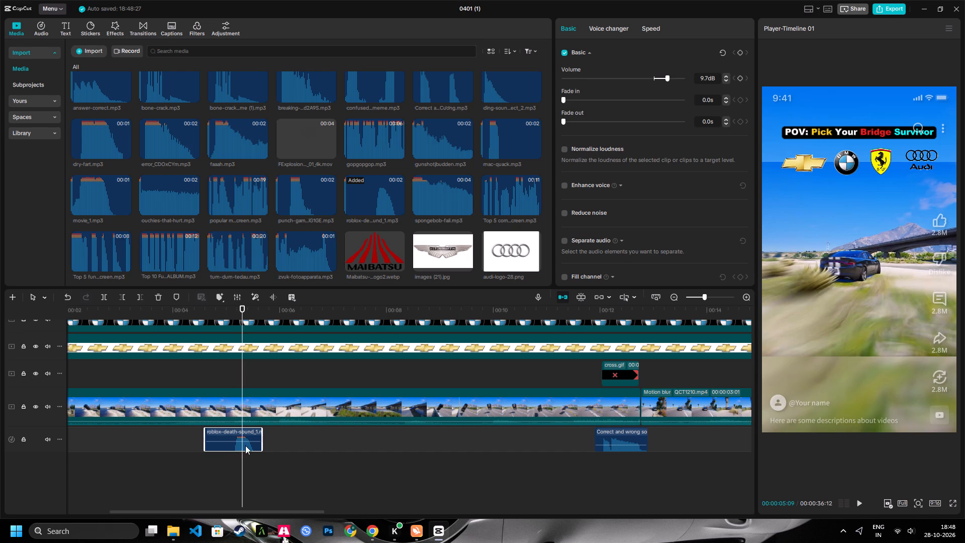
drag(246, 433, 248, 425)
Play the first clip from about 00:00:05:01 to check the sound timing and review the following crash footage.
click(228, 312)
key(space)
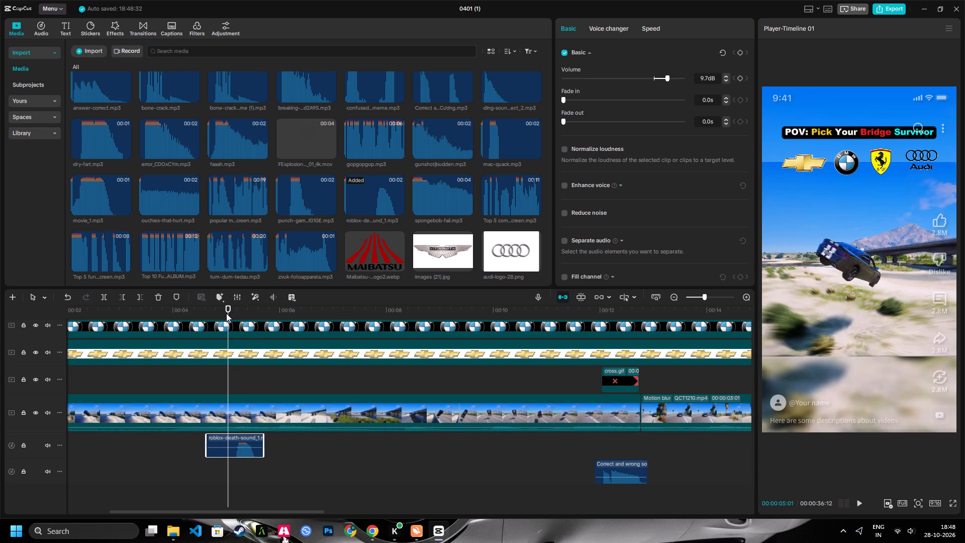
key(space)
key(space)
key(space)
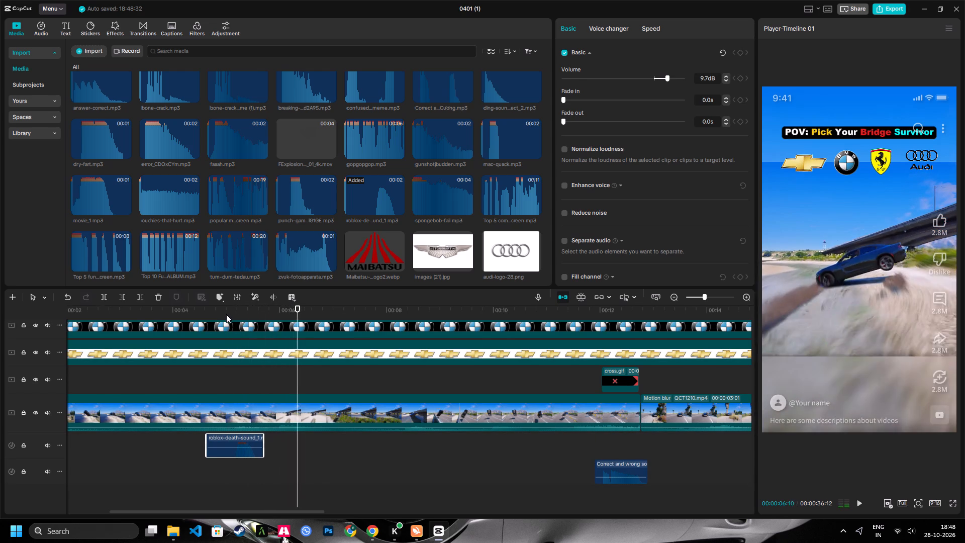
key(space)
key(space)
key(space)
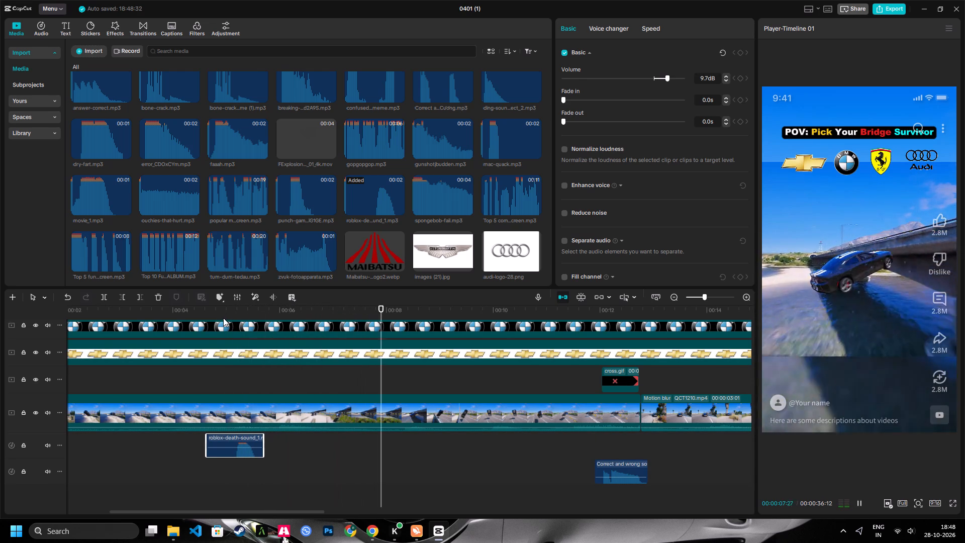
key(space)
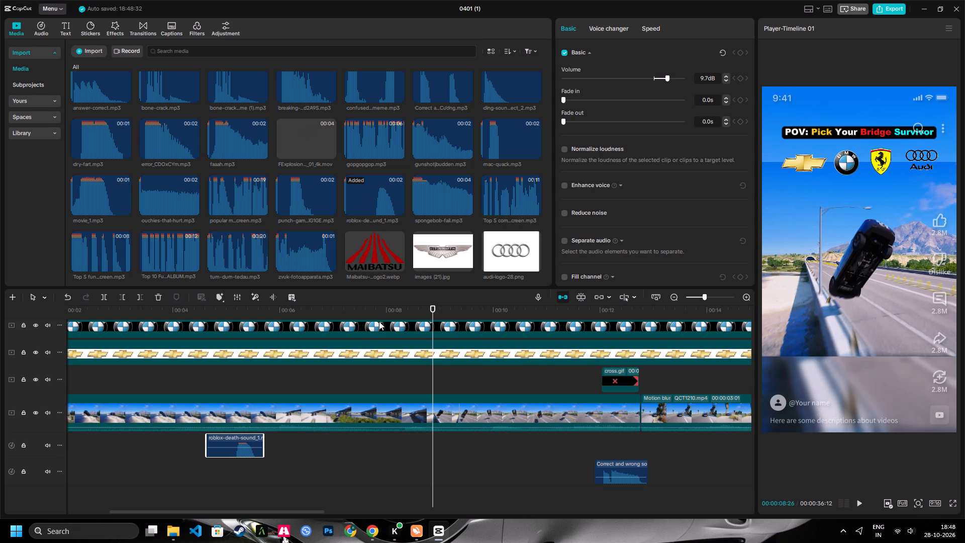
Add the punch-gaming-sound-effect audio beneath the first clip, starting around 00:00:08:00 for the bridge impact, and play it to check.
drag(407, 310, 408, 318)
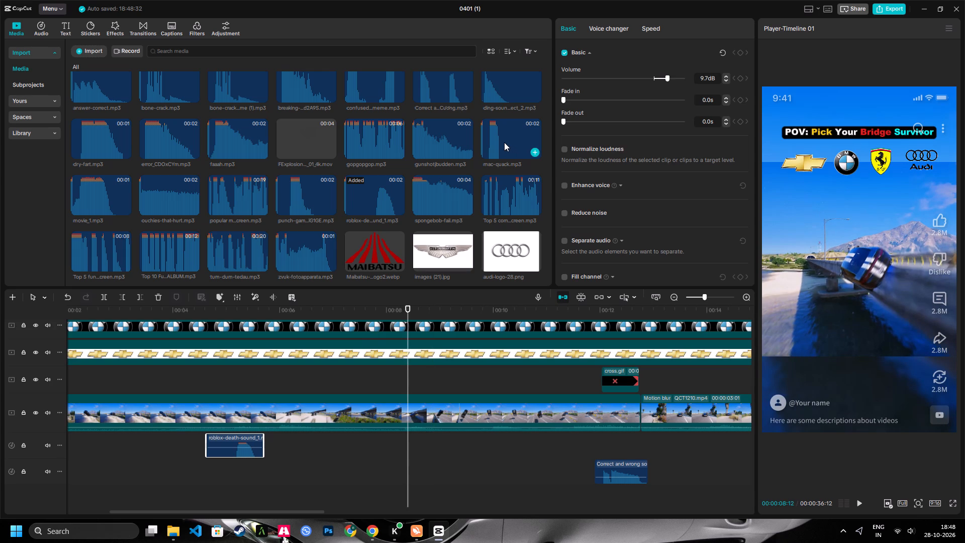
scroll(409, 114, up, 1)
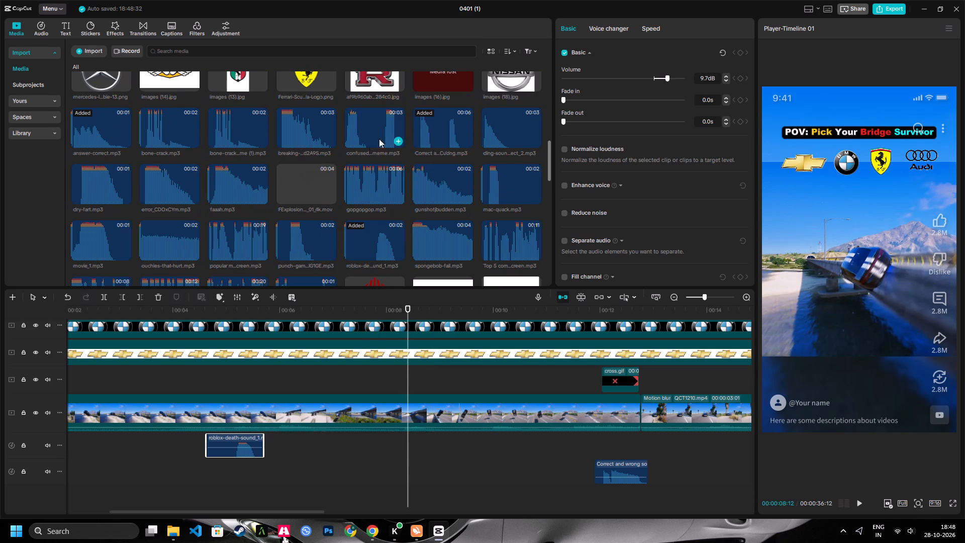
scroll(361, 173, up, 1)
scroll(368, 195, down, 5)
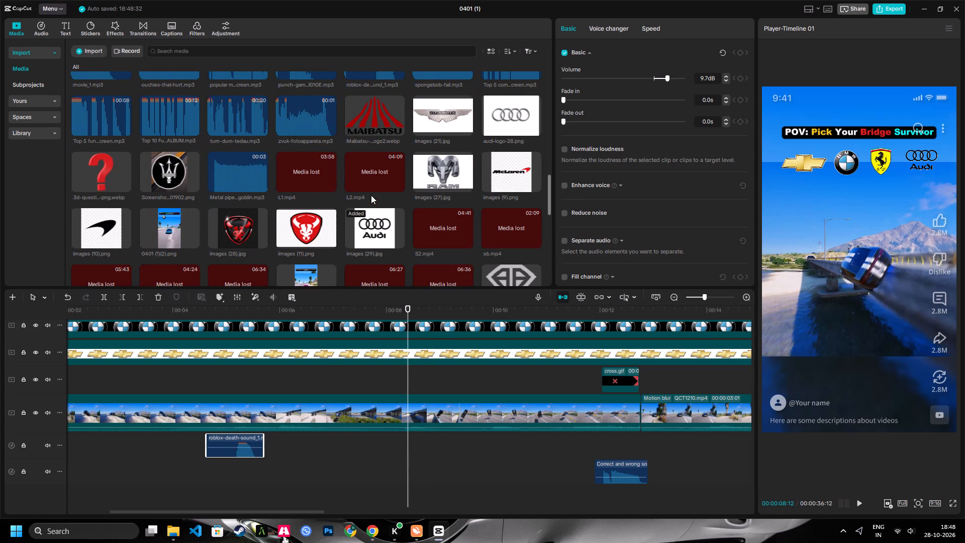
scroll(340, 199, down, 11)
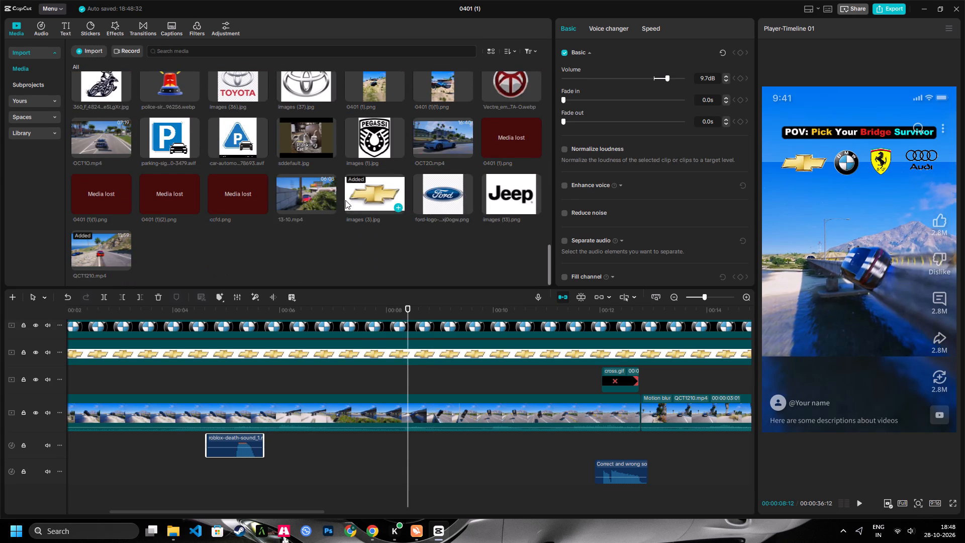
scroll(345, 197, up, 9)
drag(287, 80, 369, 438)
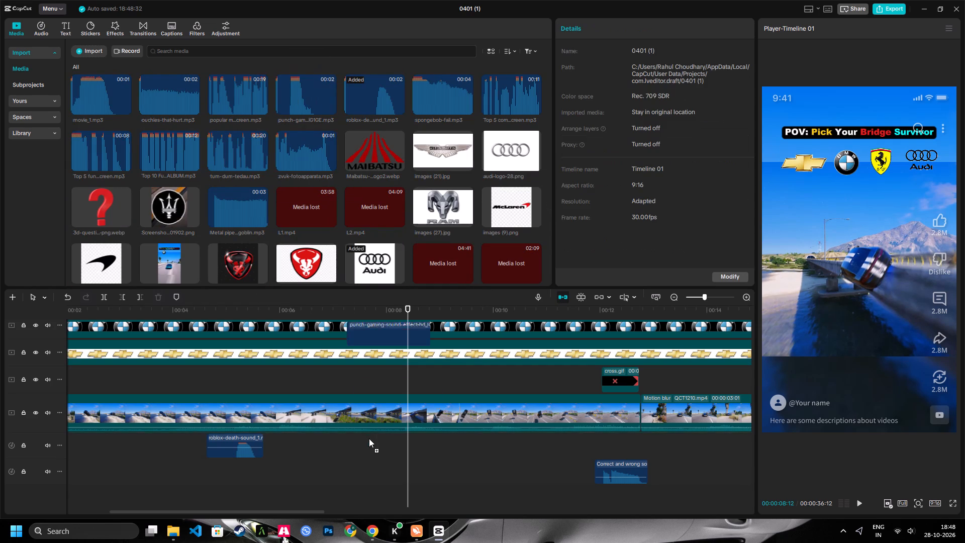
drag(369, 438, 370, 461)
drag(412, 472, 428, 440)
click(403, 311)
key(space)
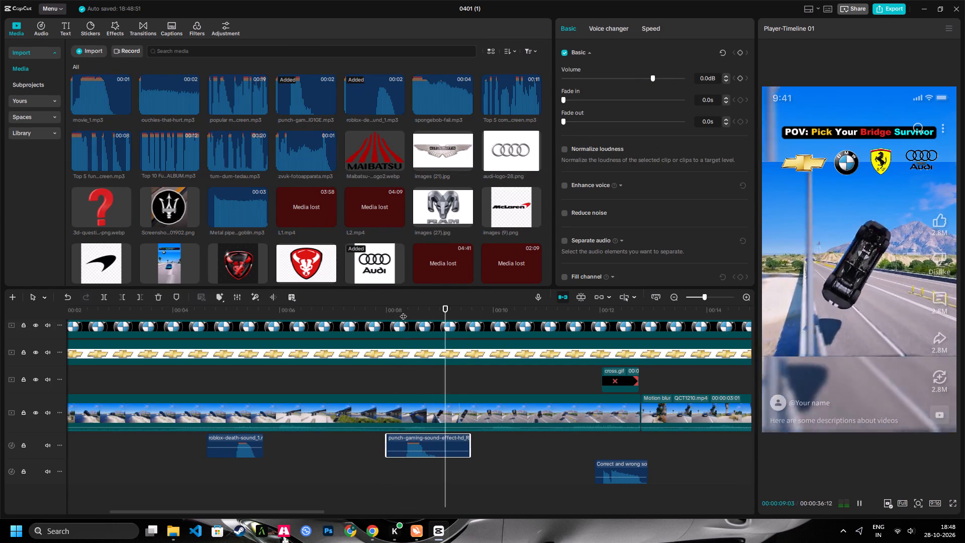
key(space)
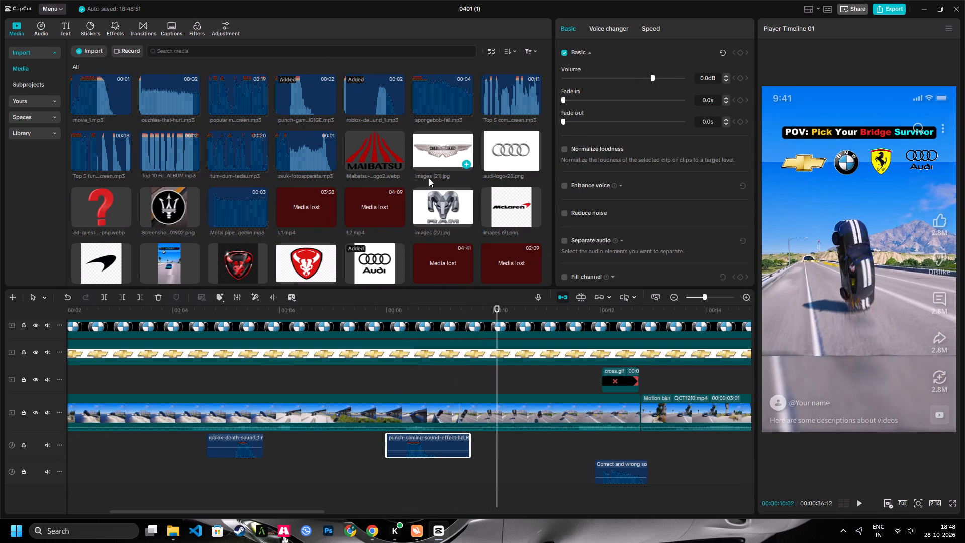
Add the bone-crack-meme (1) audio after the punch sound, around the car's impact at 00:00:10:02, and play it back.
scroll(286, 190, up, 2)
scroll(246, 173, up, 1)
drag(230, 119, 313, 252)
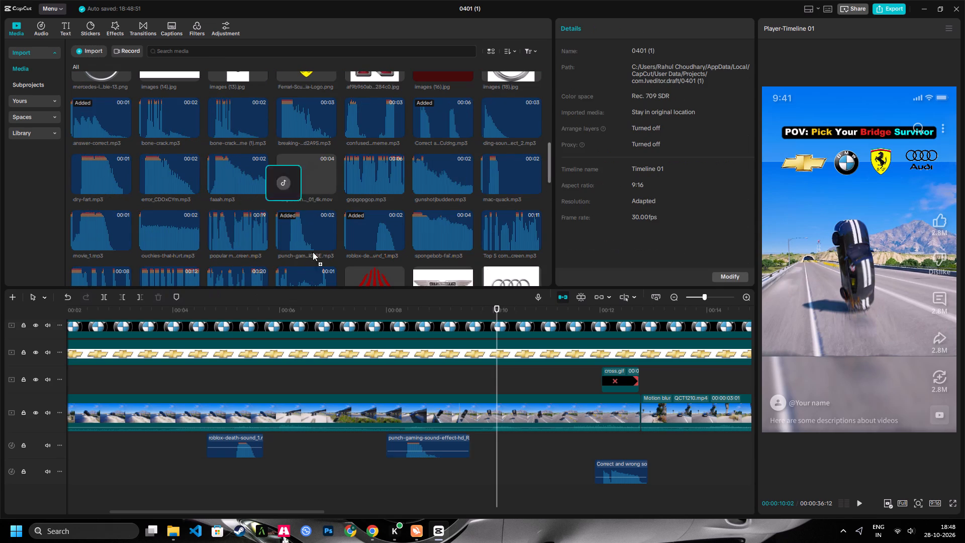
drag(313, 252, 477, 445)
drag(499, 445, 509, 439)
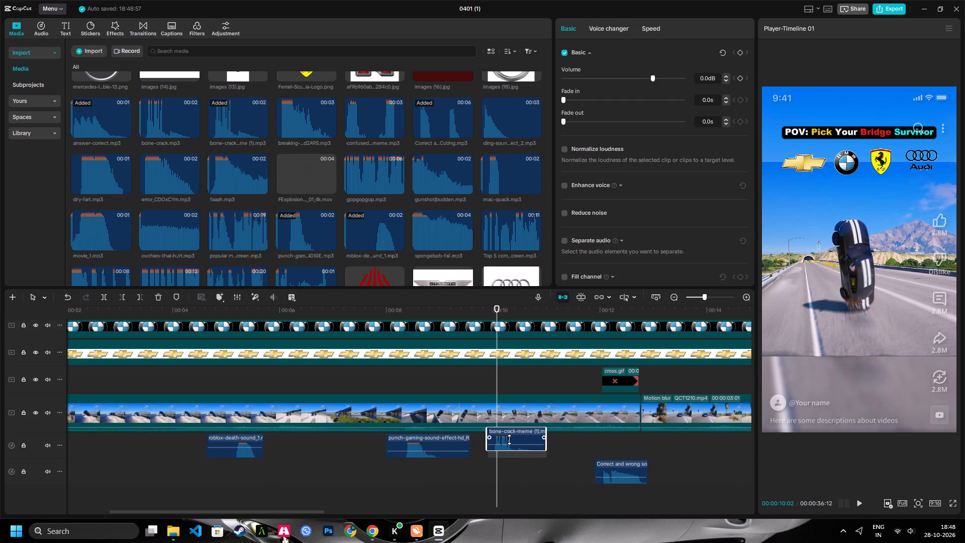
drag(509, 439, 509, 440)
click(492, 312)
key(space)
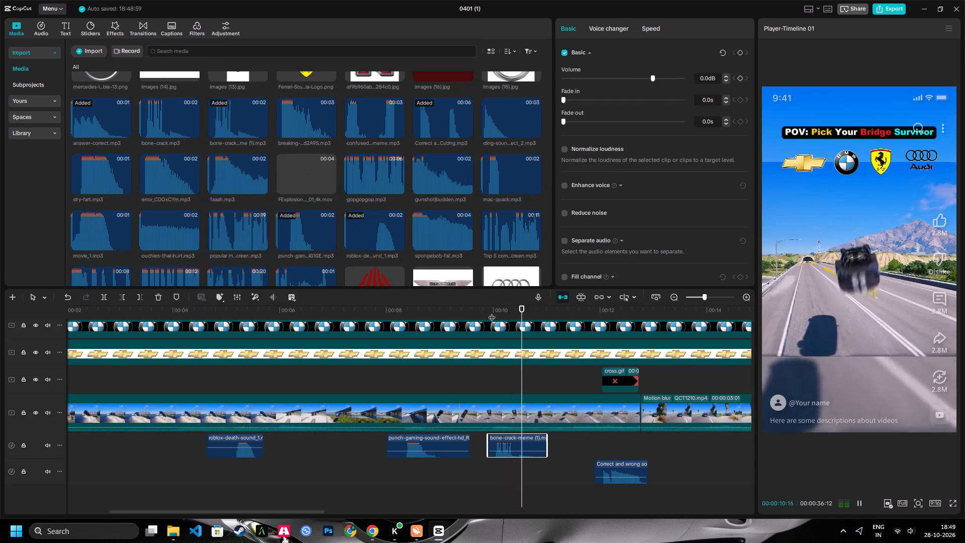
key(space)
Add a second bone-crack-meme (1) audio at about 00:00:11:16 near the first clip's end and play it back.
drag(236, 113, 237, 121)
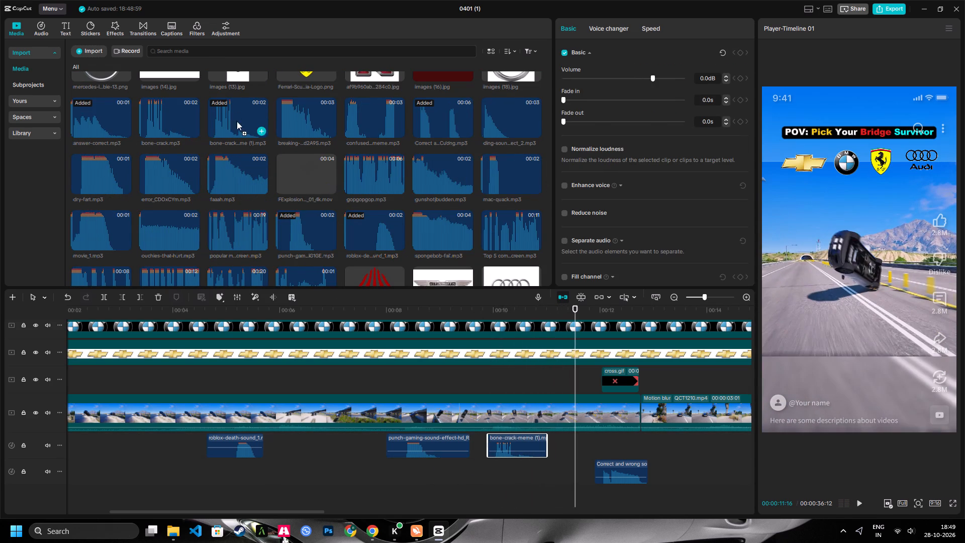
drag(237, 121, 569, 440)
key(space)
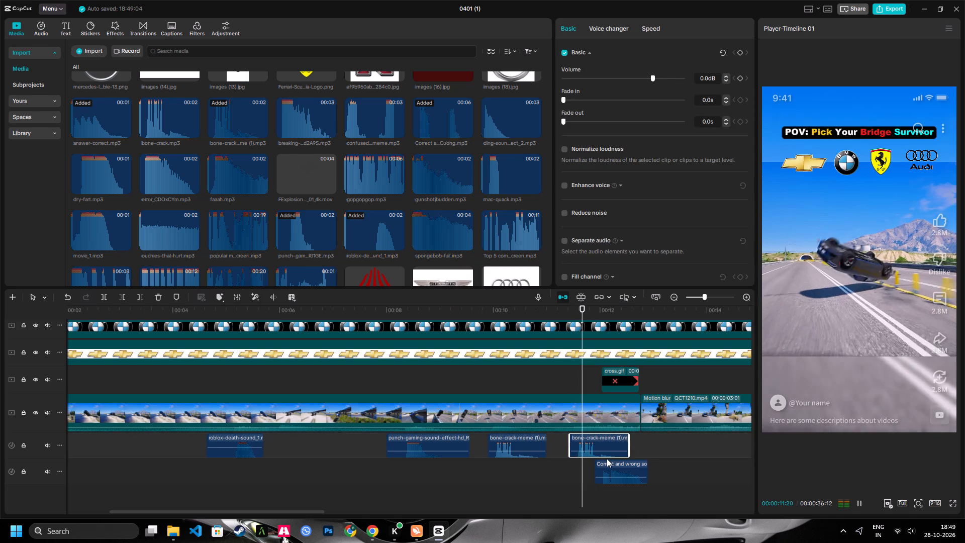
key(space)
key(space)
key(space)
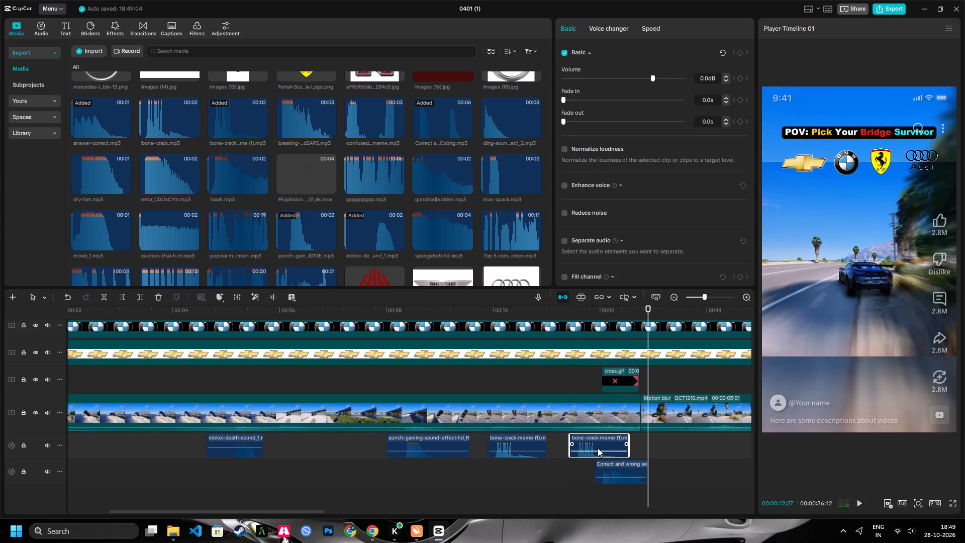
Add the popular meme sound effects audio to a new audio track in the empty space after the video's end.
text(Z)
key(space)
scroll(431, 216, down, 1)
key(space)
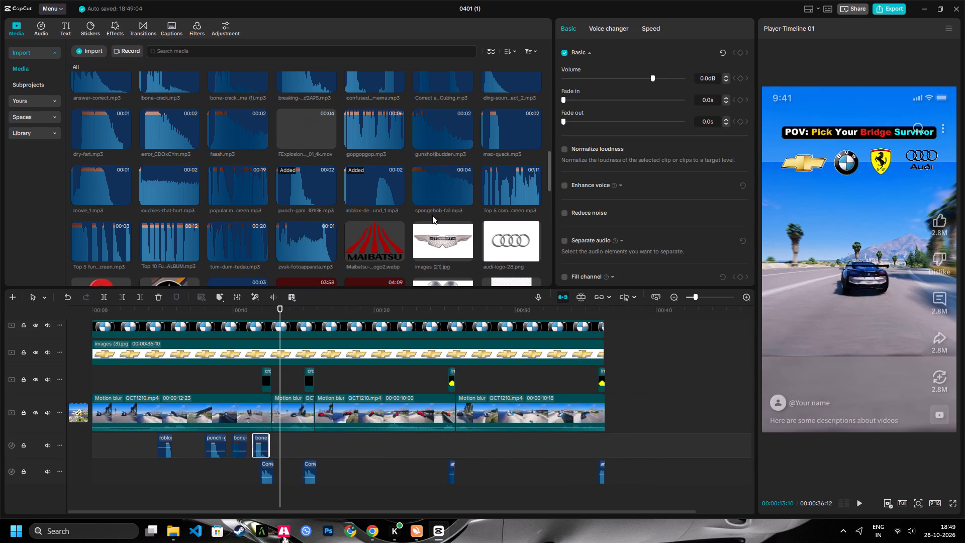
click(235, 188)
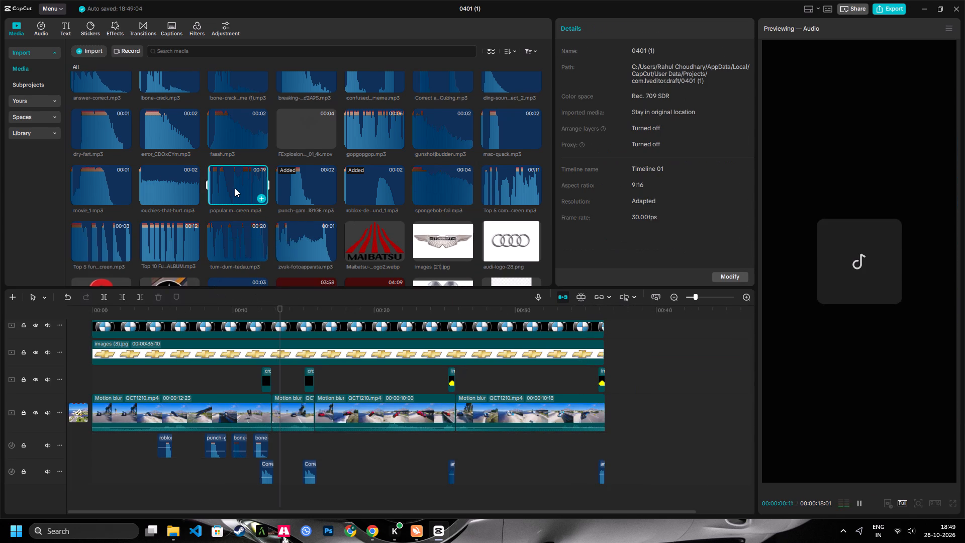
drag(235, 188, 675, 396)
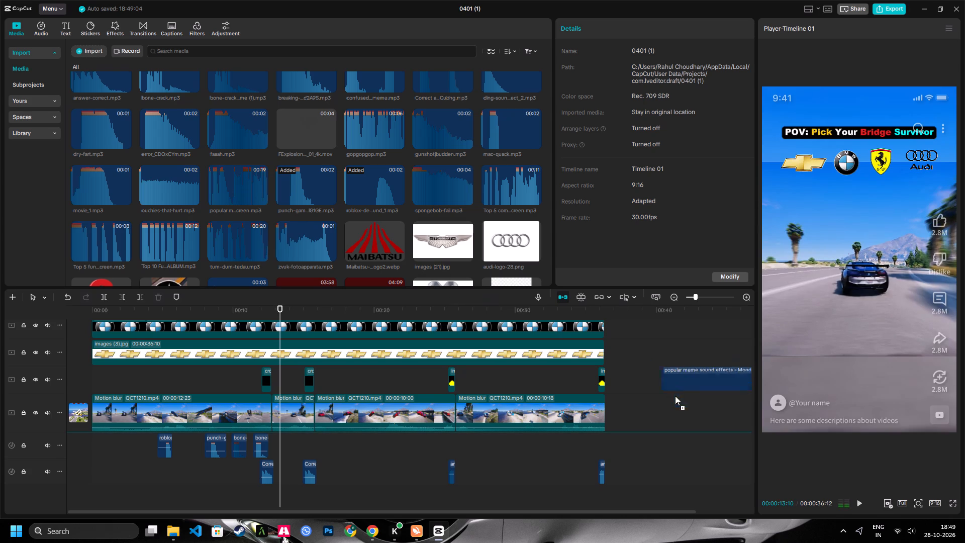
drag(675, 396, 643, 380)
Trim the popular meme sound effects clip to the section between 00:00:40:13 and 00:00:42:08.
drag(696, 309, 698, 319)
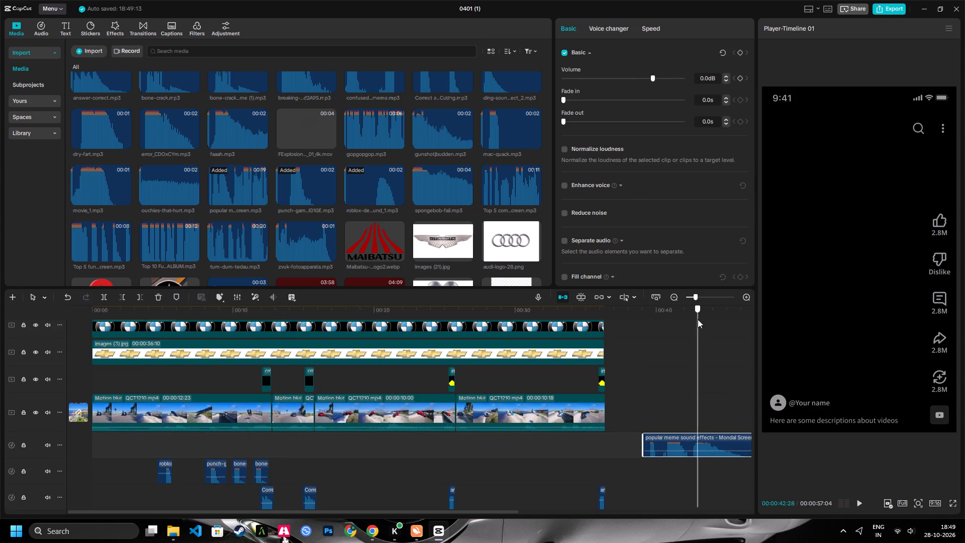
drag(698, 319, 688, 334)
key(Right)
key(Right)
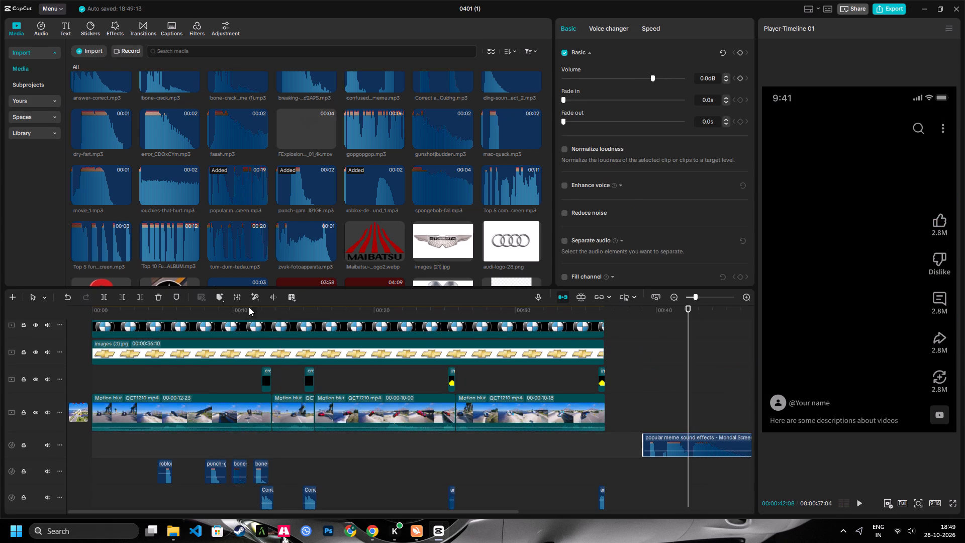
click(143, 297)
drag(680, 308, 671, 325)
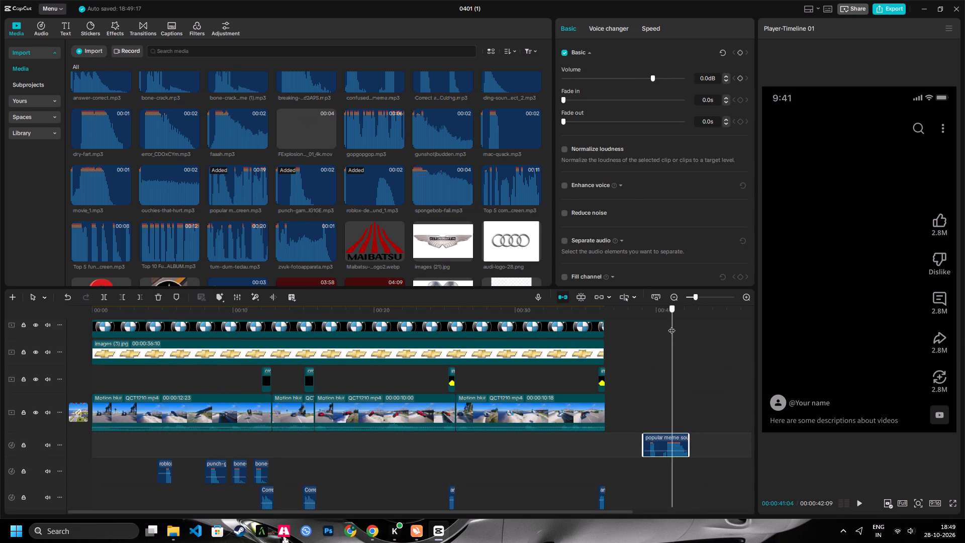
drag(671, 325, 662, 336)
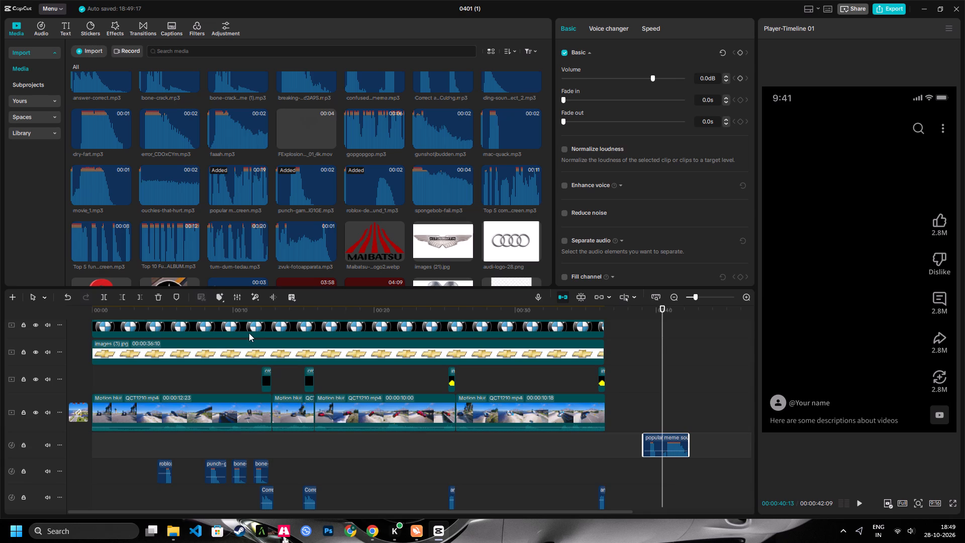
click(126, 298)
Move the trimmed popular meme sound effects clip beneath the second video clip.
drag(679, 448, 679, 447)
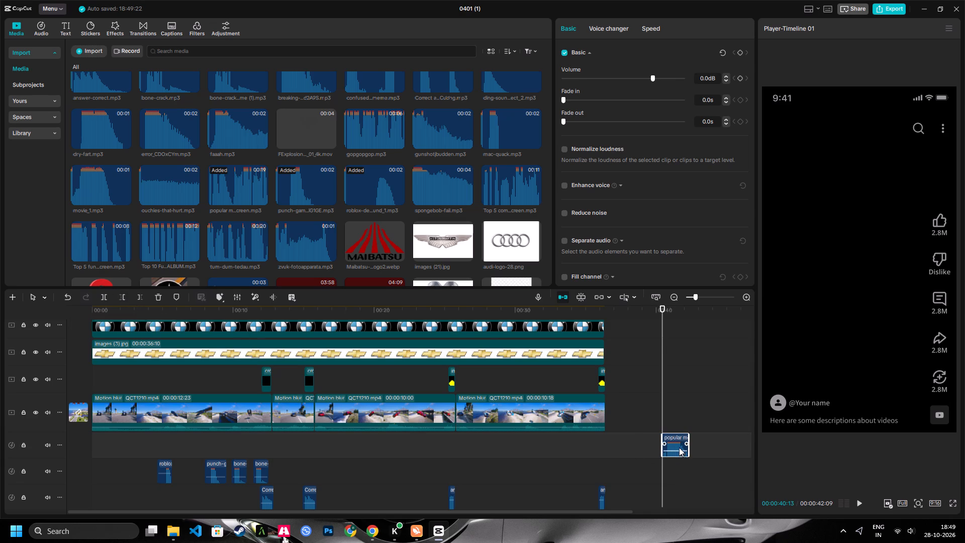
drag(679, 447, 302, 445)
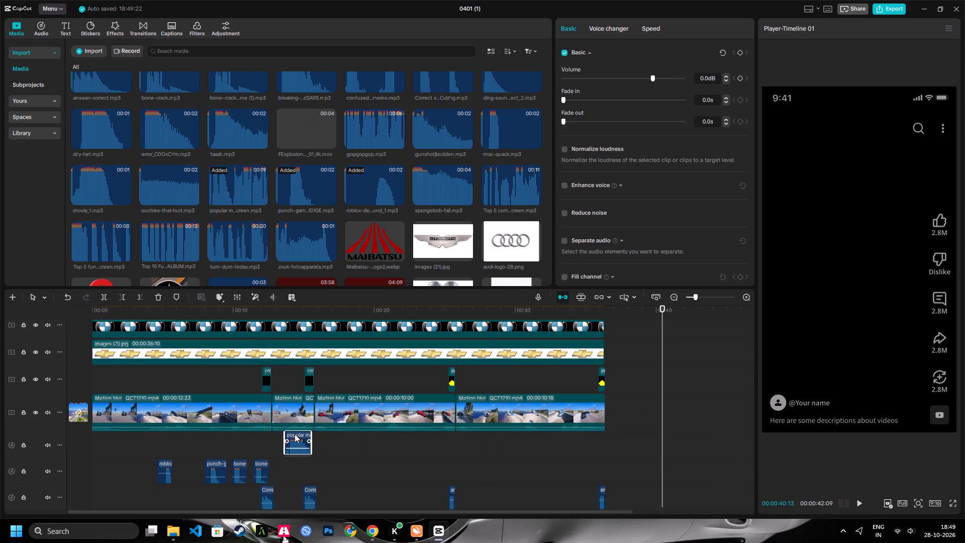
Find the second clip's crash frame at 00:00:14:09 and shift the popular meme sound to start at about 00:00:14:00.
click(282, 310)
drag(701, 295, 719, 302)
click(719, 302)
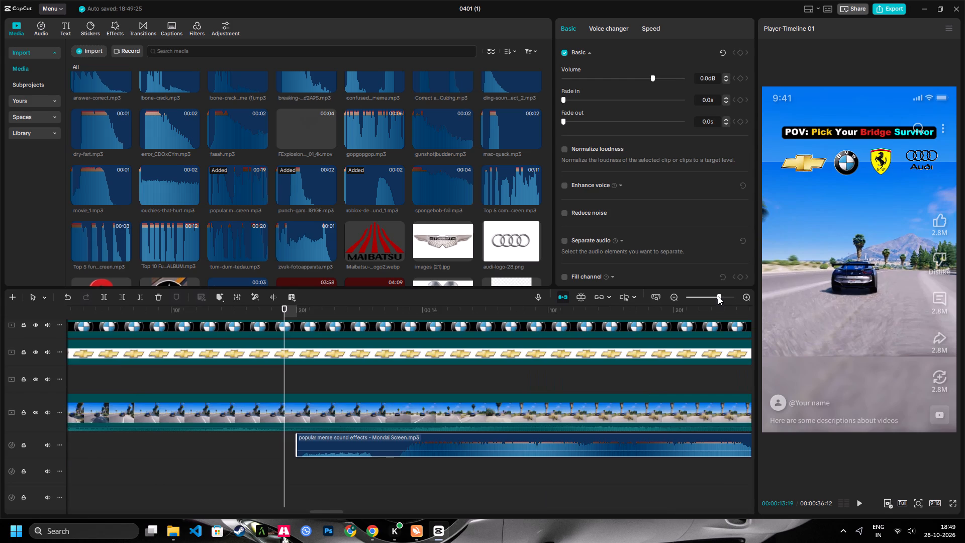
drag(716, 296, 709, 298)
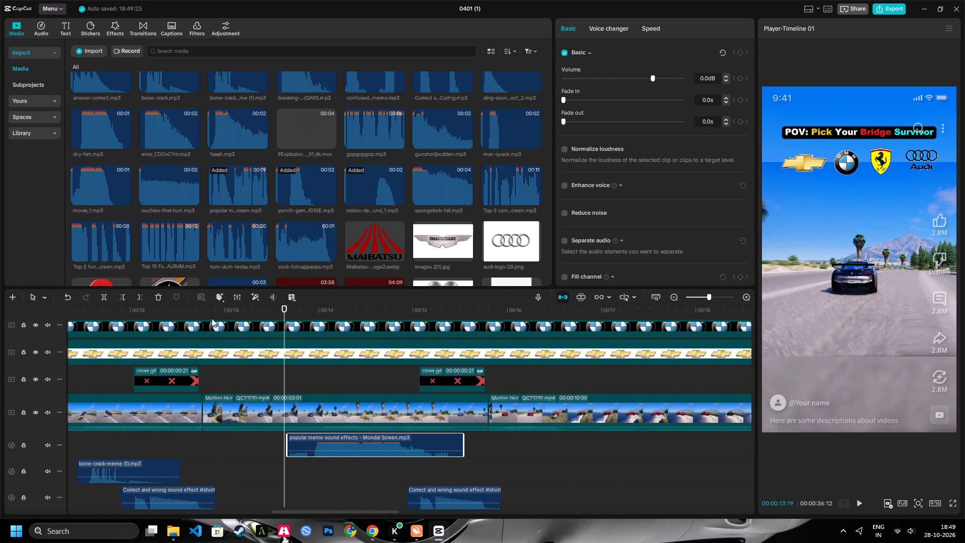
click(209, 317)
key(space)
key(space)
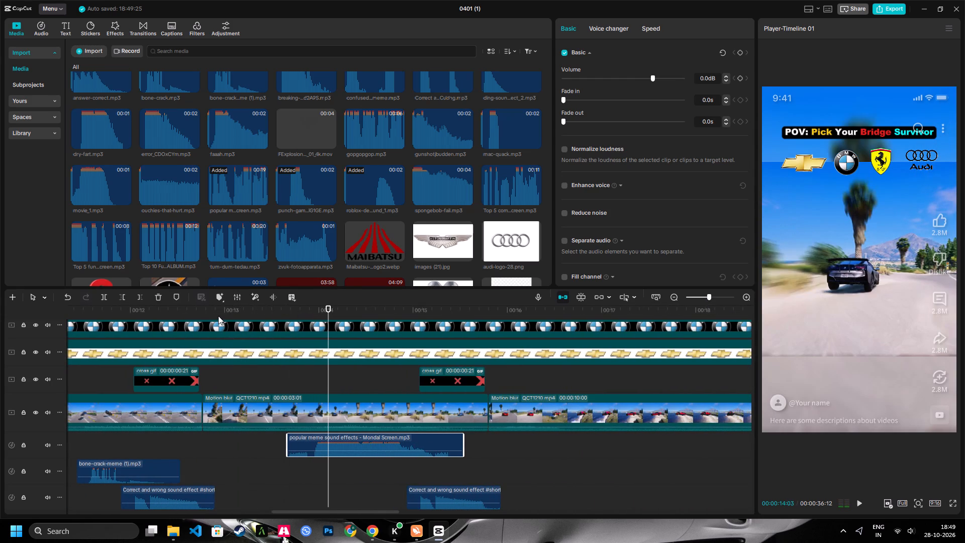
key(Right)
key(Right)
key(Right)
key(Right)
key(Right)
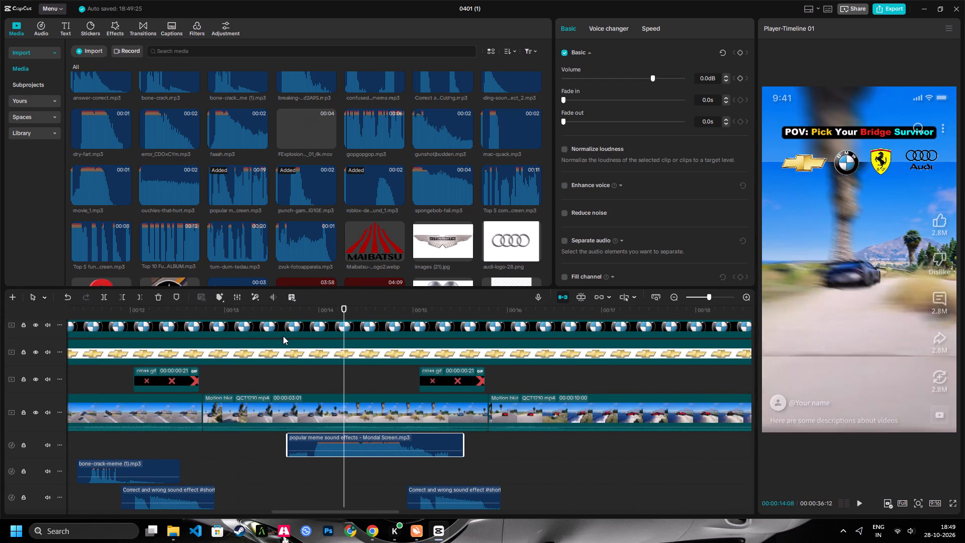
key(Right)
drag(381, 447, 420, 444)
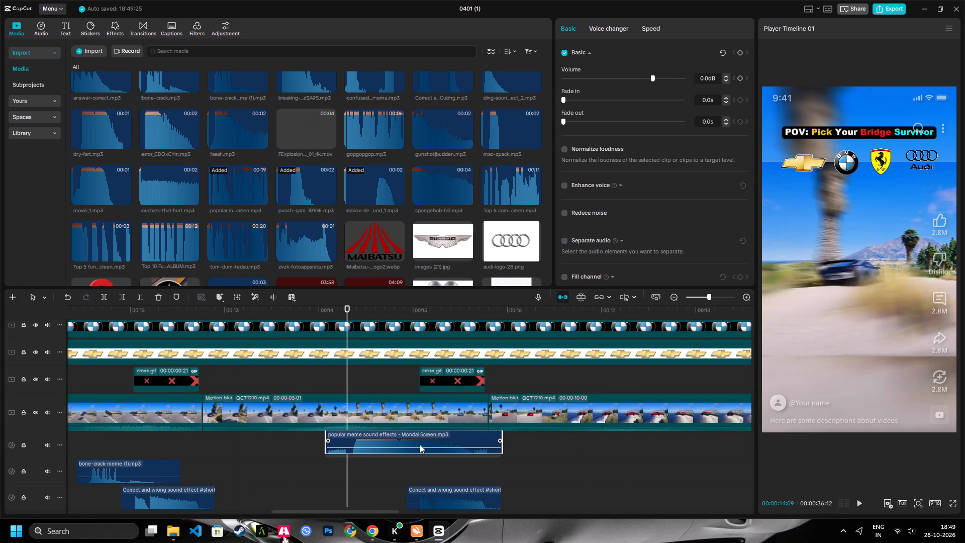
drag(420, 444, 414, 440)
Play from about 00:00:14:00 to check the meme sound's timing and review the rest of the video through its end.
click(322, 310)
key(space)
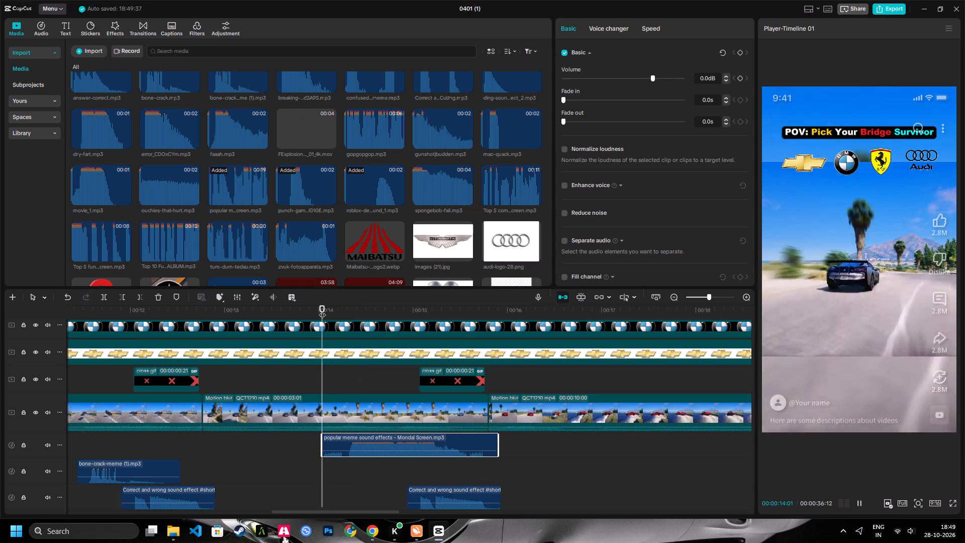
key(space)
key(space)
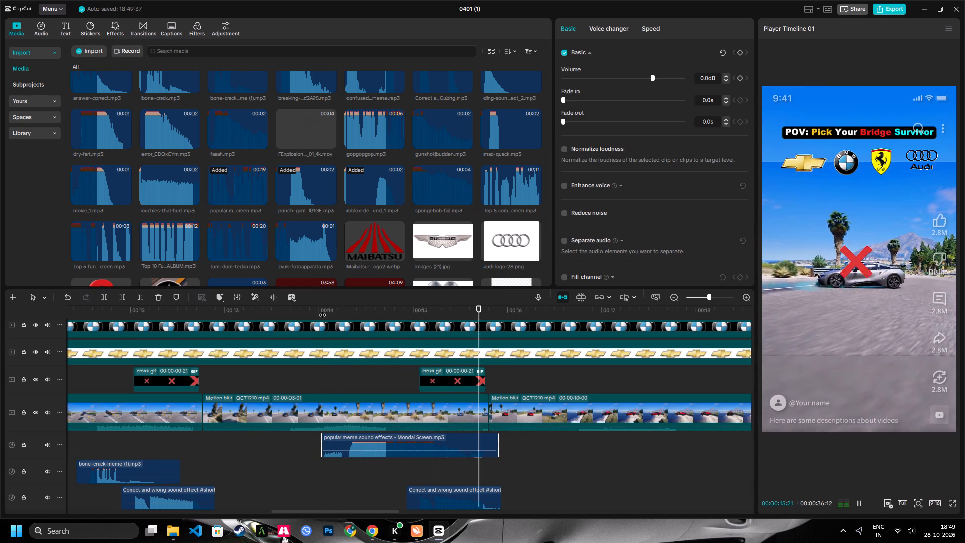
text(Z)
key(space)
key(space)
key(space)
key(space)
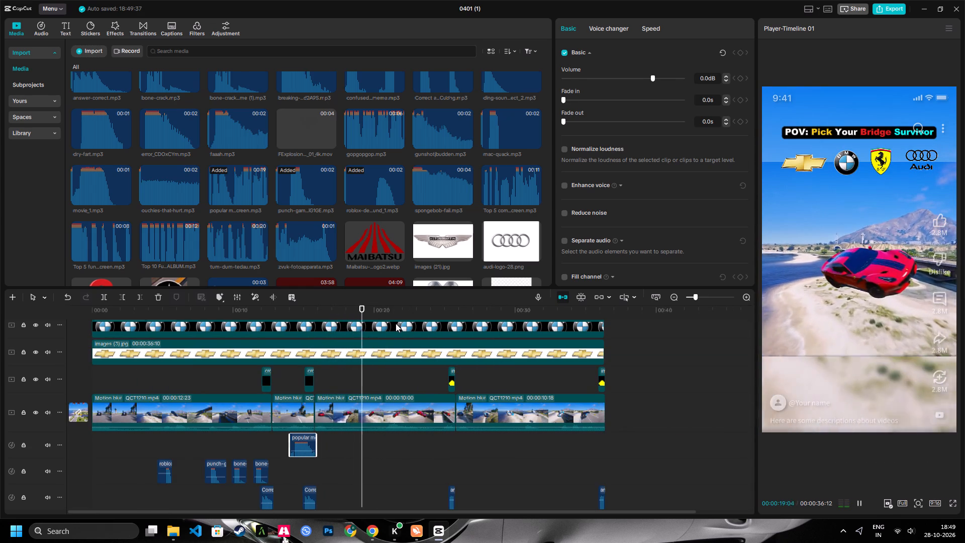
key(space)
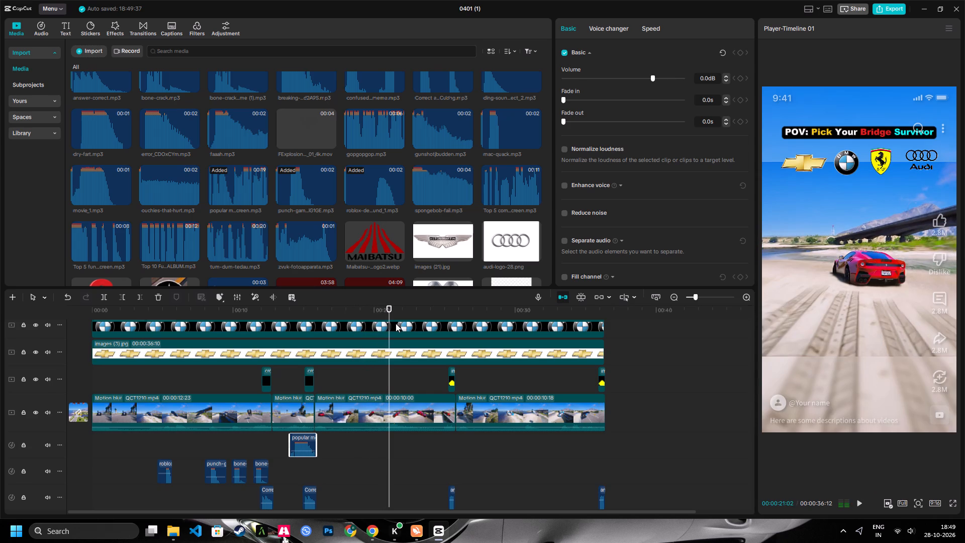
key(space)
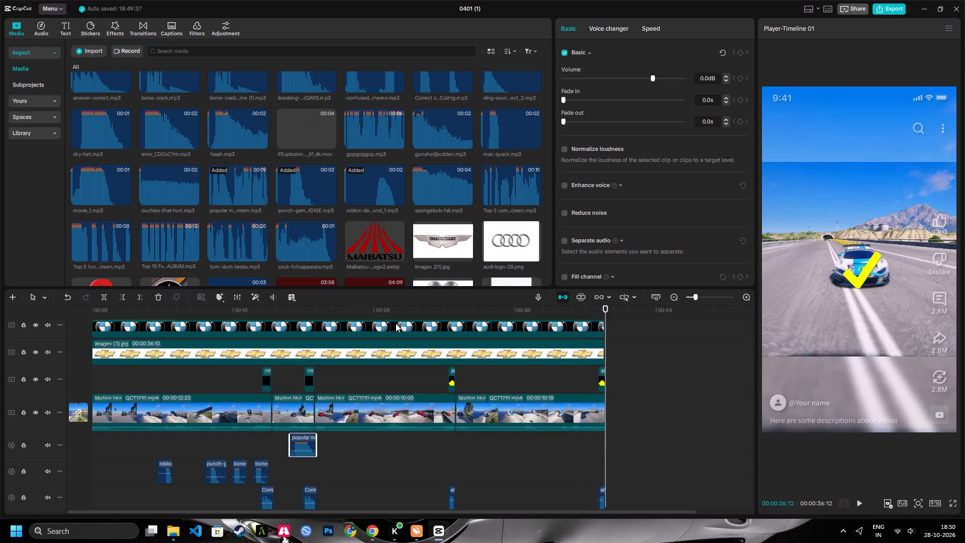
key(shift+z)
key(space)
key(space)
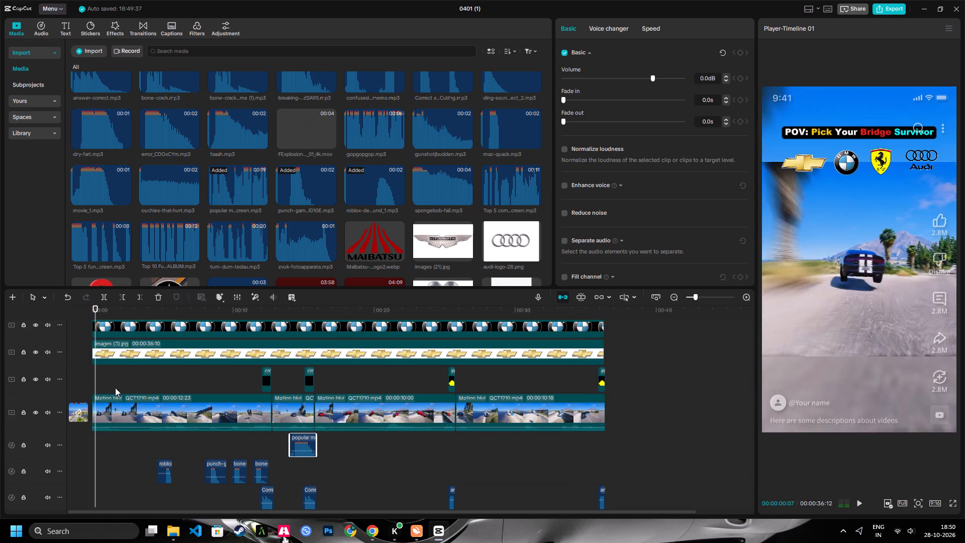
Delete the project's current cover.
click(88, 403)
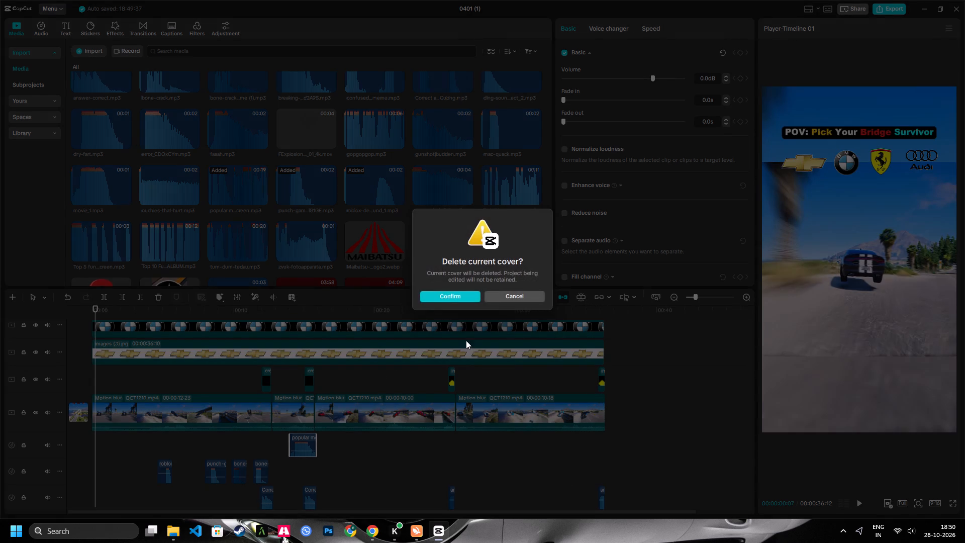
click(445, 298)
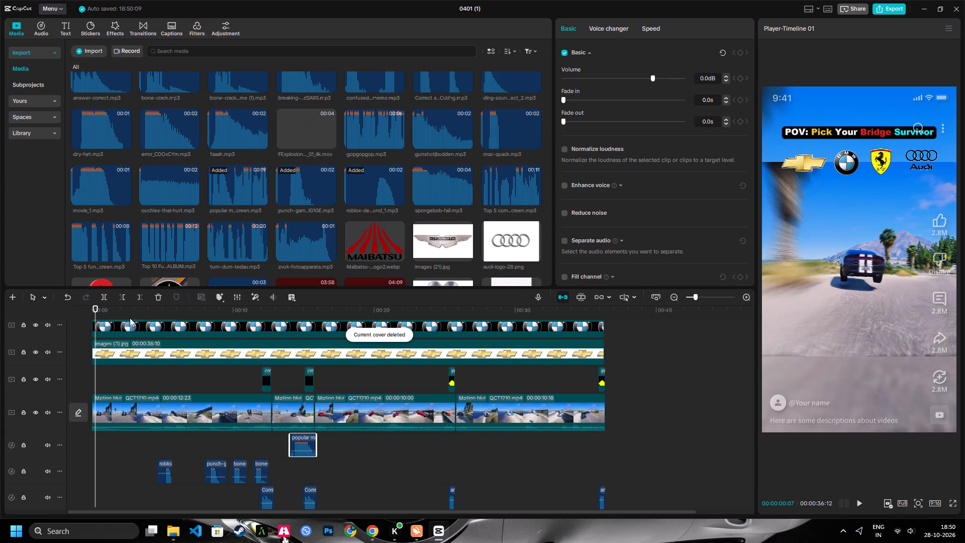
Find the white-and-blue car's mid-air frame at 00:00:28:11 in the fourth clip and set it as the project's cover.
drag(120, 306, 141, 314)
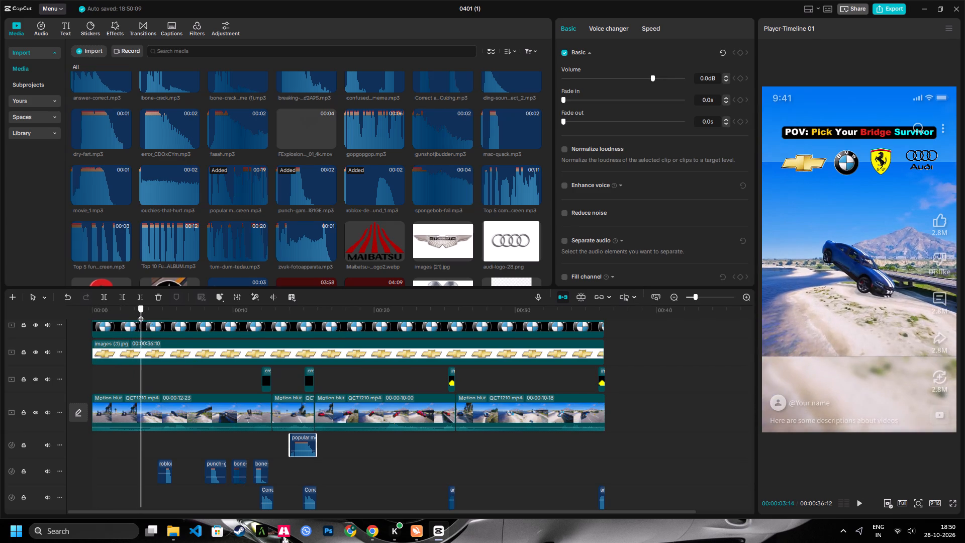
drag(141, 314, 250, 353)
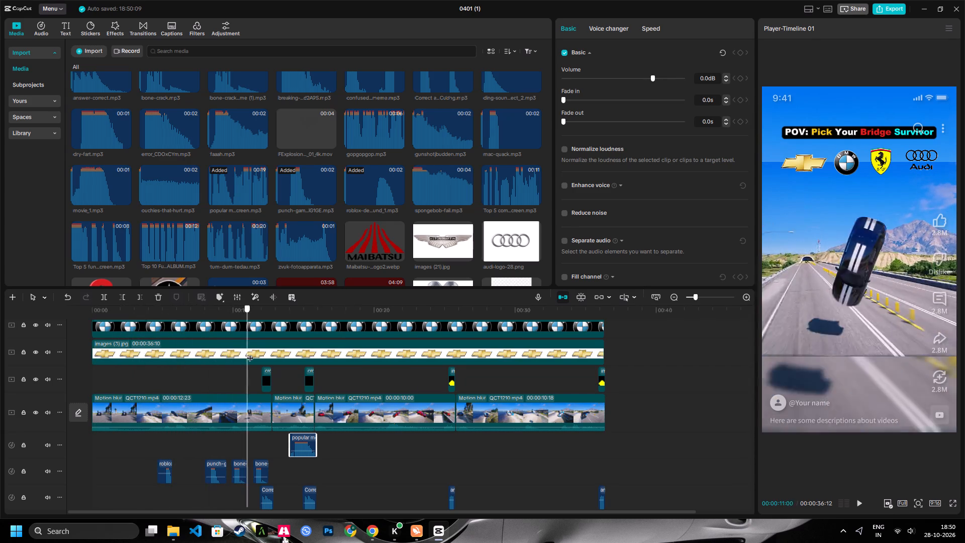
drag(250, 353, 342, 370)
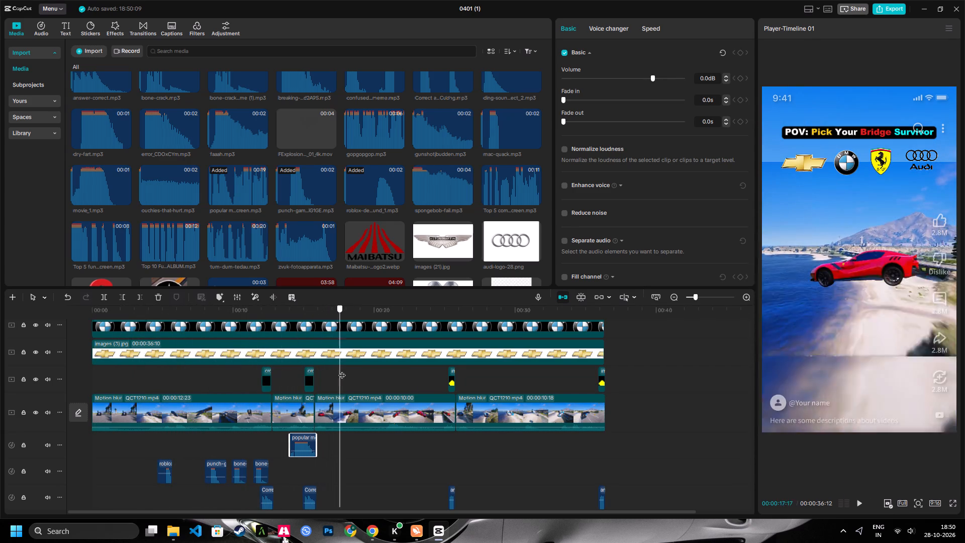
drag(342, 370, 360, 386)
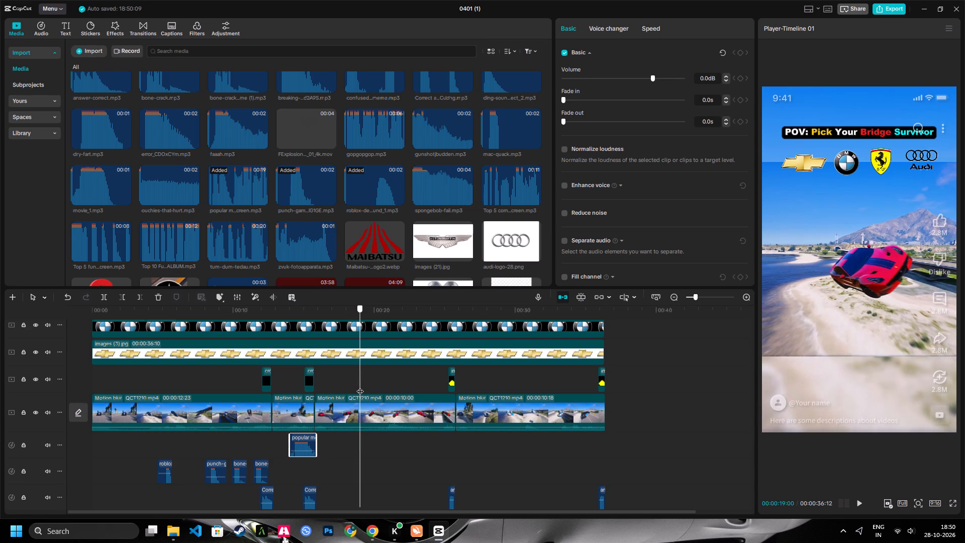
drag(360, 386, 410, 390)
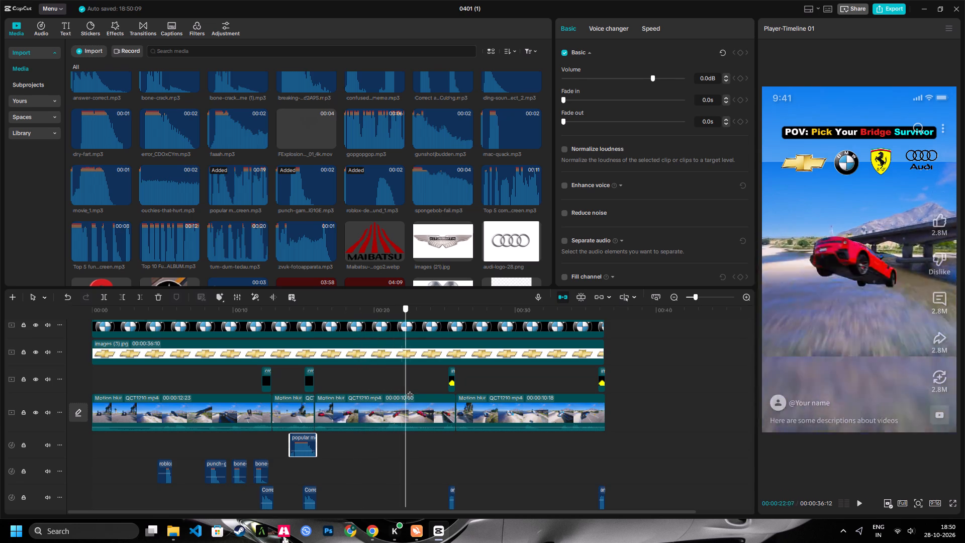
drag(410, 390, 507, 414)
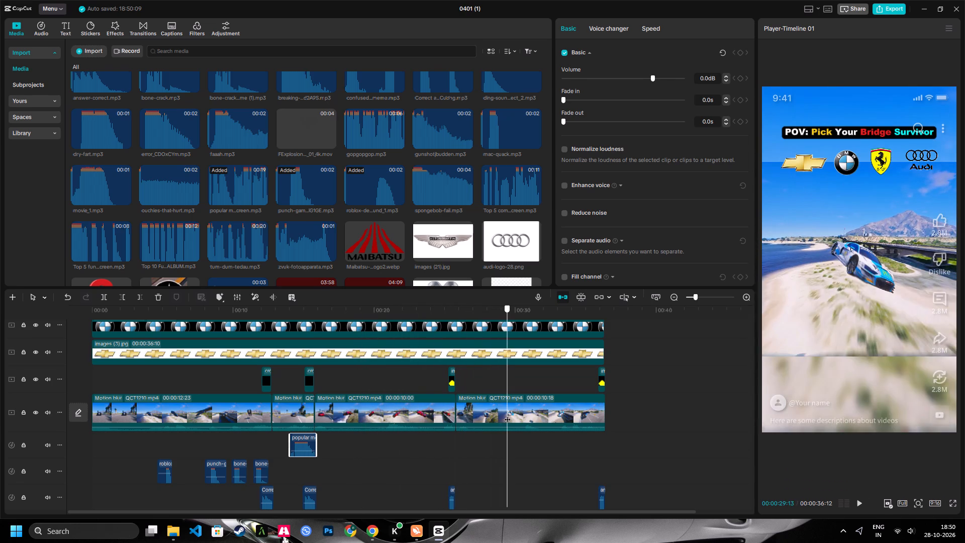
drag(507, 414, 492, 421)
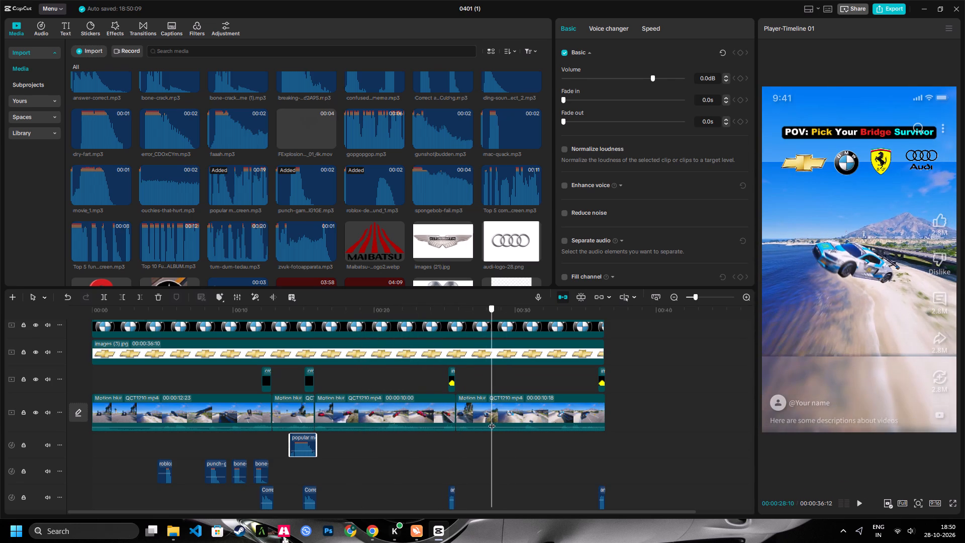
drag(492, 421, 492, 421)
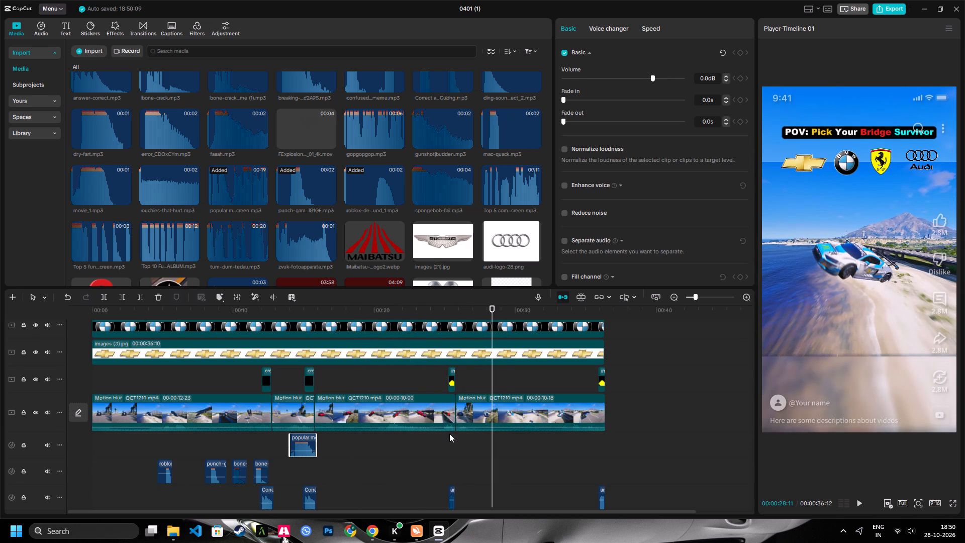
click(81, 415)
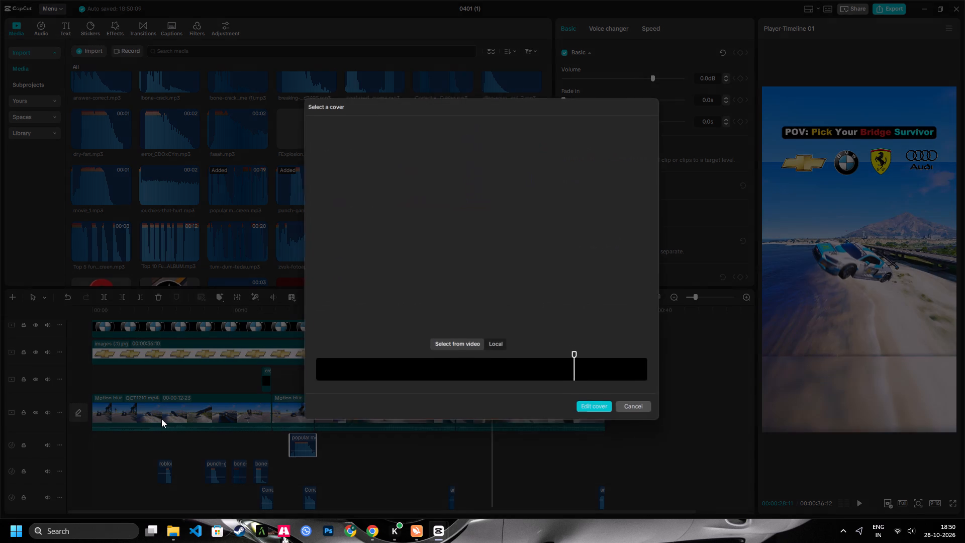
click(596, 411)
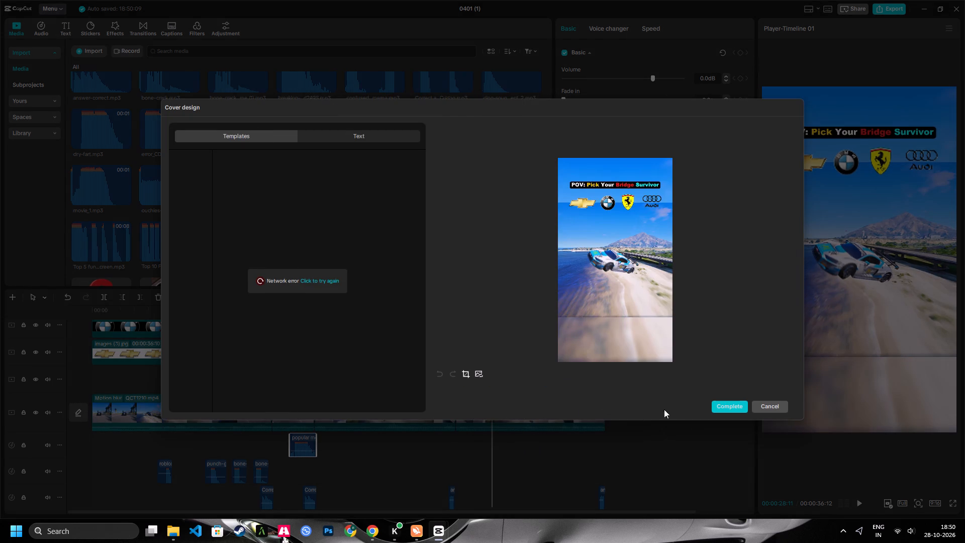
click(725, 406)
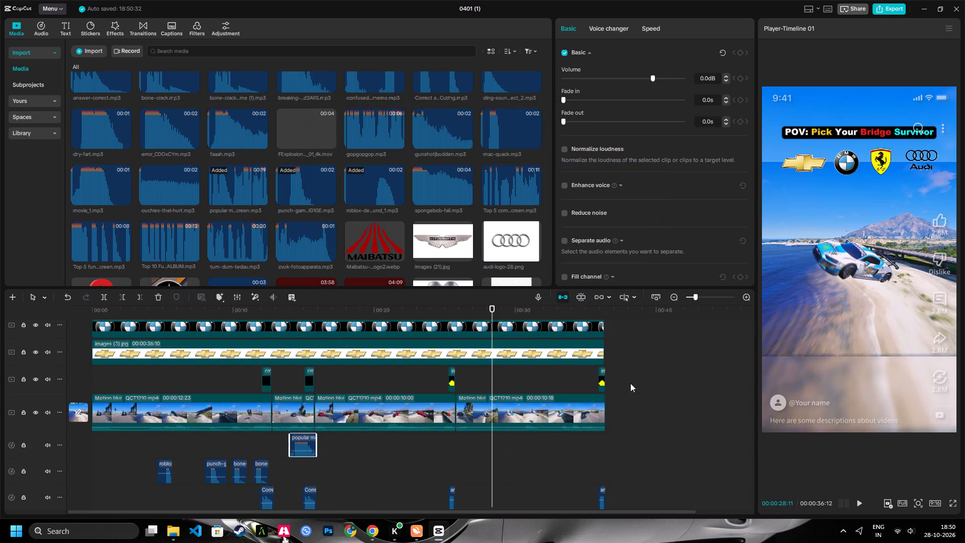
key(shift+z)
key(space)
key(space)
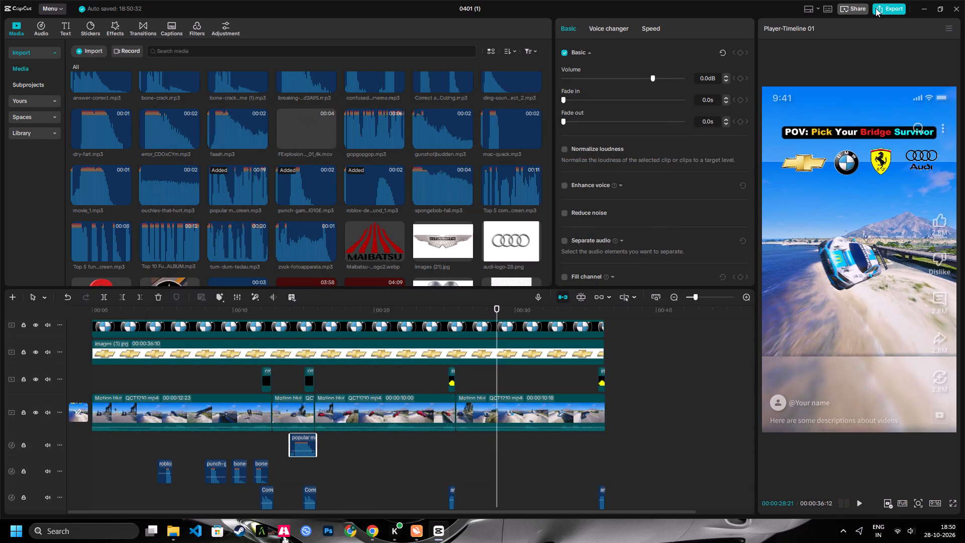
Set the export destination to a new folder named KKKKKKKKKKKK inside D:/YouTube video.
click(877, 9)
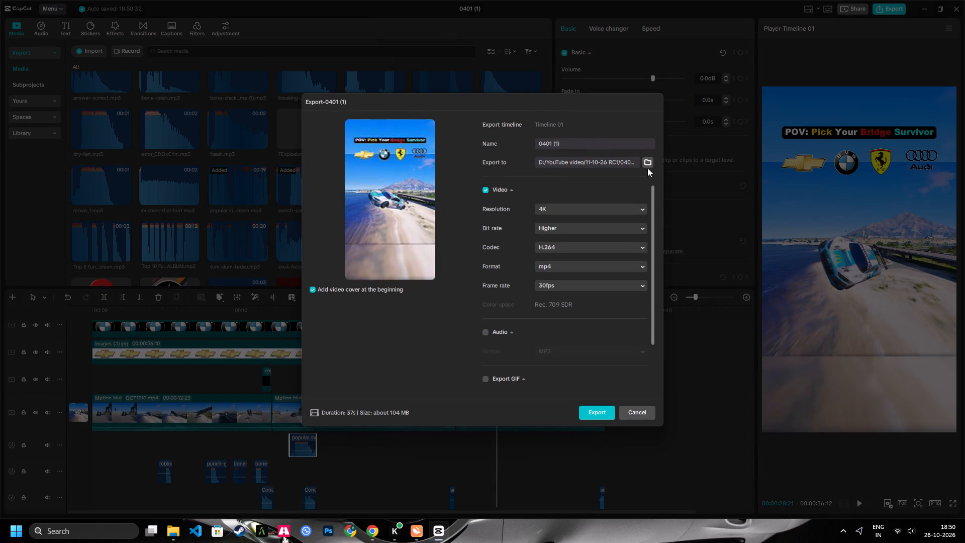
click(648, 162)
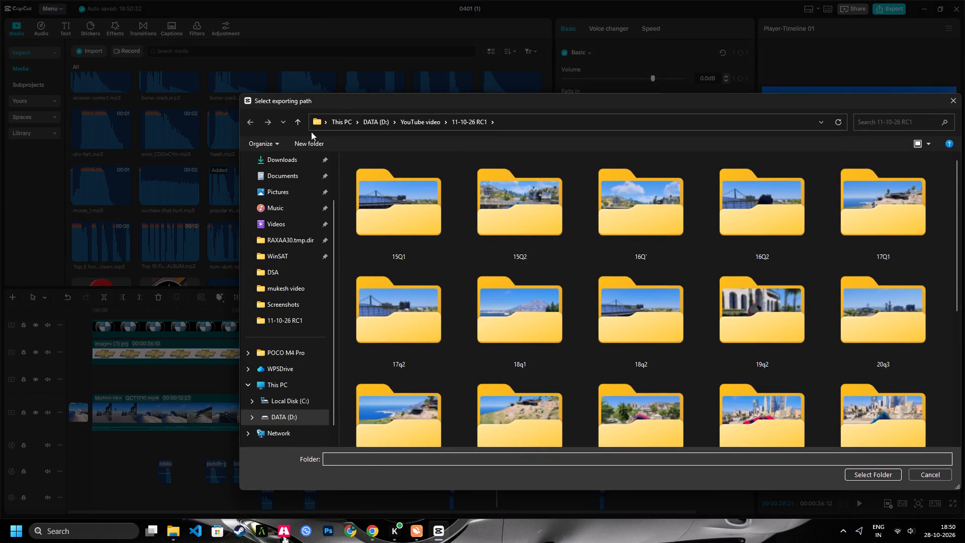
click(299, 117)
click(327, 142)
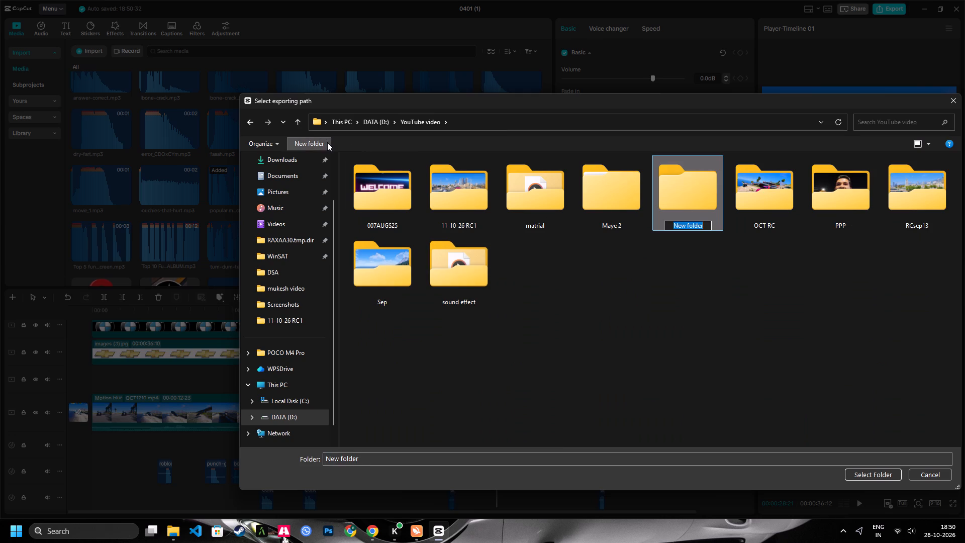
text(KKK)
key(BackSpace)
key(BackSpace)
key(BackSpace)
key(BackSpace)
key(BackSpace)
key(BackSpace)
key(BackSpace)
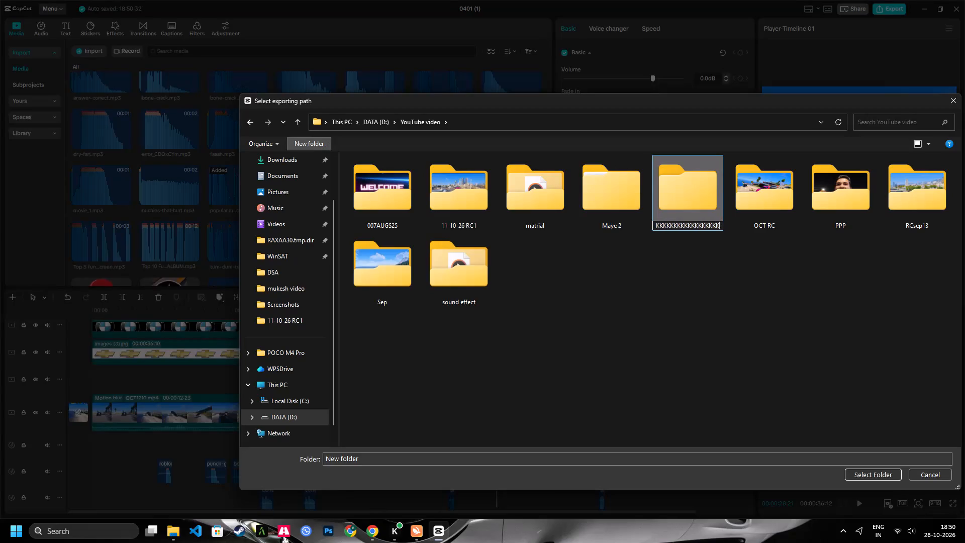
key(backslash)
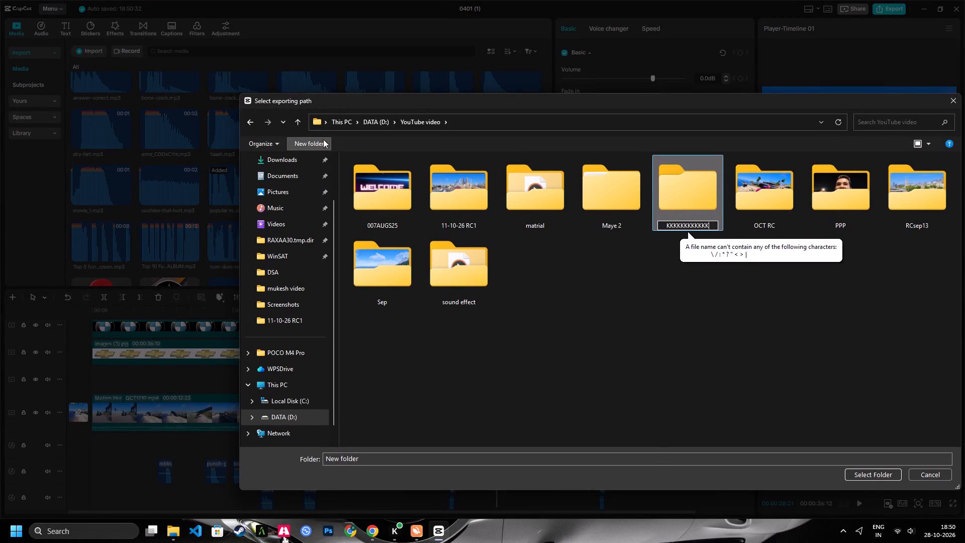
key(Return)
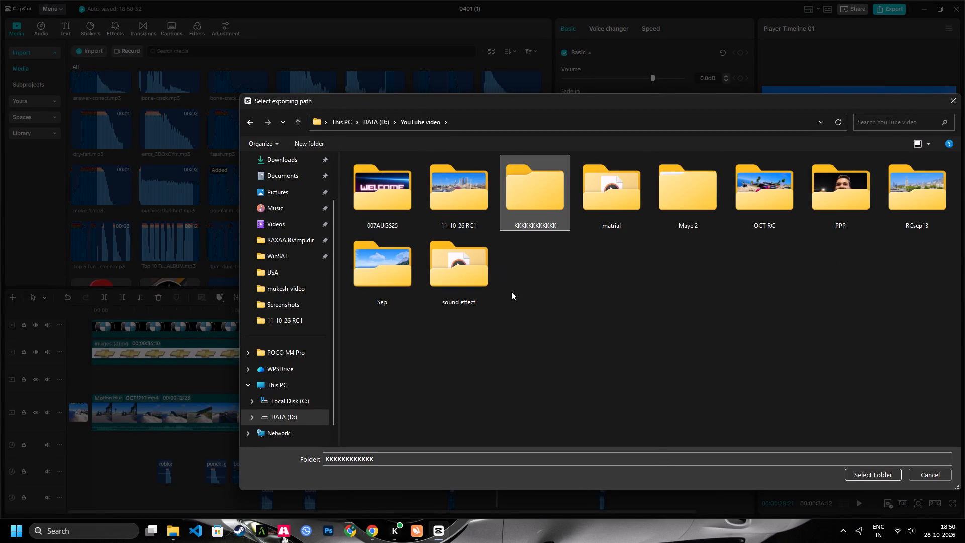
click(865, 477)
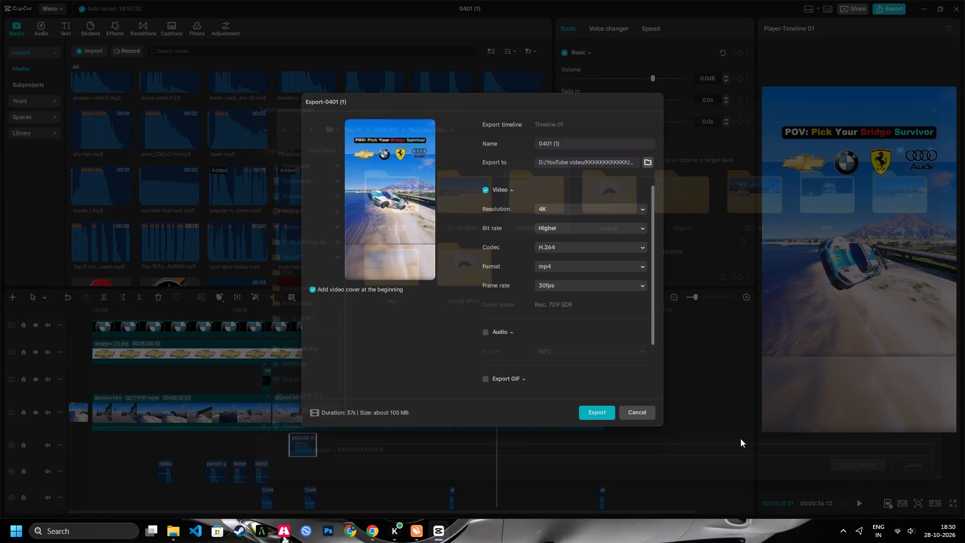
Export the video as mp4 in 4K resolution with the Higher bit rate, HEVC codec and 60fps frame rate.
click(563, 283)
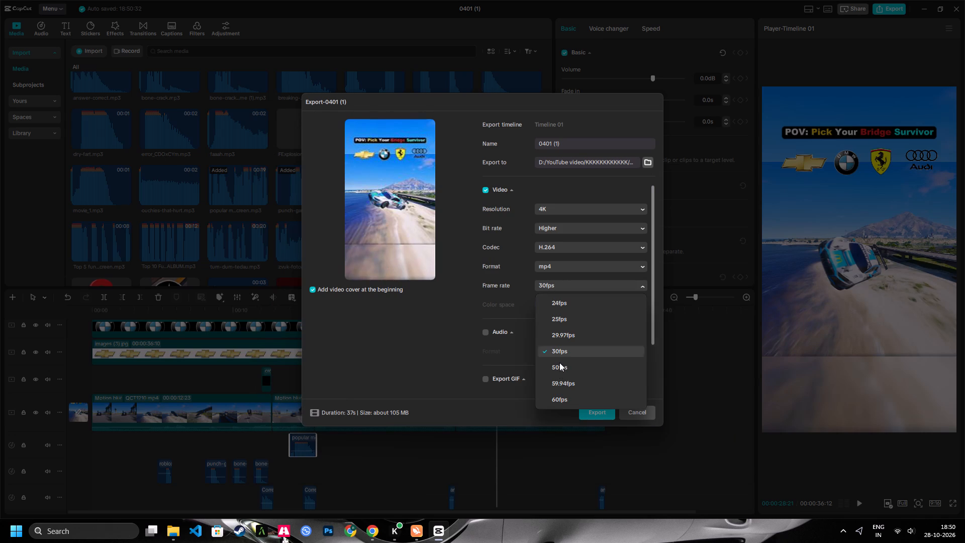
click(566, 392)
click(565, 396)
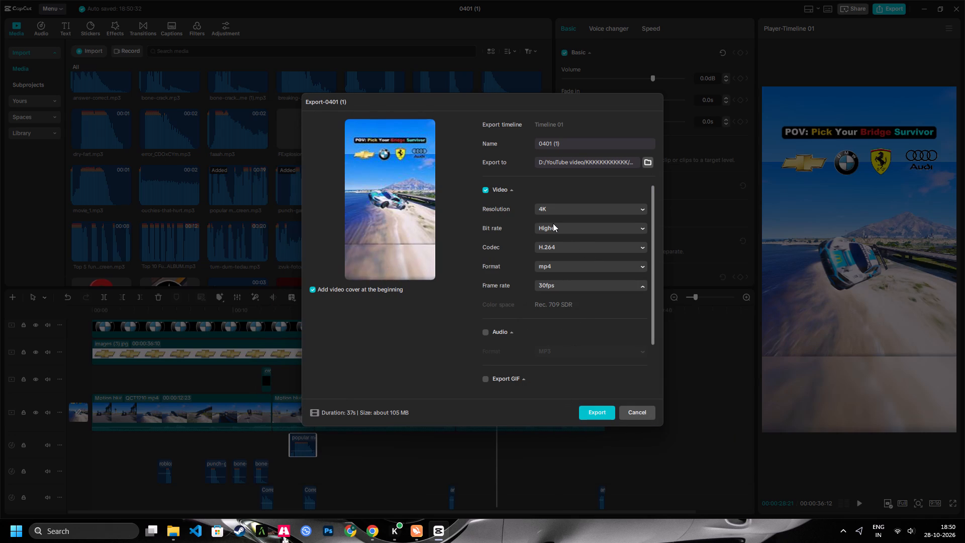
click(553, 223)
click(561, 280)
click(554, 249)
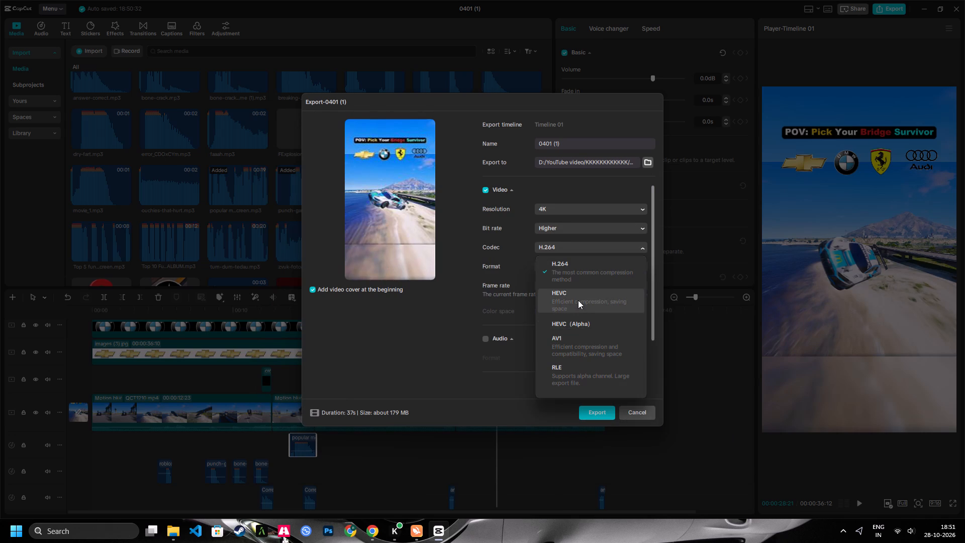
click(578, 300)
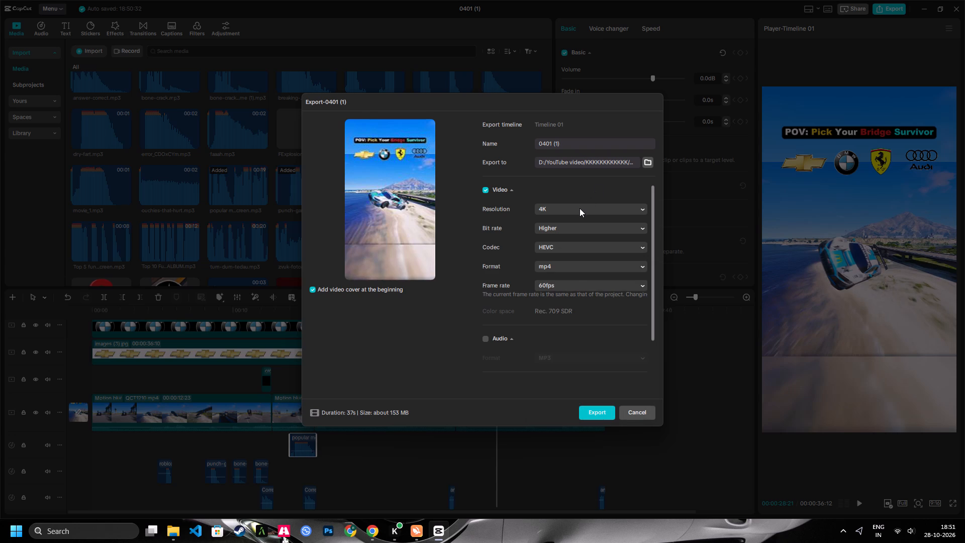
click(580, 208)
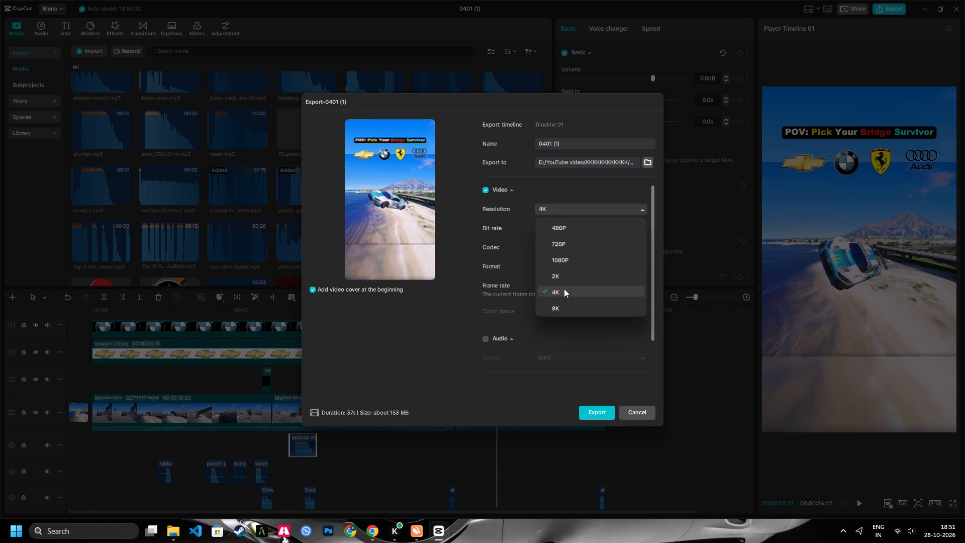
click(564, 289)
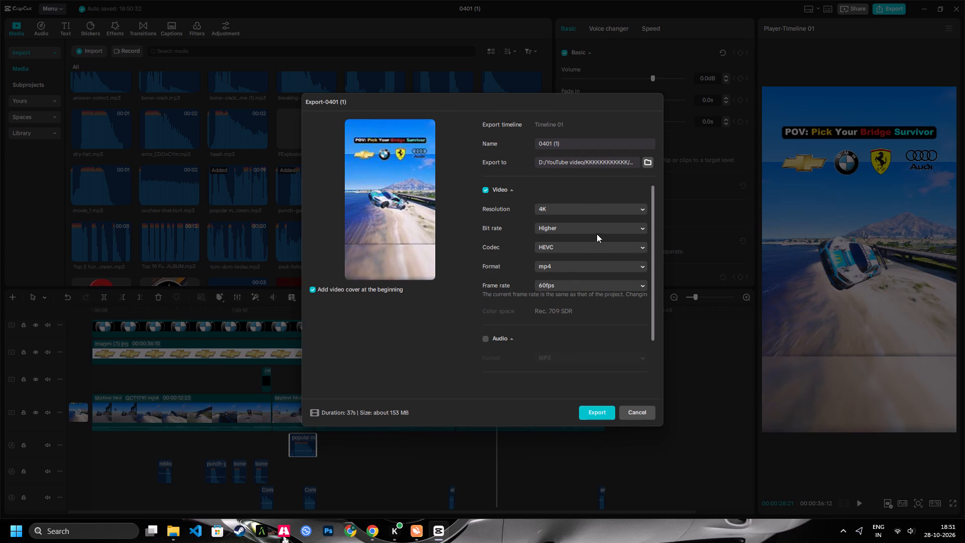
click(583, 248)
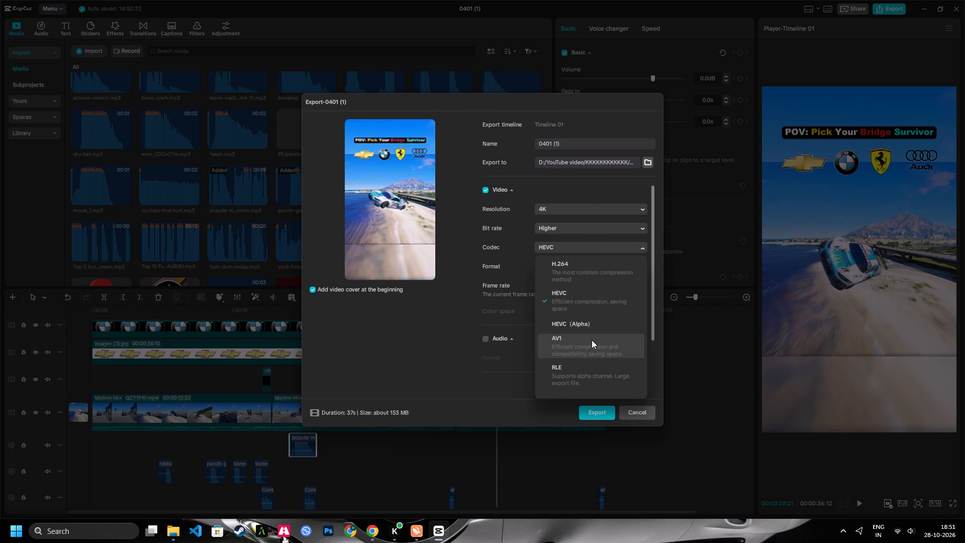
scroll(592, 340, down, 2)
click(588, 305)
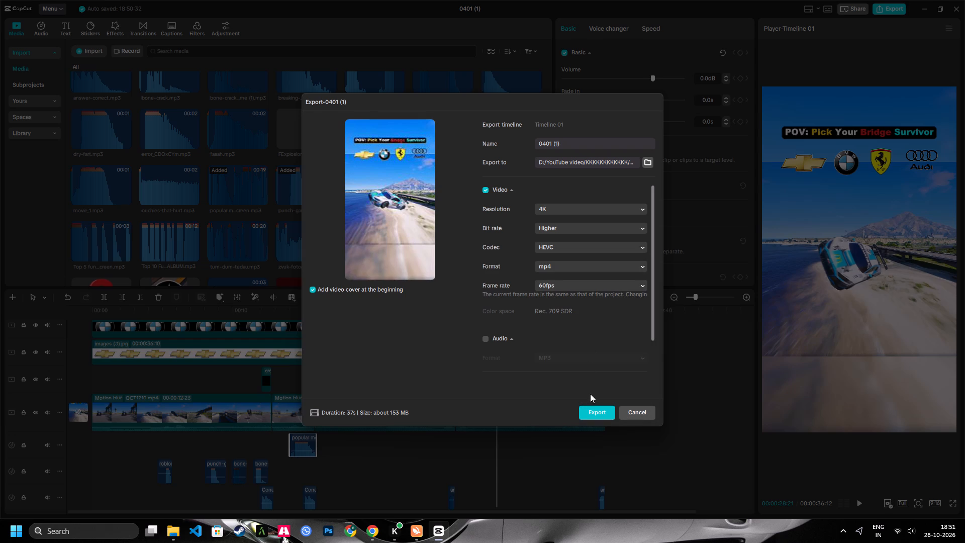
click(592, 412)
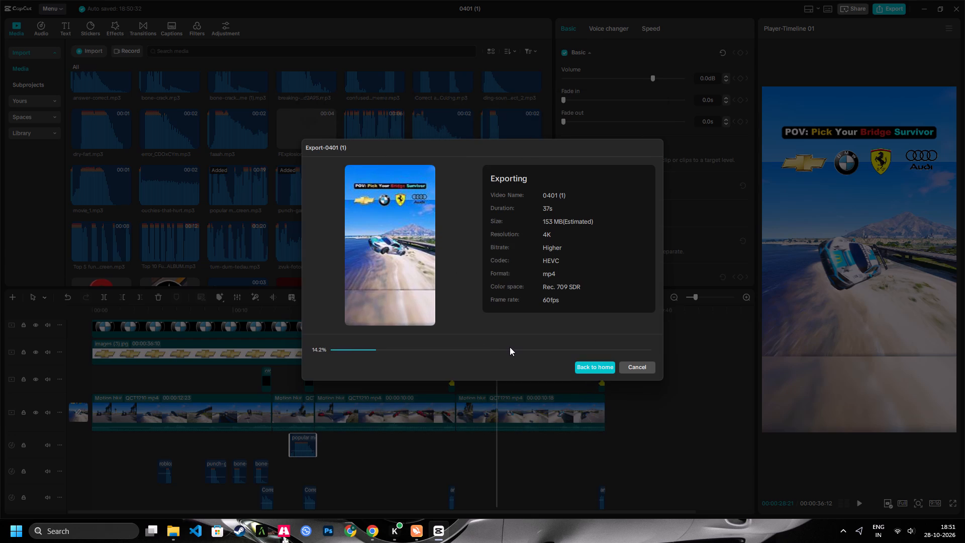
Switch to Chrome, open YouTube in a new tab and open the Hi Papa: Na Bhoola Tujhe song mix.
click(364, 532)
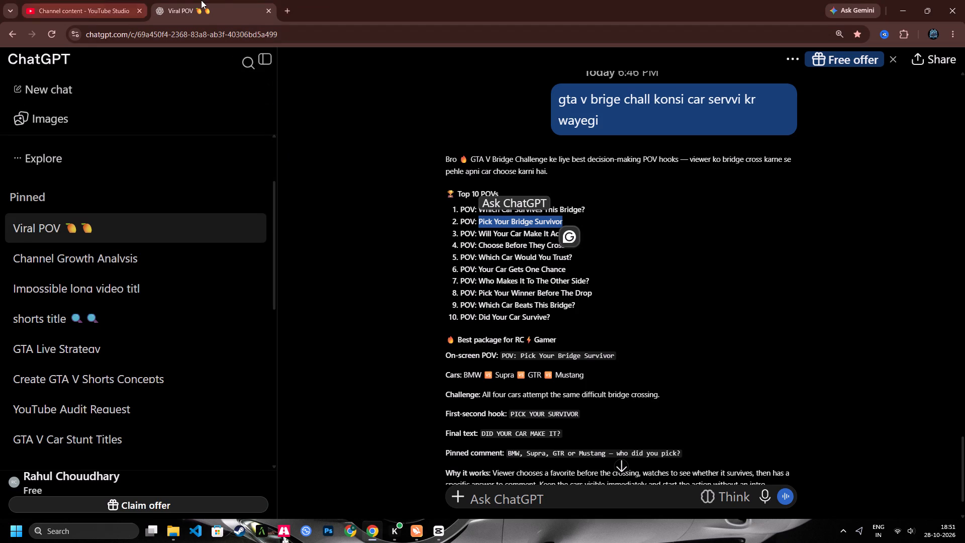
click(282, 8)
click(145, 362)
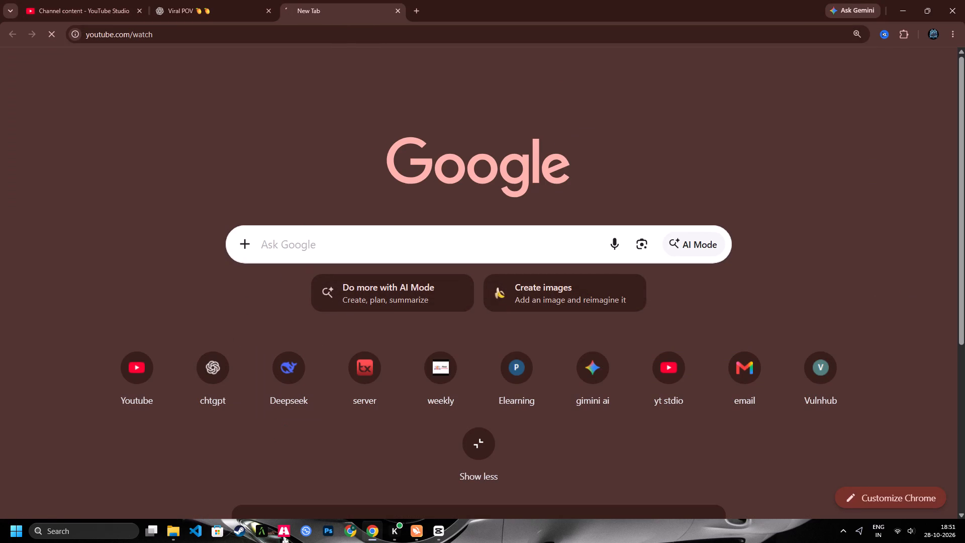
click(113, 0)
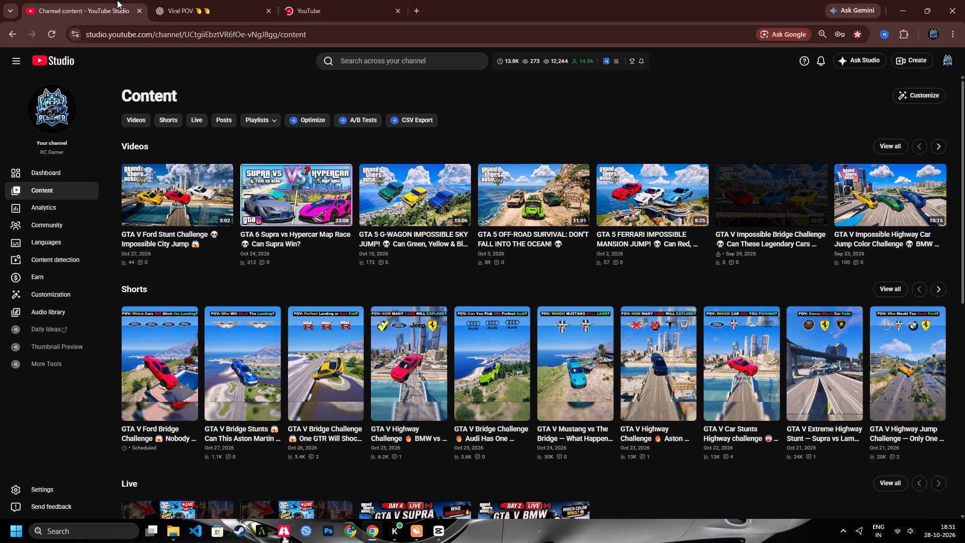
click(207, 0)
click(338, 0)
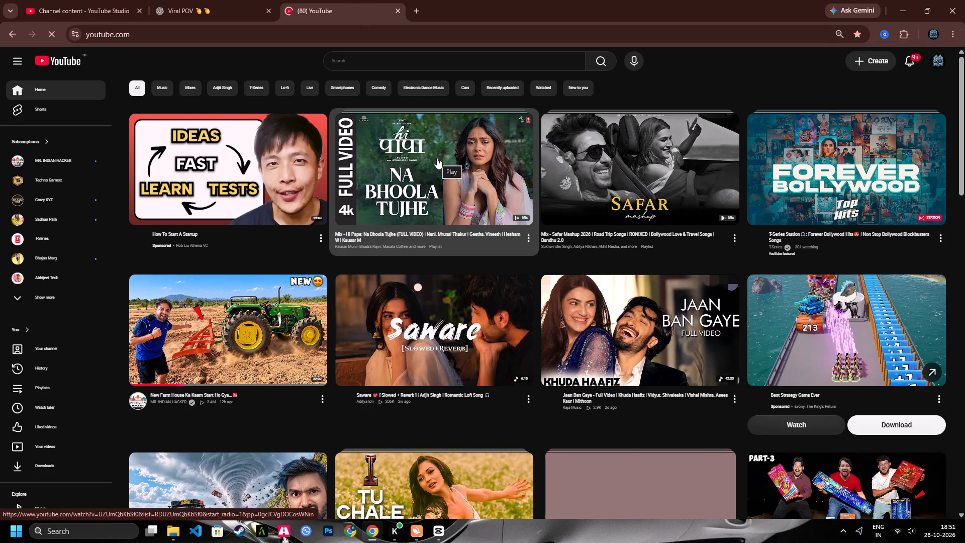
click(437, 158)
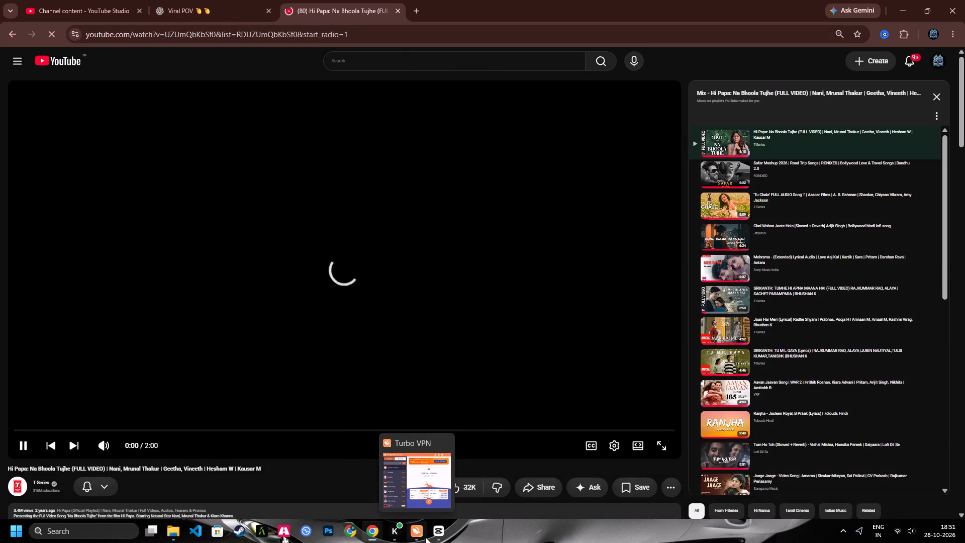
Check the export's progress in CapCut and return to the song mix in Chrome.
click(435, 532)
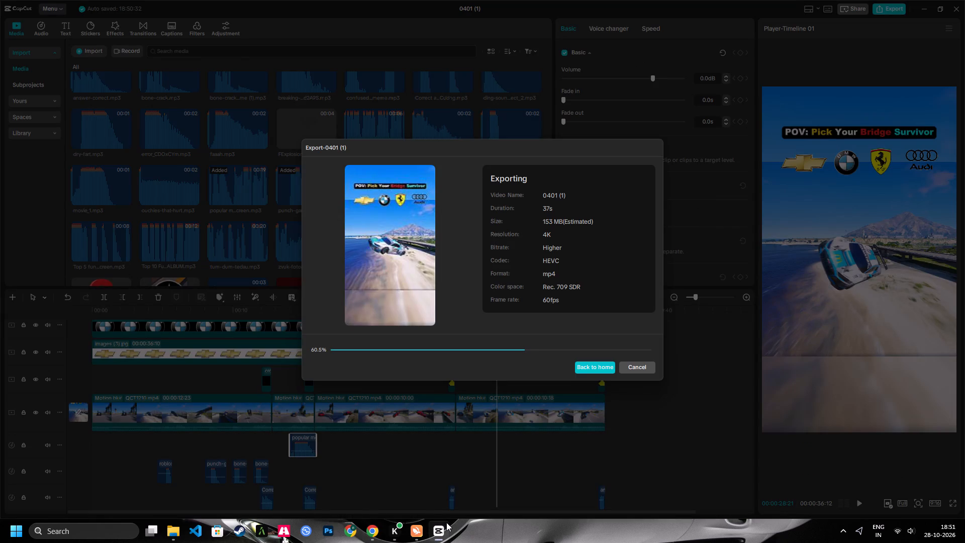
click(369, 533)
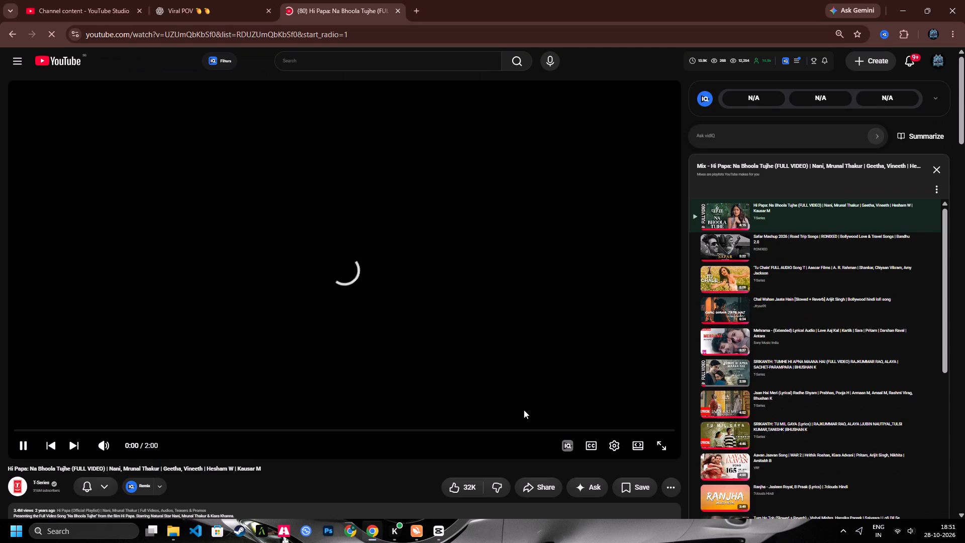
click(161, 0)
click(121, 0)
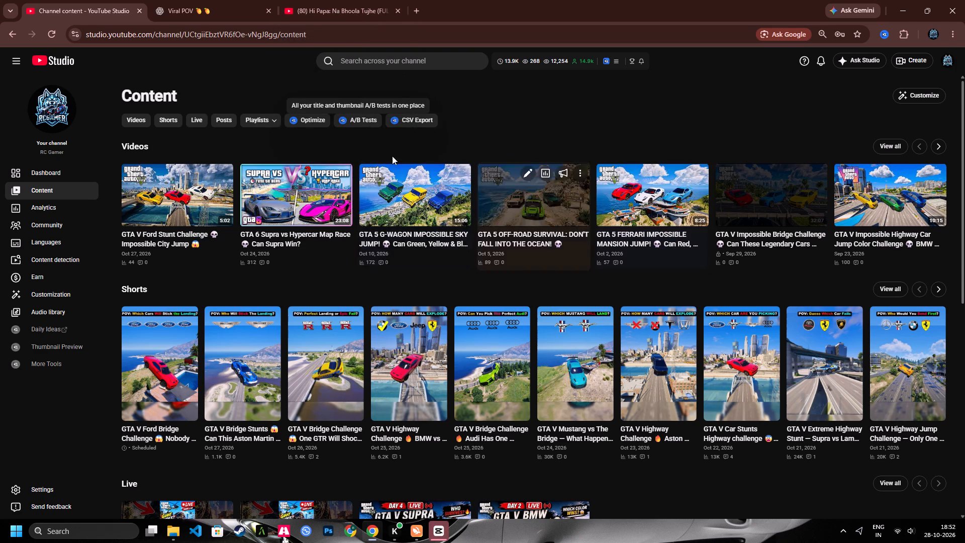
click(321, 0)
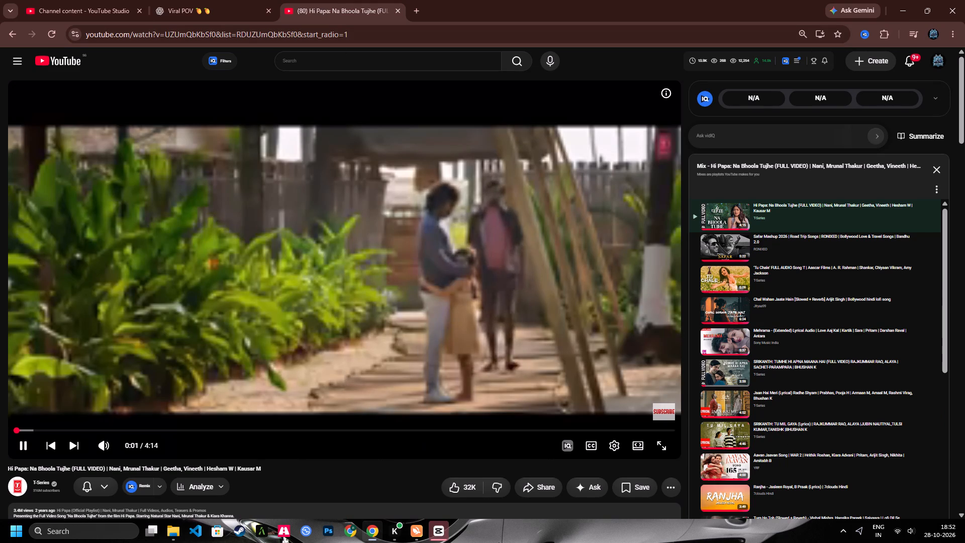
Switch to CapCut and close the finished export's sharing window.
click(428, 534)
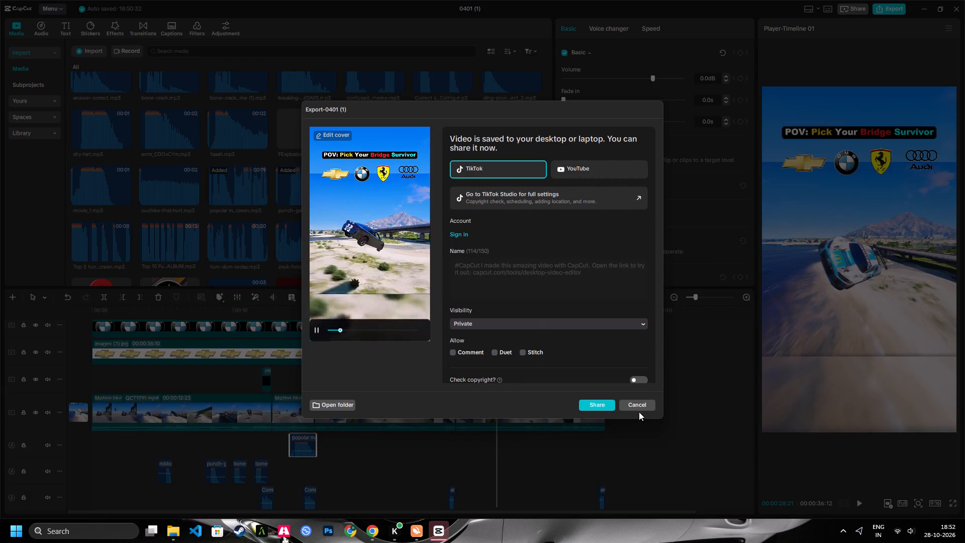
click(640, 405)
Delete the first three gameplay clips from the main video track, keeping only the last one.
click(592, 311)
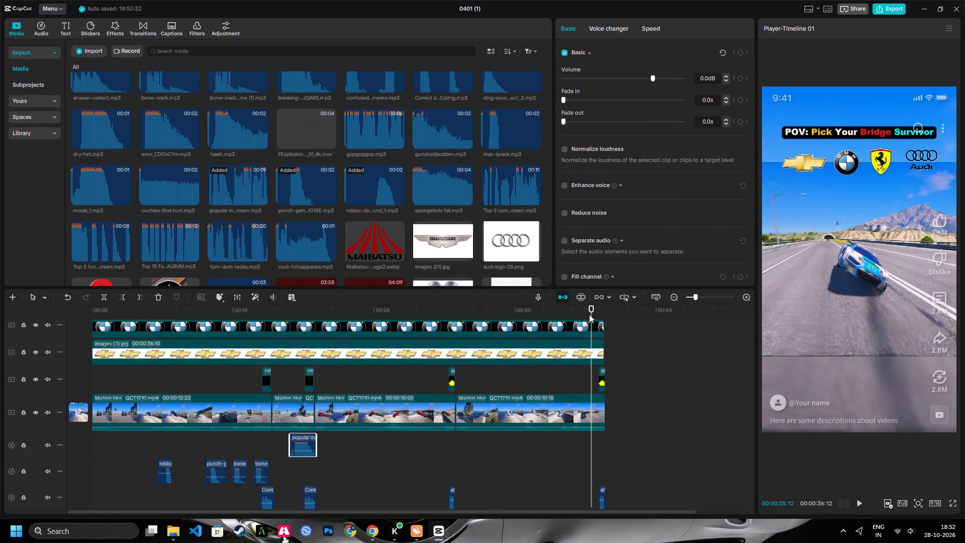
click(391, 416)
key(Delete)
click(283, 407)
key(Delete)
click(240, 408)
key(Delete)
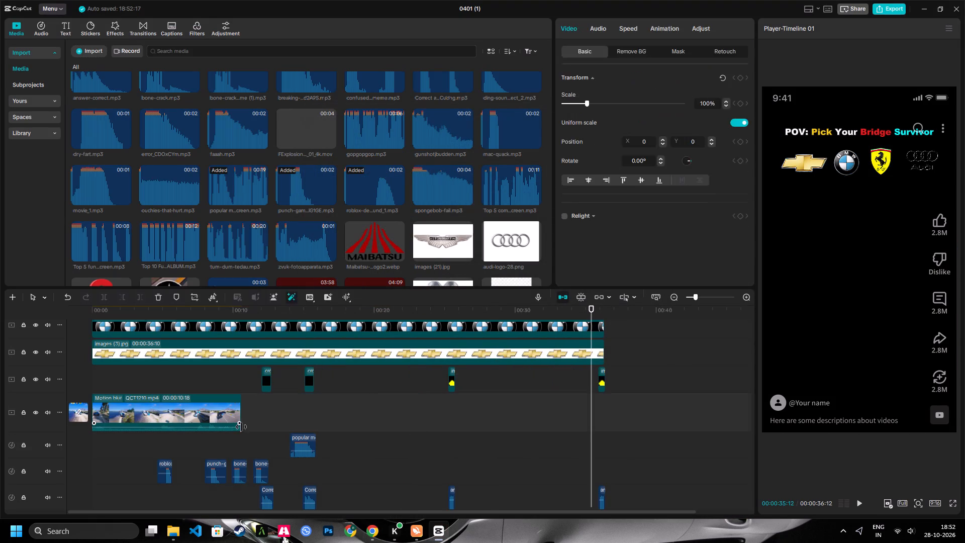
Extend the end of the remaining gameplay clip to its full source length of 00:11:58:13.
click(243, 410)
drag(241, 407, 645, 401)
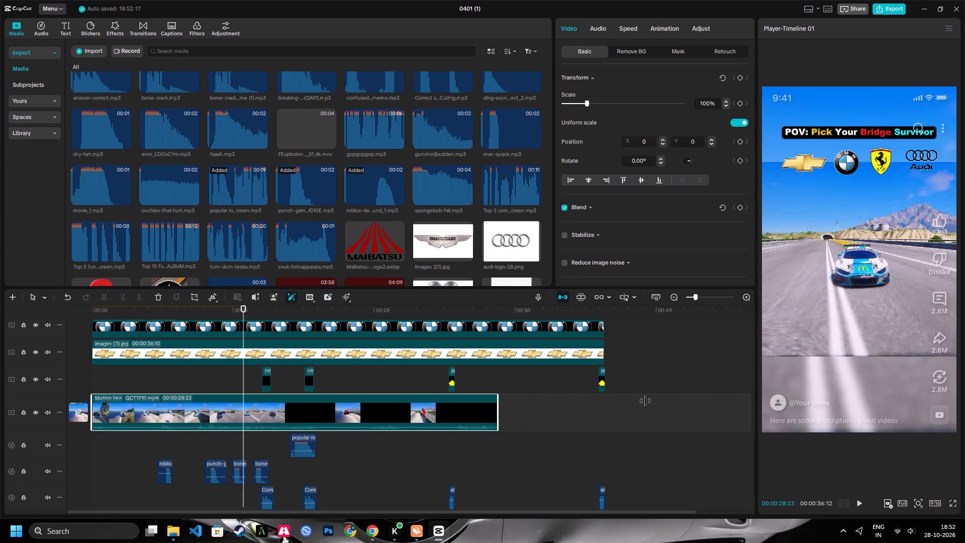
drag(645, 401, 828, 396)
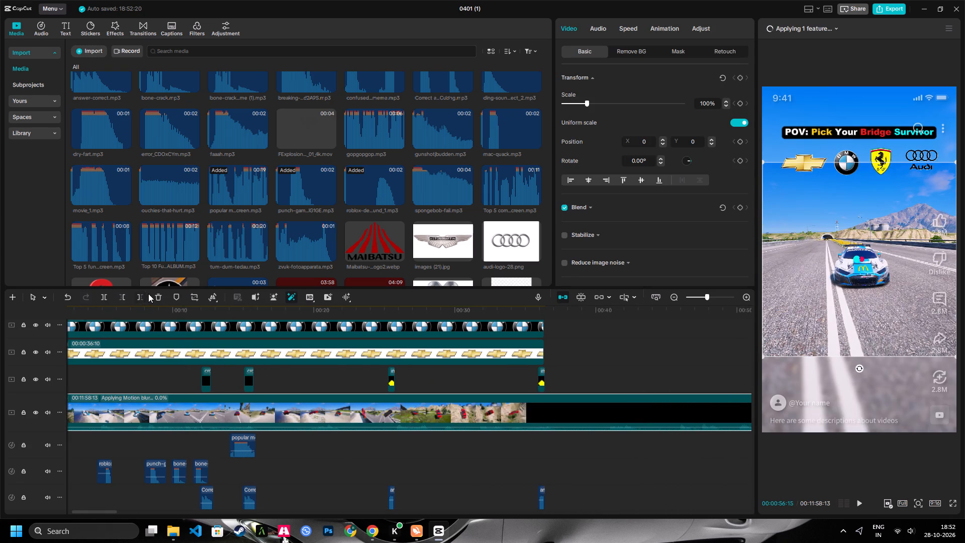
Trim about 15 seconds off the gameplay clip's start and split it after the first red-car crash at 00:00:17:20.
key(shift+z)
key(space)
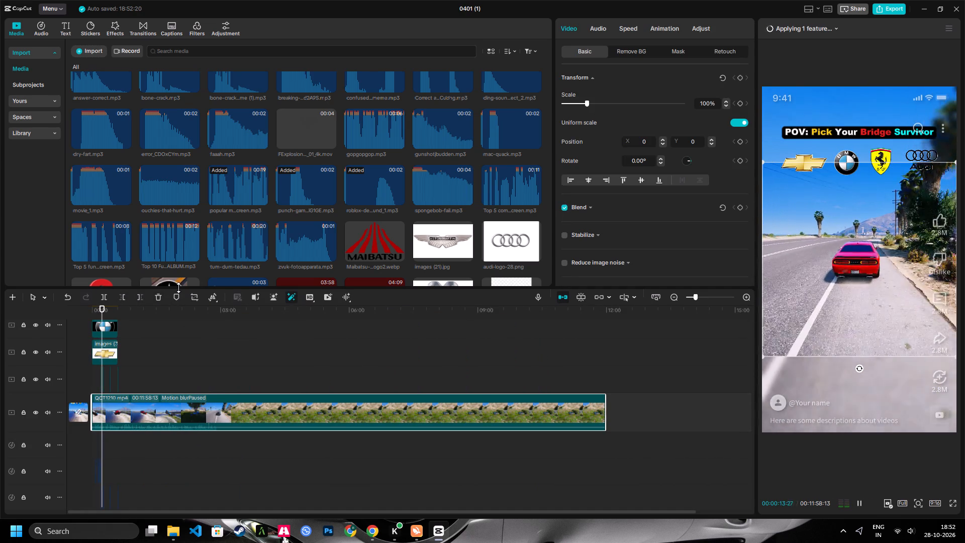
key(space)
click(121, 296)
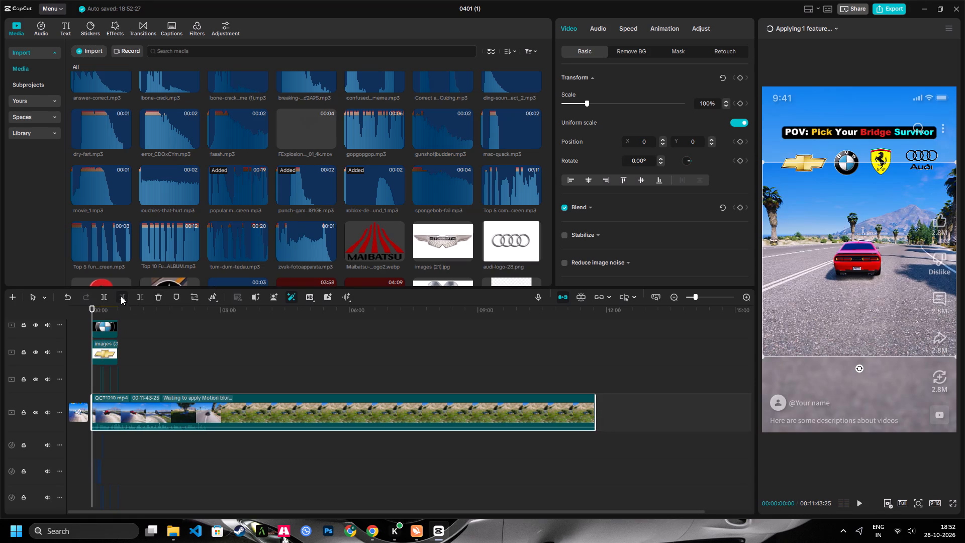
key(space)
key(space)
click(121, 296)
key(space)
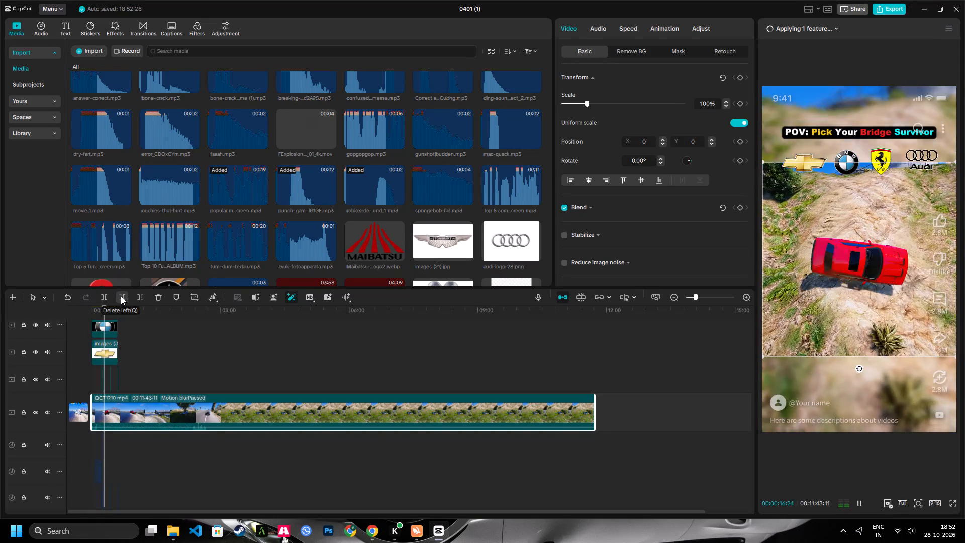
key(space)
key(space)
key(space)
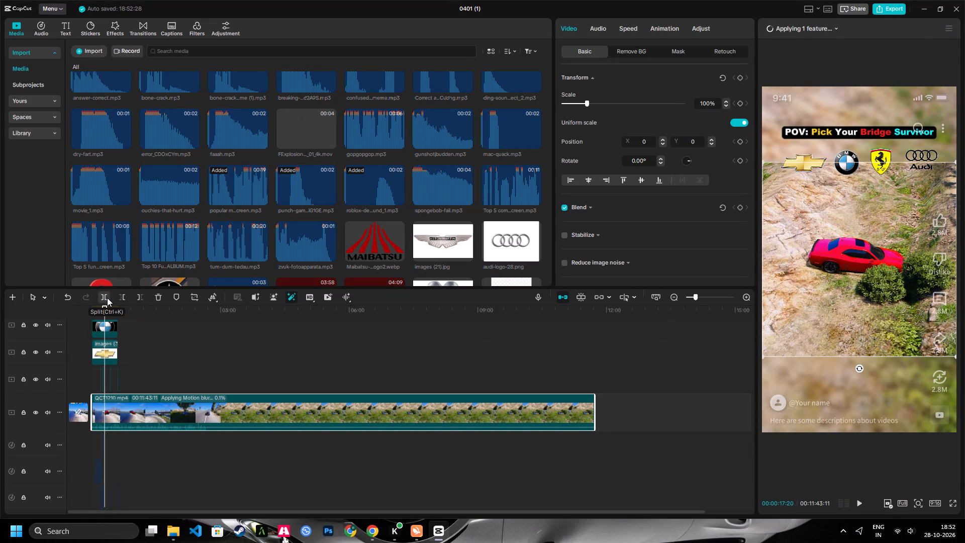
click(107, 298)
Trim the lead-in before the second red-car run and split the footage after its hillside landing at 00:00:33:18.
key(space)
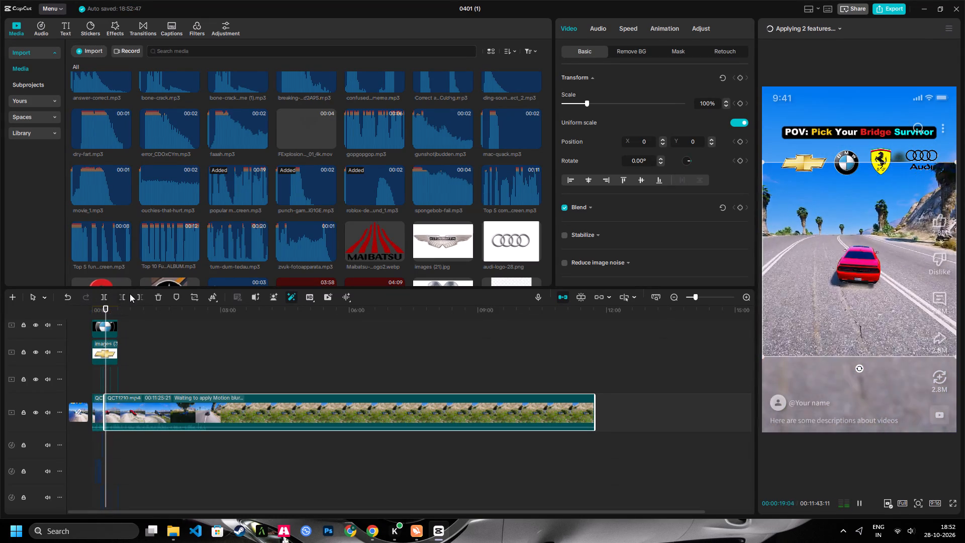
click(129, 294)
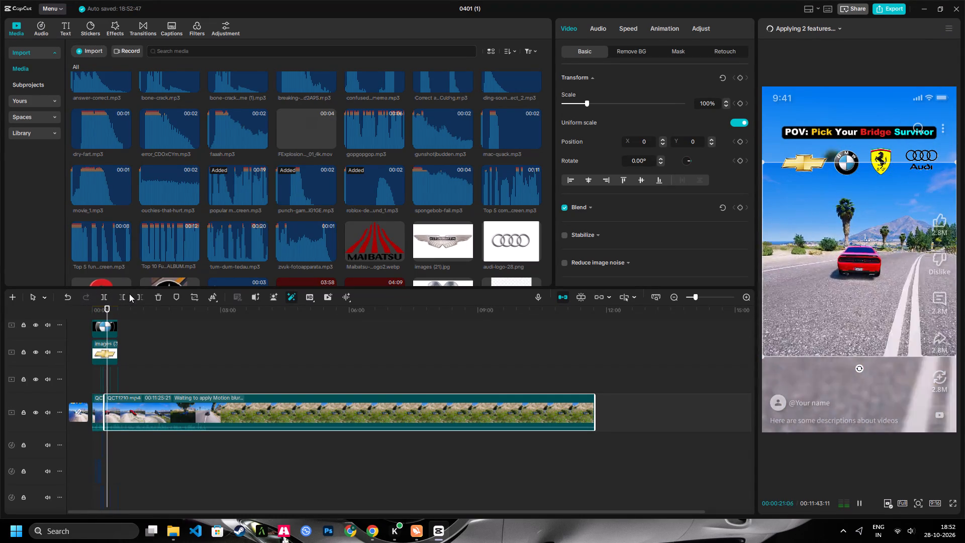
key(space)
click(125, 298)
key(space)
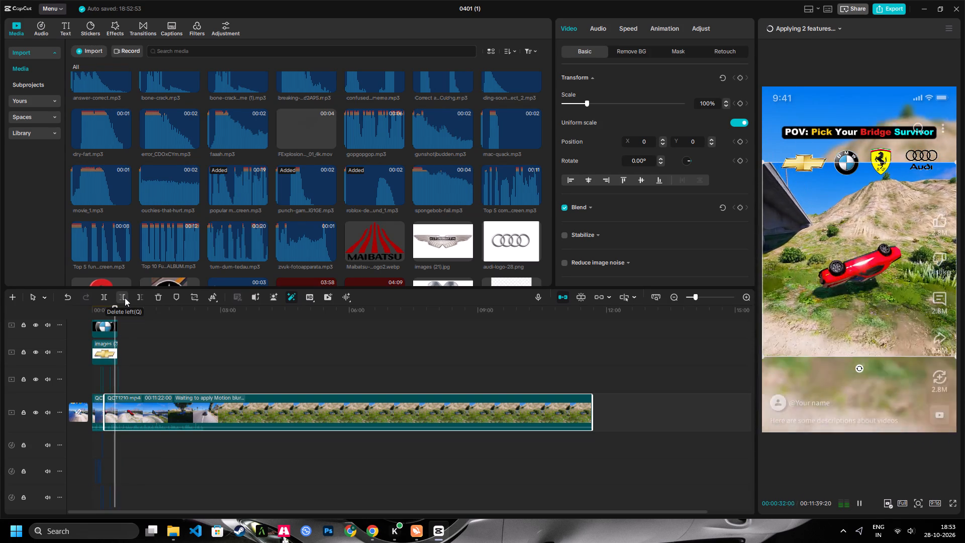
key(space)
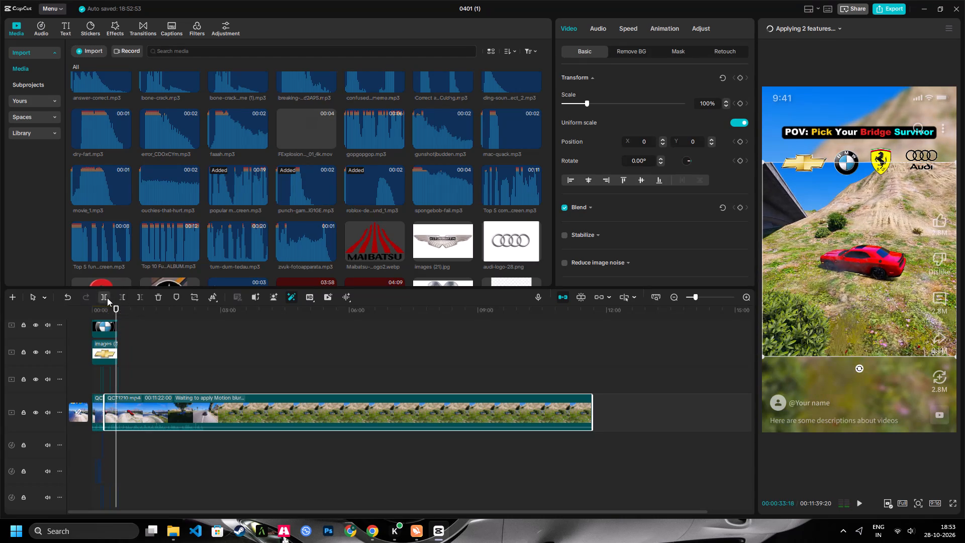
click(103, 298)
Trim the lead-in before the third red-car run and split the footage after its landing under the bridge, at about 46 seconds.
key(space)
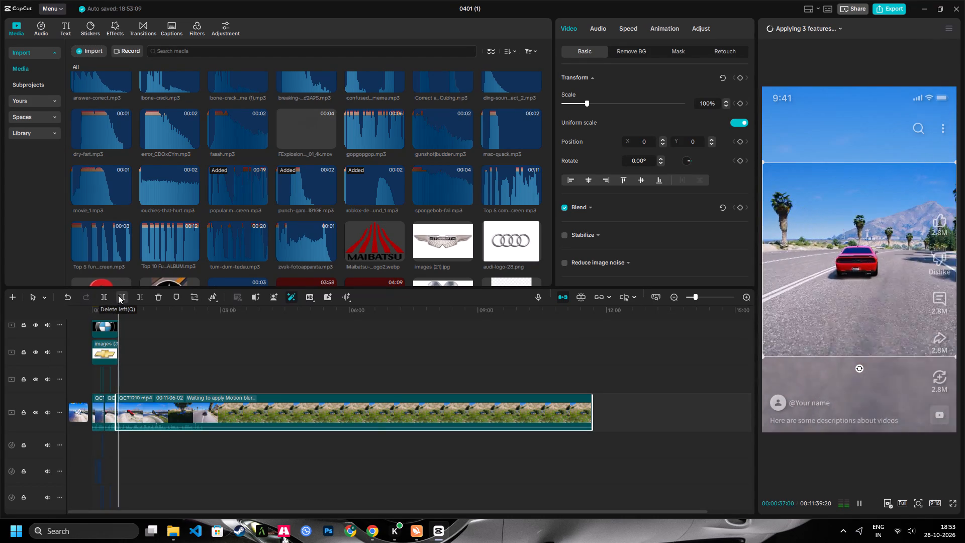
click(118, 295)
key(space)
click(118, 295)
key(space)
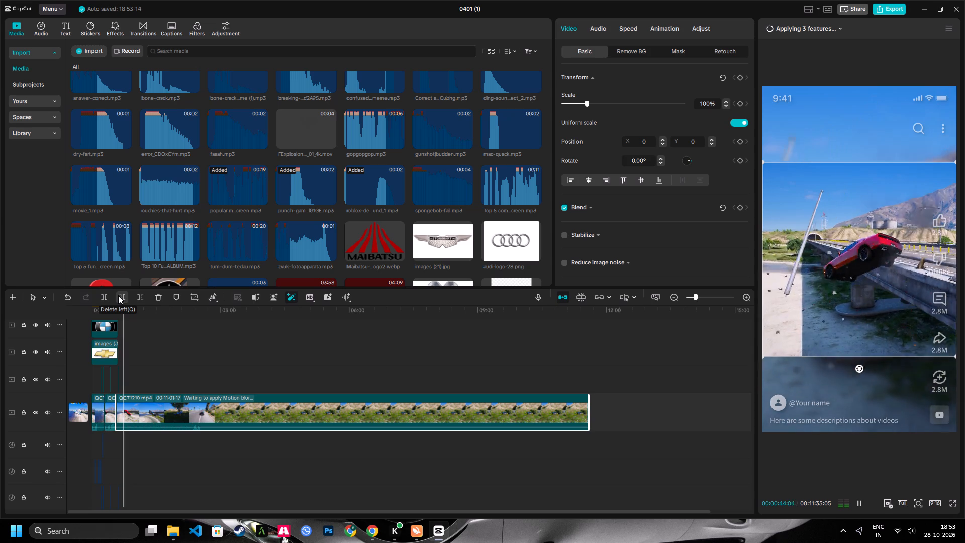
key(space)
key(space)
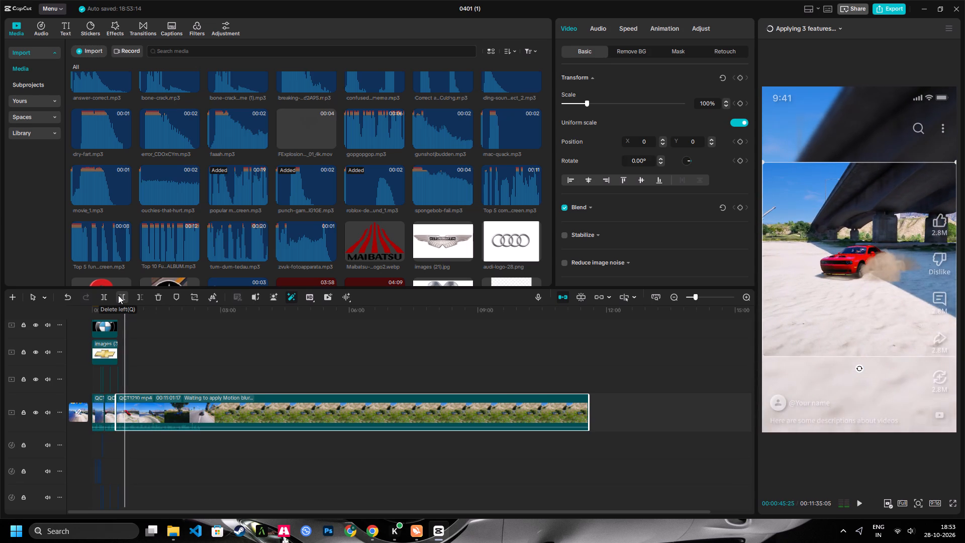
key(space)
key(space)
key(space)
click(105, 300)
Trim the lead-in before the first dark-blue-car run and split the footage after its water landing, at about 55 seconds.
key(space)
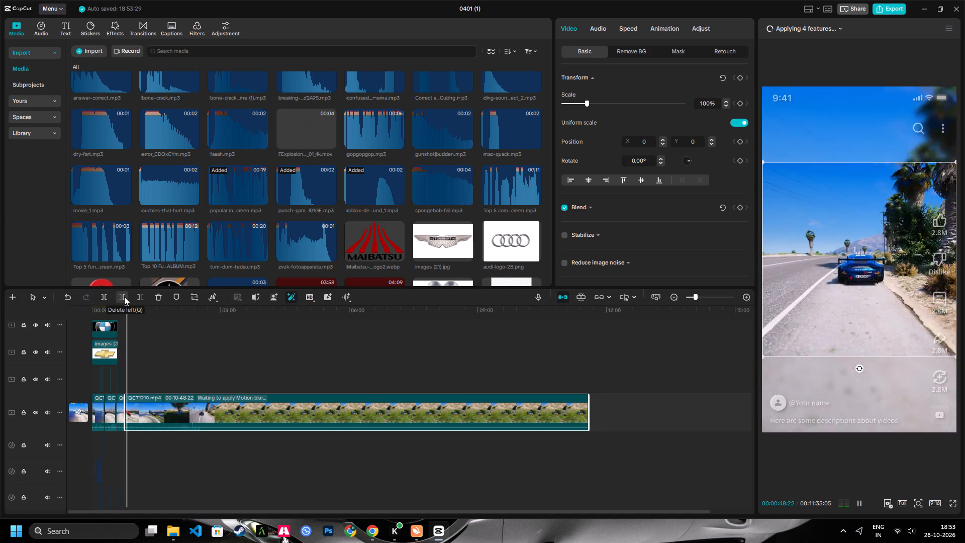
click(124, 297)
key(space)
click(124, 297)
key(space)
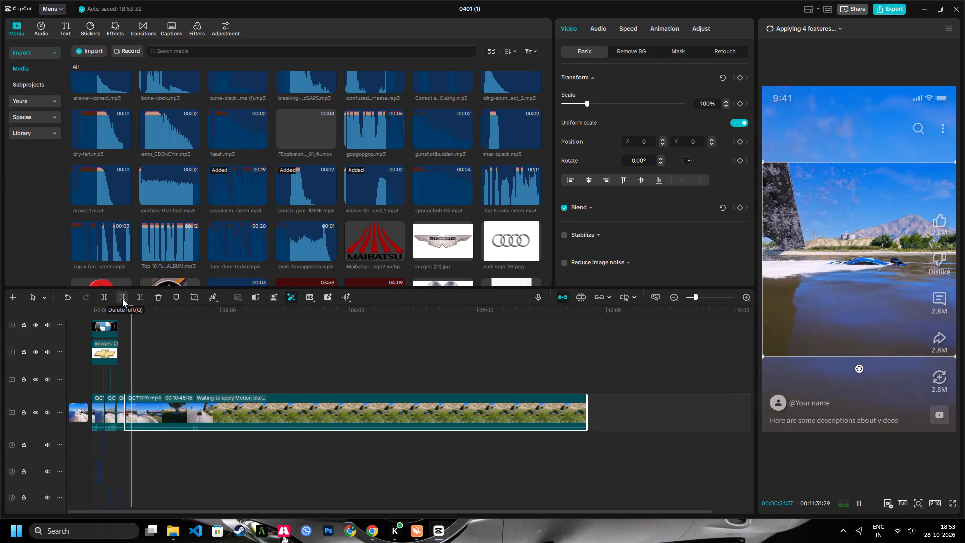
key(space)
key(space)
key(space)
click(102, 303)
Trim the lead-in before the second dark-blue-car run and split the footage after it lands by the tree at 00:01:08:01.
key(space)
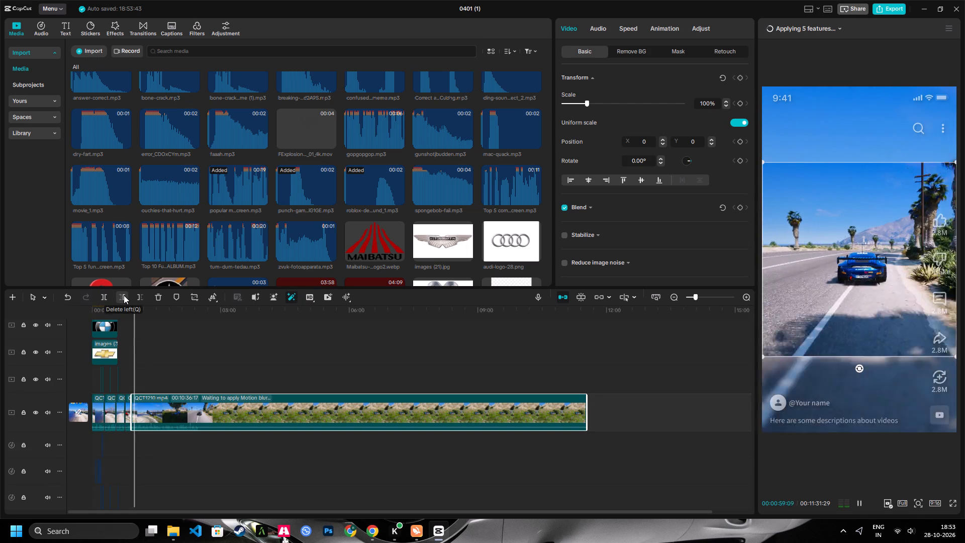
click(124, 295)
key(space)
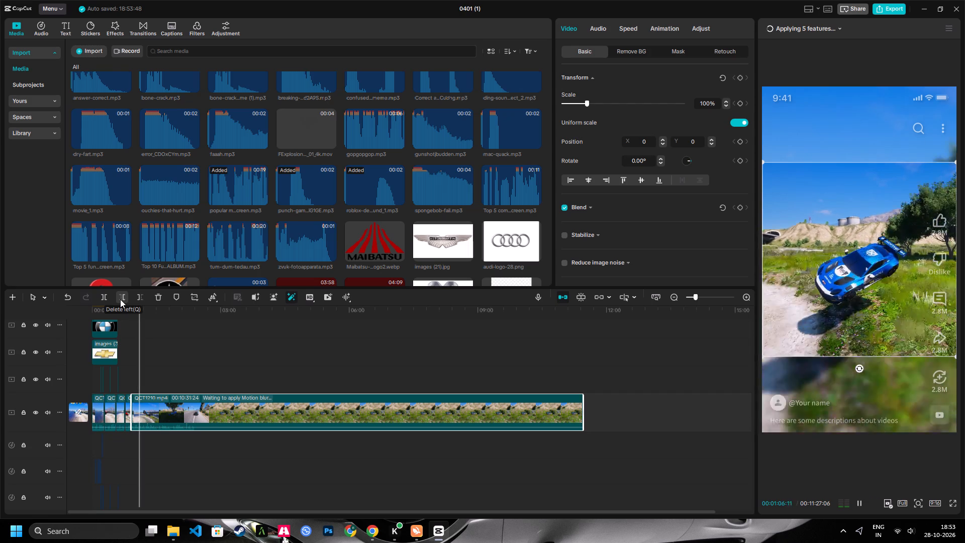
key(space)
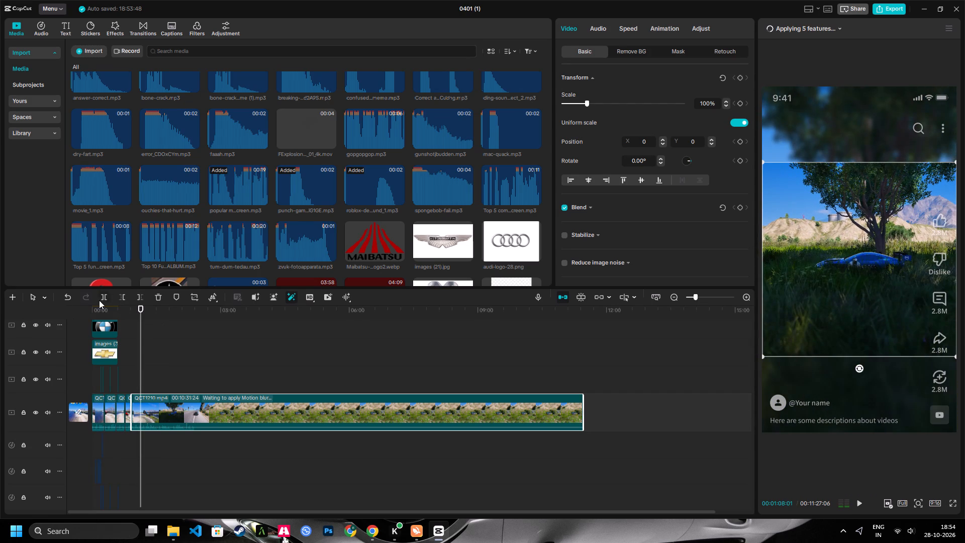
click(101, 299)
Trim the start of the third dark-blue-car run and split the footage after its tumble on the road, at about 00:01:22.
key(space)
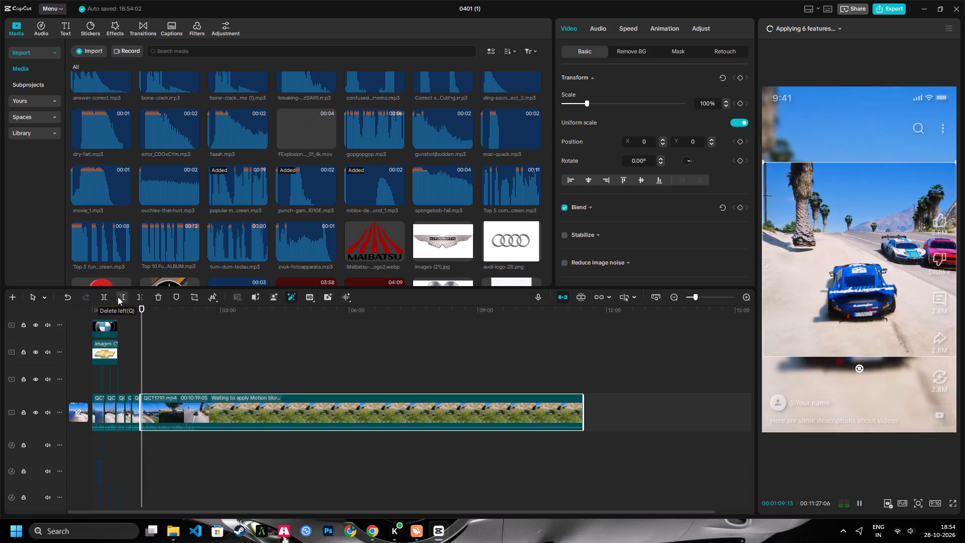
click(118, 297)
key(space)
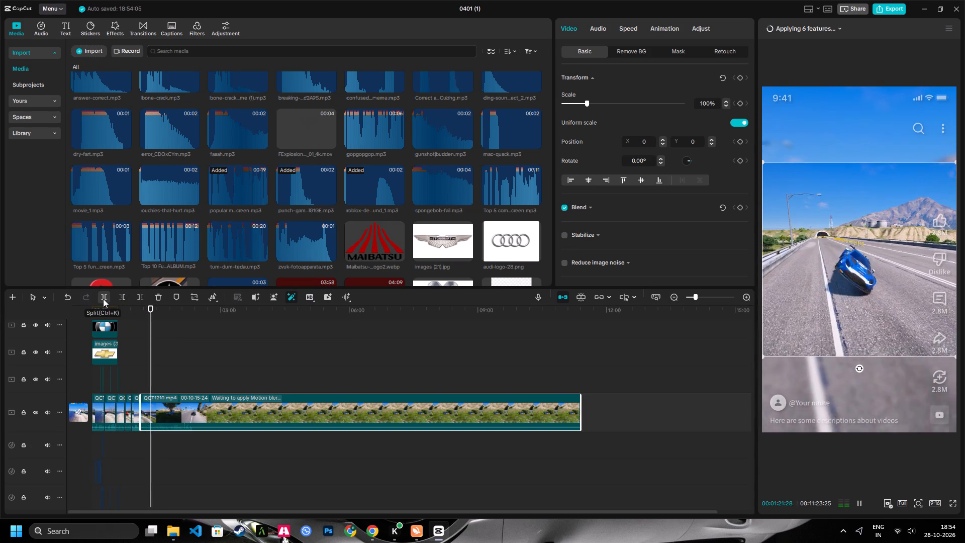
key(space)
click(103, 299)
Trim the lead-in before the first light-blue-car run and split the footage after its grass landing, at about 00:01:36.
key(space)
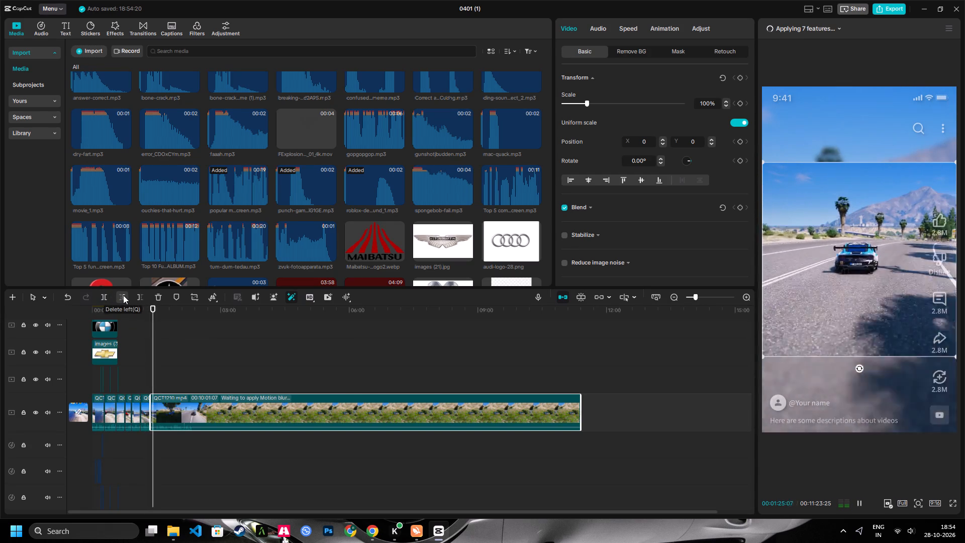
click(123, 295)
key(space)
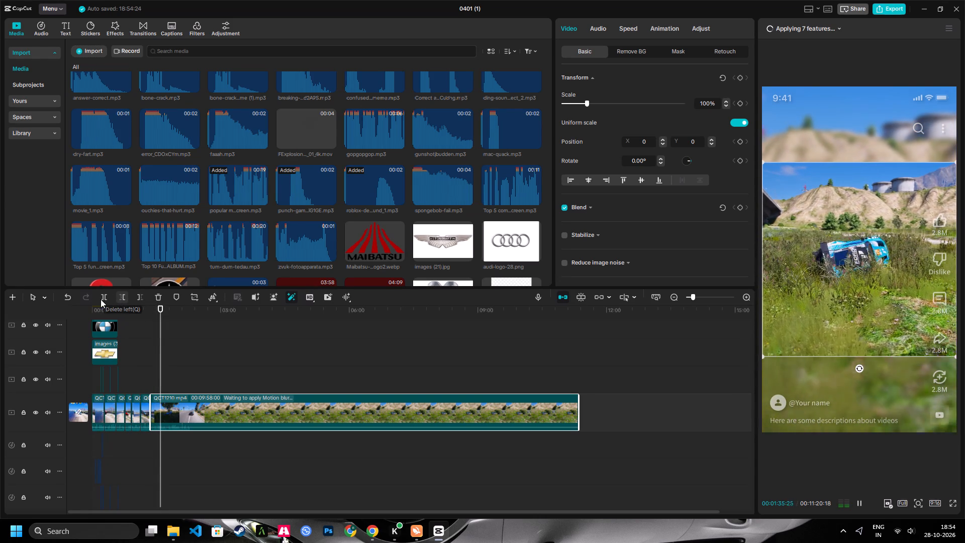
key(space)
key(space)
click(106, 297)
Trim the lead-in before the second light-blue-car run and split the footage after its spin in the tunnel at 00:01:51:04.
key(space)
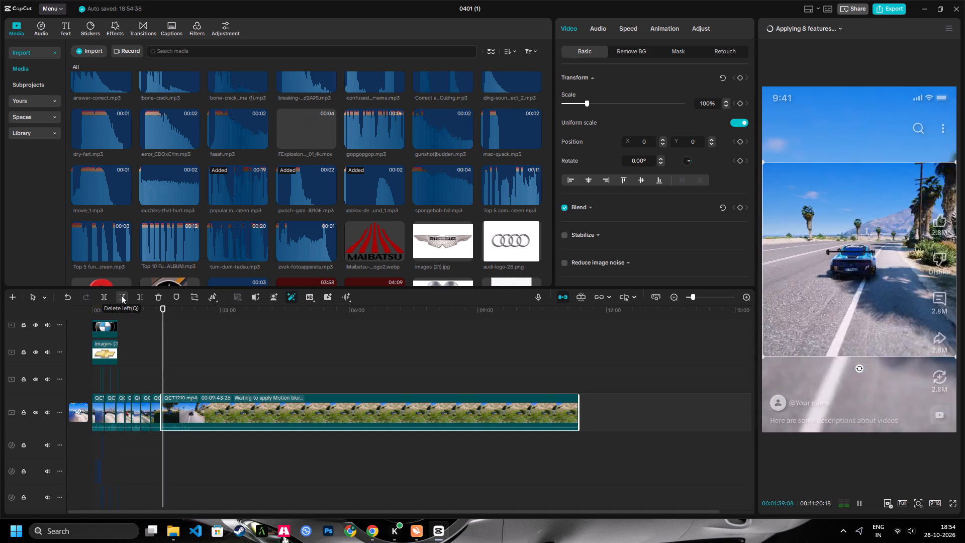
click(121, 295)
key(space)
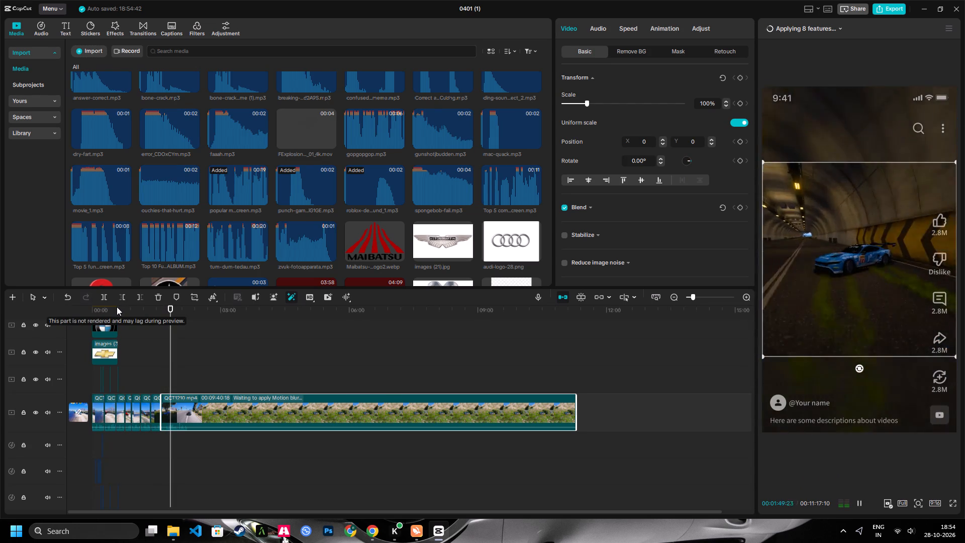
key(space)
click(104, 300)
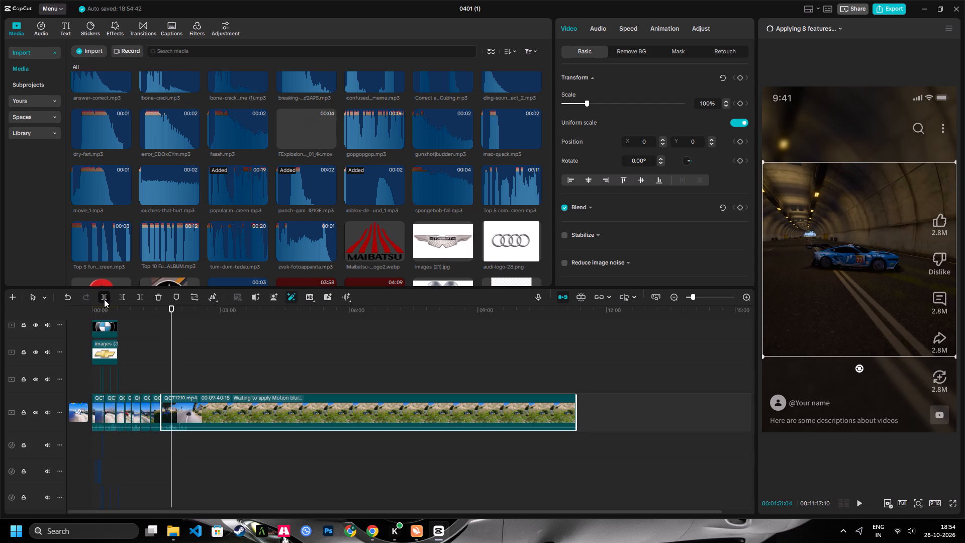
Check the rest of the gameplay footage for further runs and delete the leftover clip after 00:01:51:04.
key(space)
drag(199, 301, 218, 305)
drag(194, 311, 223, 313)
key(space)
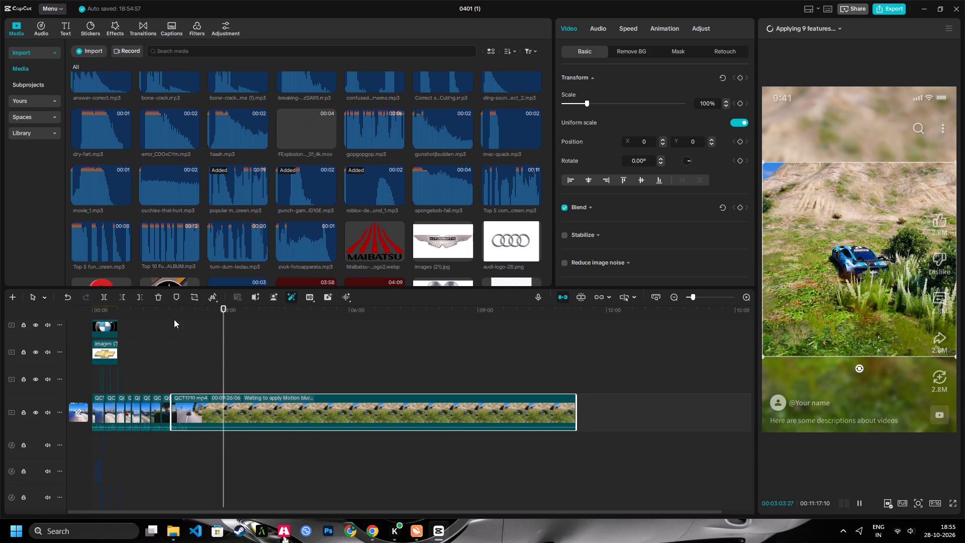
click(176, 317)
key(space)
key(space)
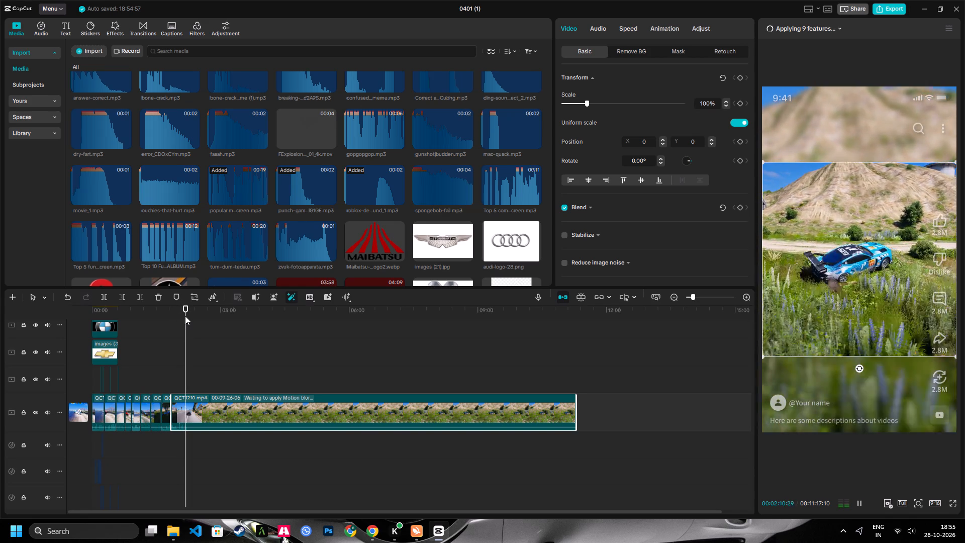
key(space)
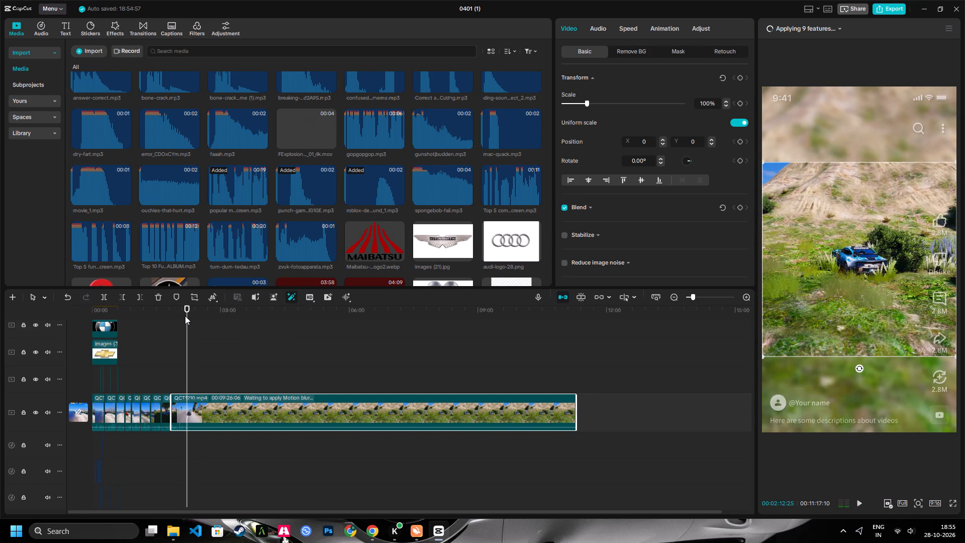
key(space)
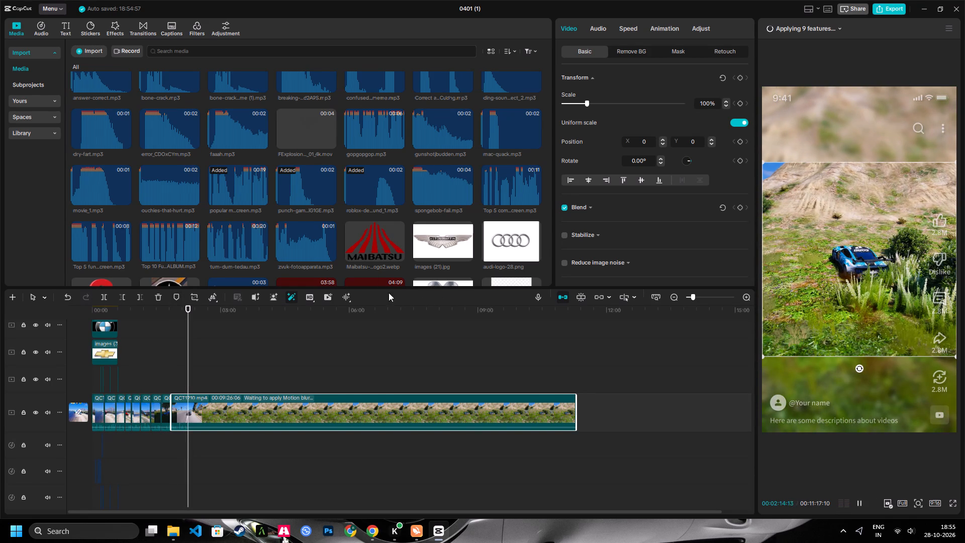
drag(437, 310, 495, 313)
key(space)
drag(220, 310, 193, 319)
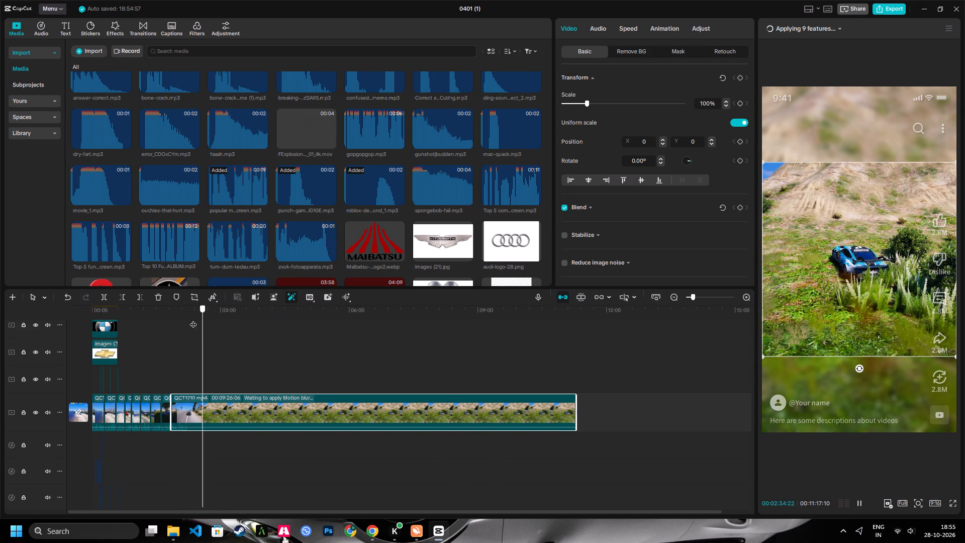
drag(193, 319, 187, 322)
key(Delete)
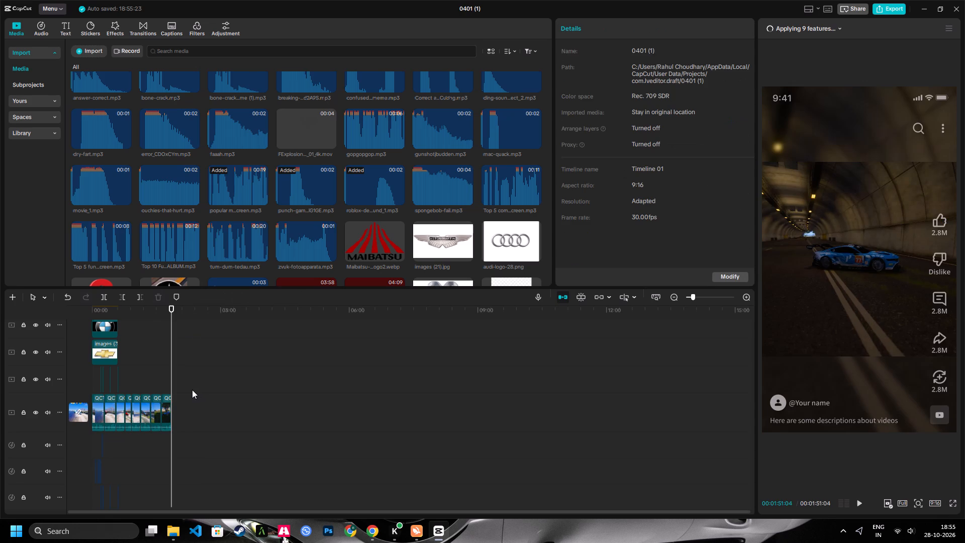
Review the three red-car runs and delete the second and first ones, keeping only the third.
text(Z)
key(space)
key(space)
key(space)
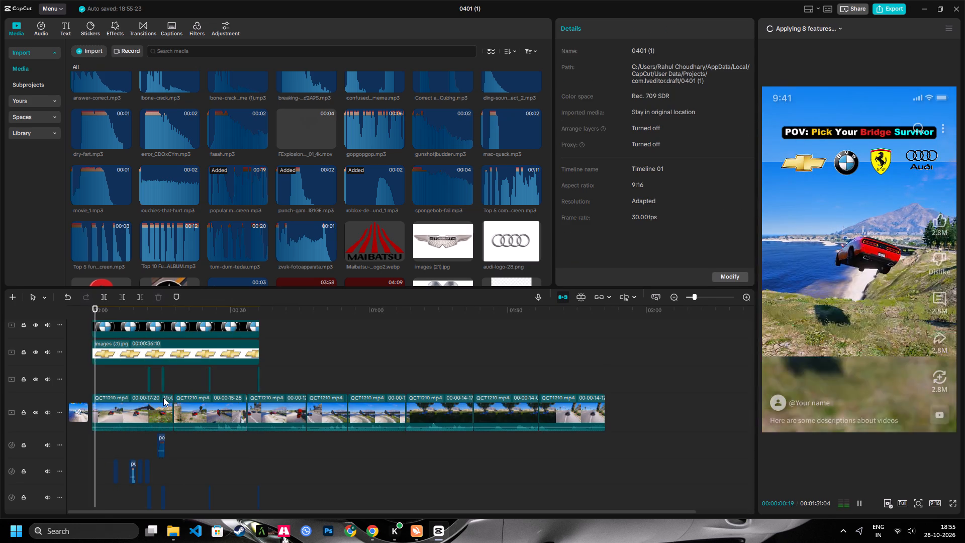
drag(189, 313, 204, 313)
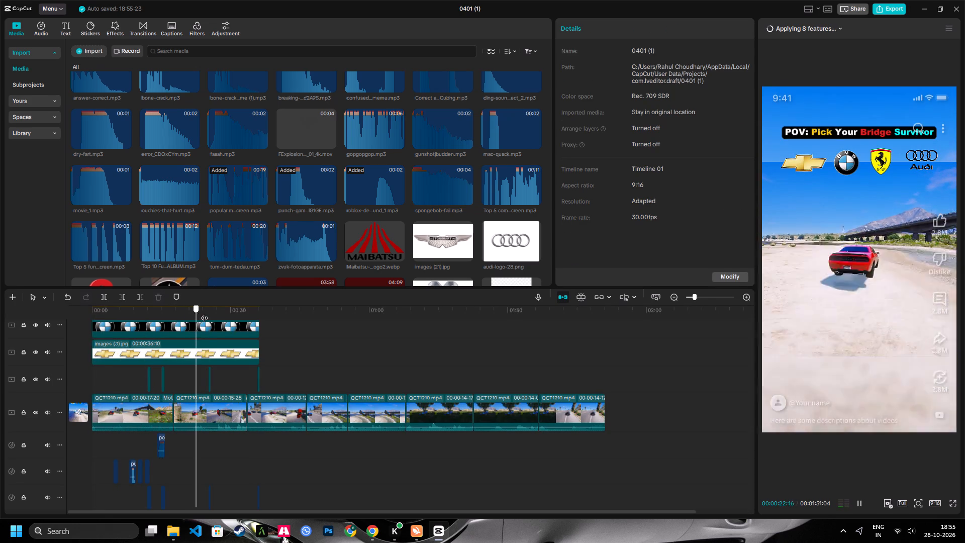
drag(204, 313, 238, 322)
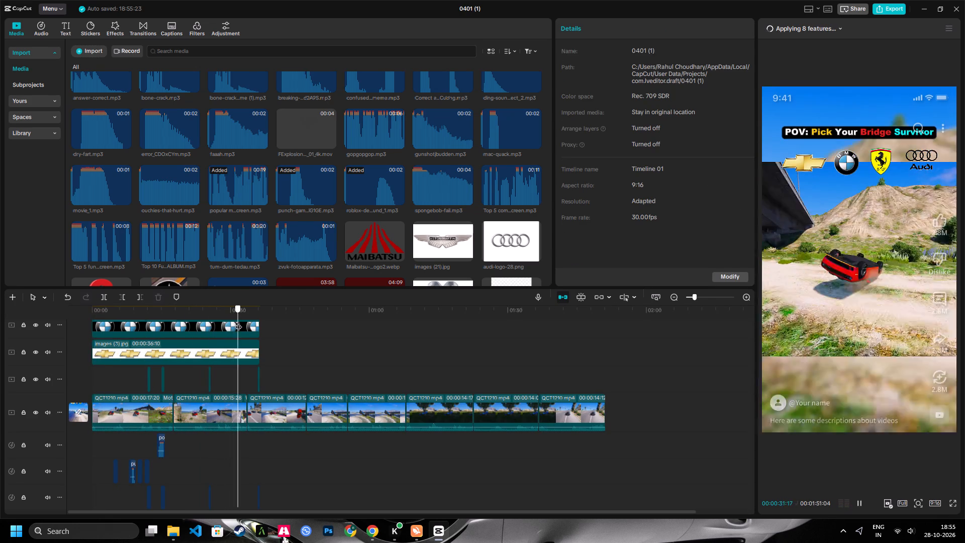
drag(238, 322, 228, 337)
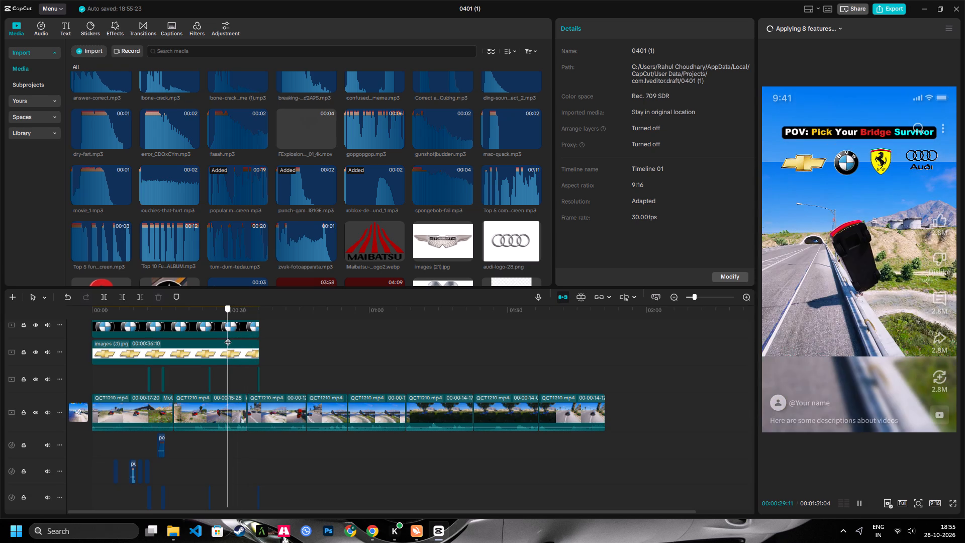
drag(228, 337, 275, 341)
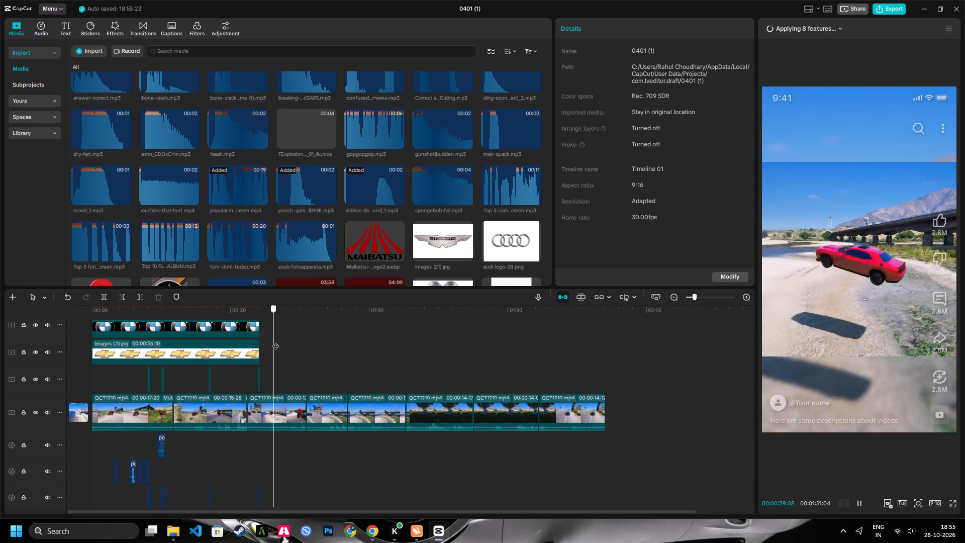
drag(275, 341, 304, 347)
click(214, 403)
key(Delete)
click(142, 407)
key(Delete)
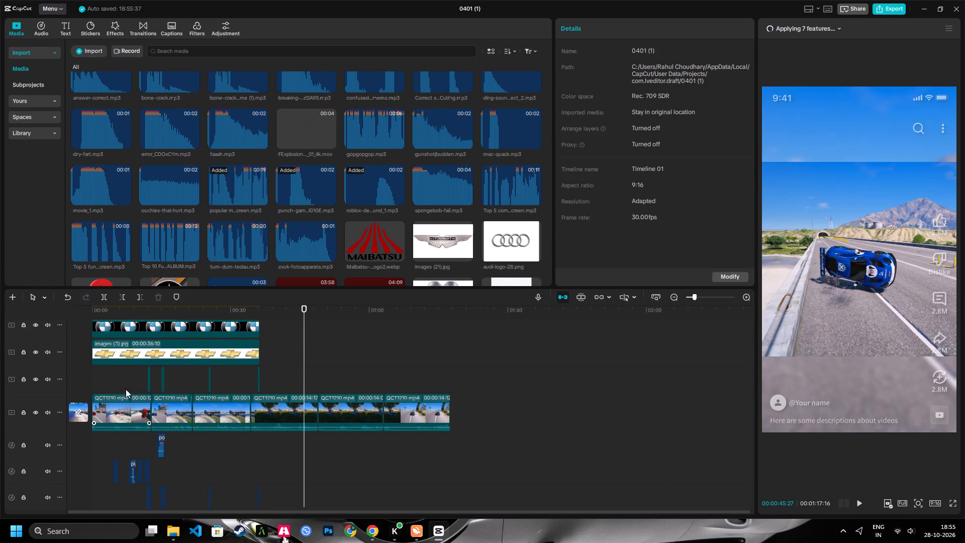
Review the dark-blue-car runs against the light-blue ones and delete the third and second dark-blue runs, keeping the first.
drag(123, 315, 176, 320)
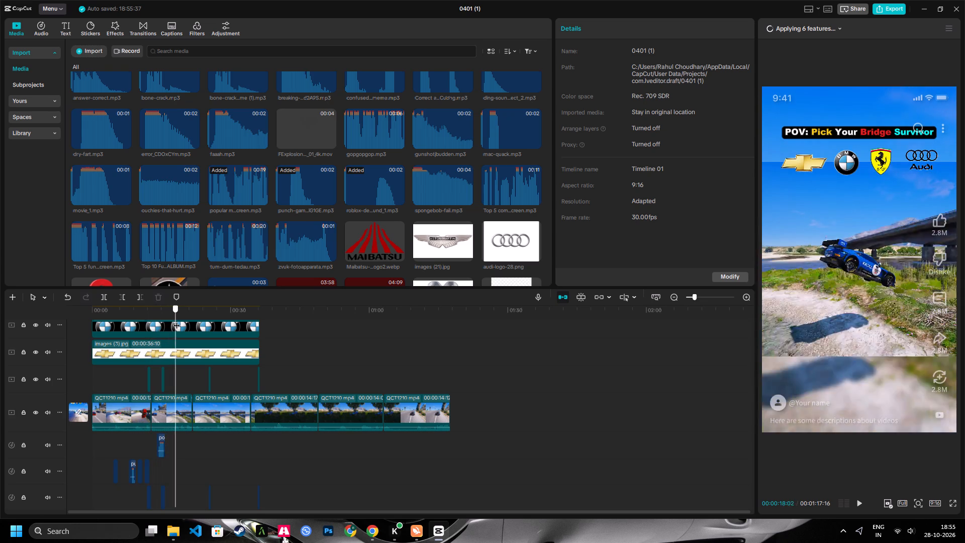
drag(176, 320, 222, 334)
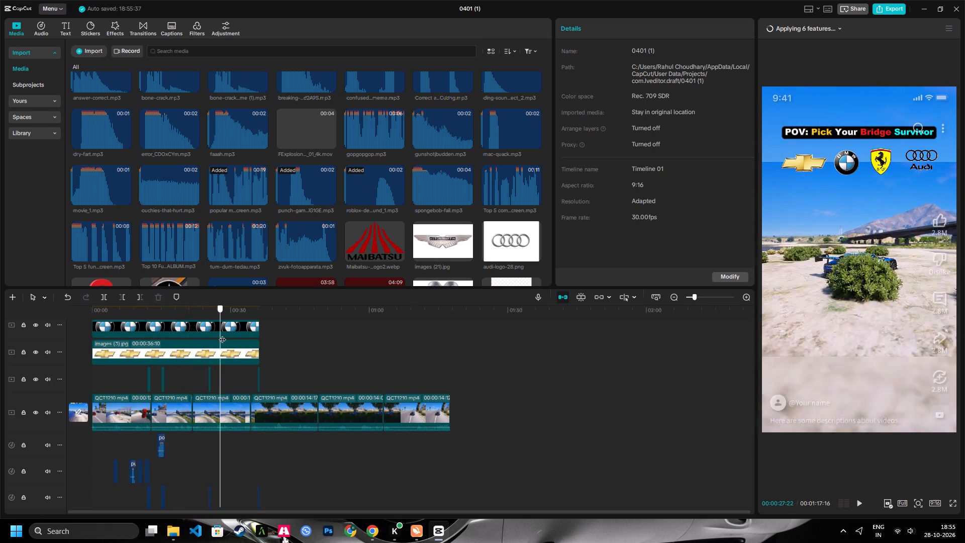
drag(222, 334, 252, 341)
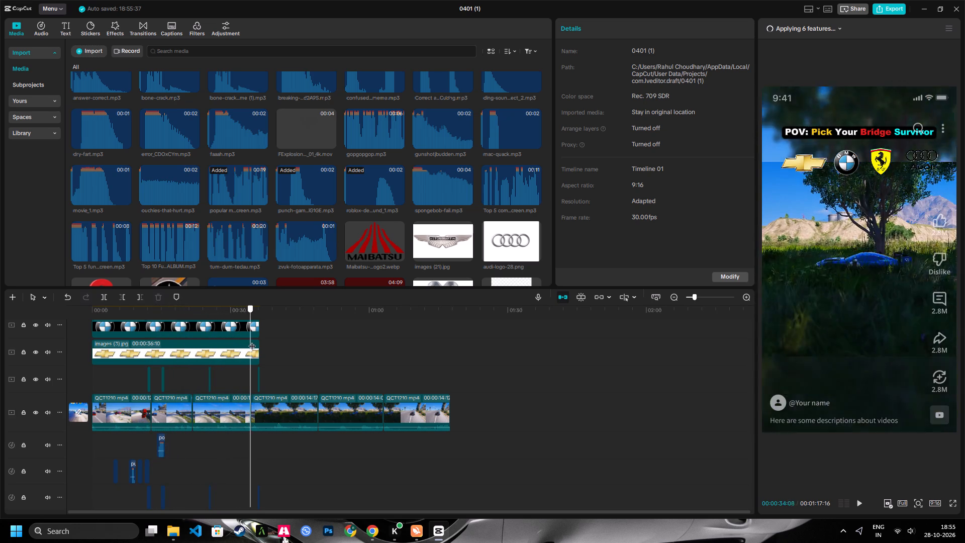
drag(252, 341, 295, 348)
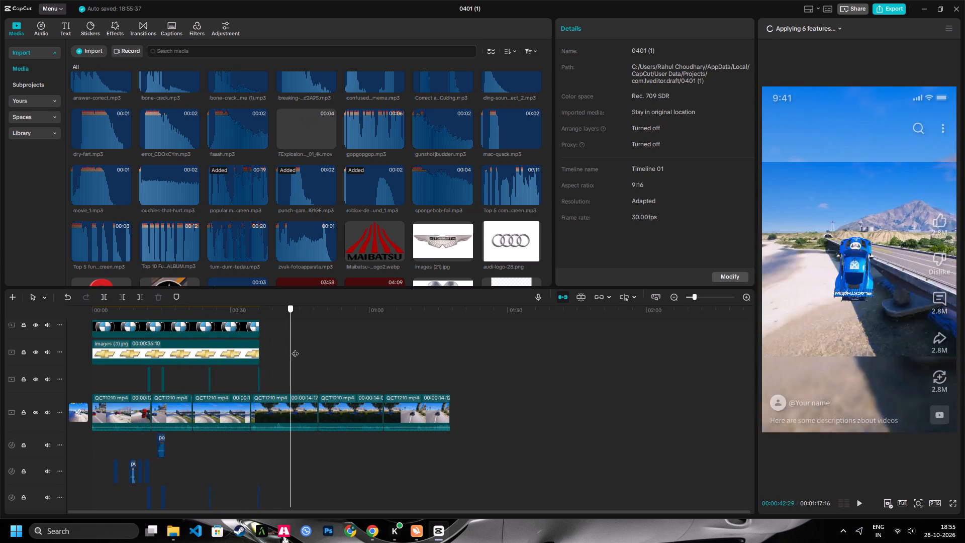
drag(295, 348, 318, 350)
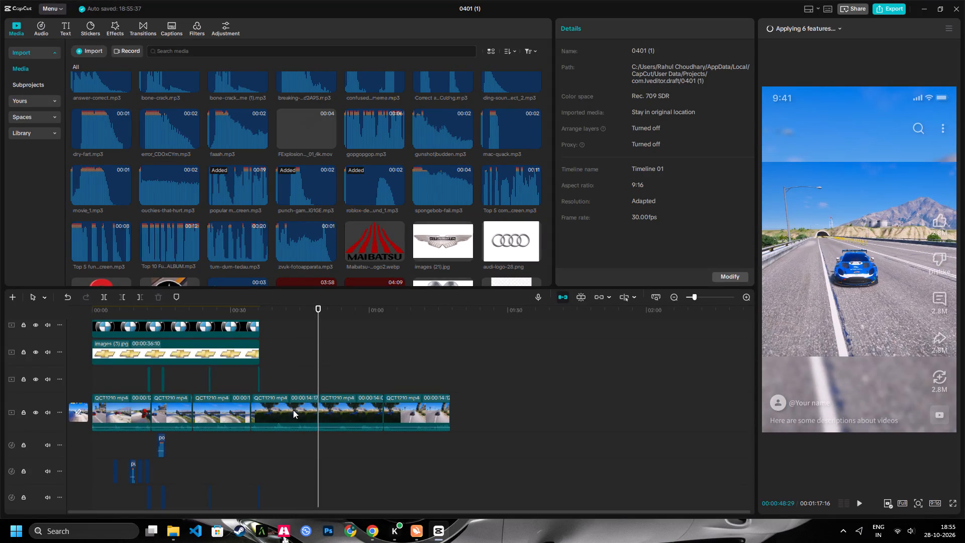
click(293, 418)
drag(329, 317, 350, 331)
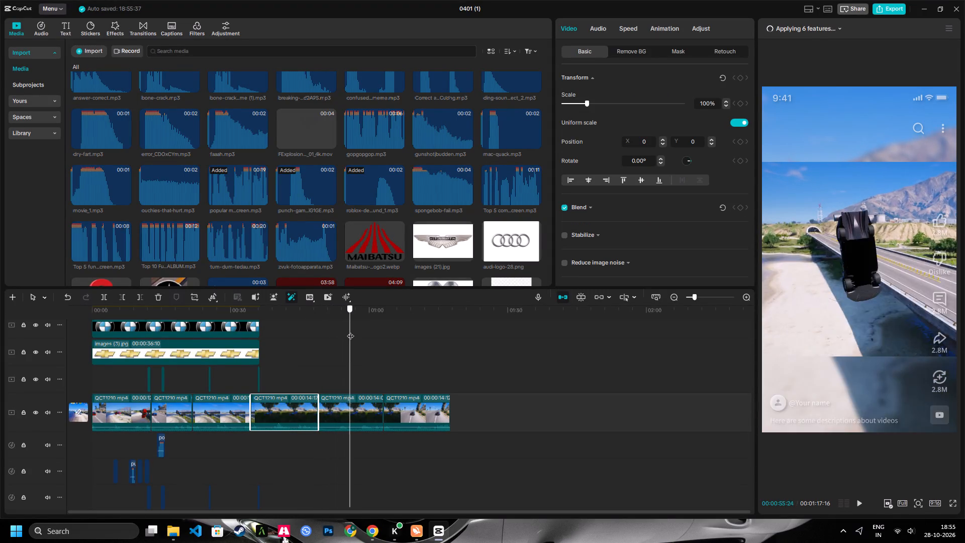
drag(350, 331, 366, 340)
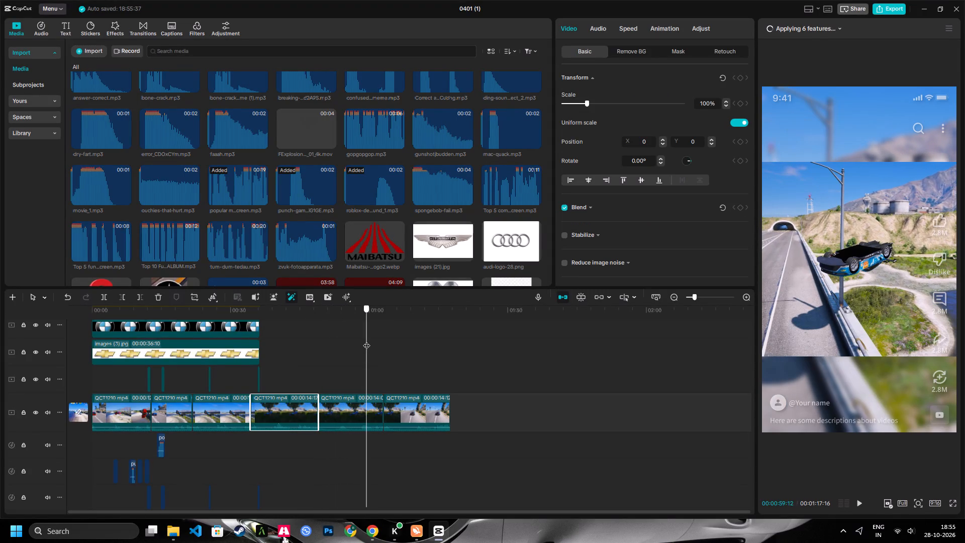
drag(366, 340, 366, 341)
click(277, 410)
scroll(277, 410, up, 3)
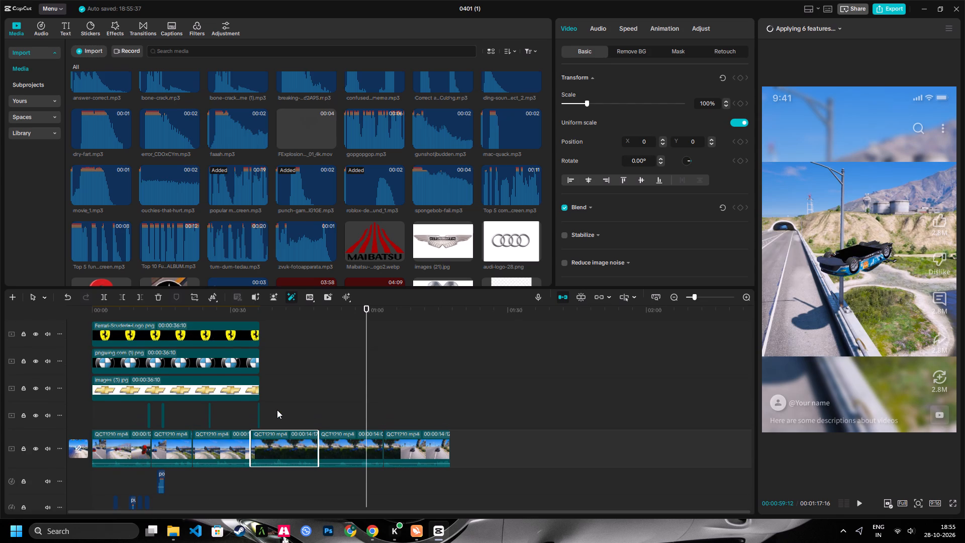
scroll(277, 410, up, 6)
scroll(277, 410, down, 5)
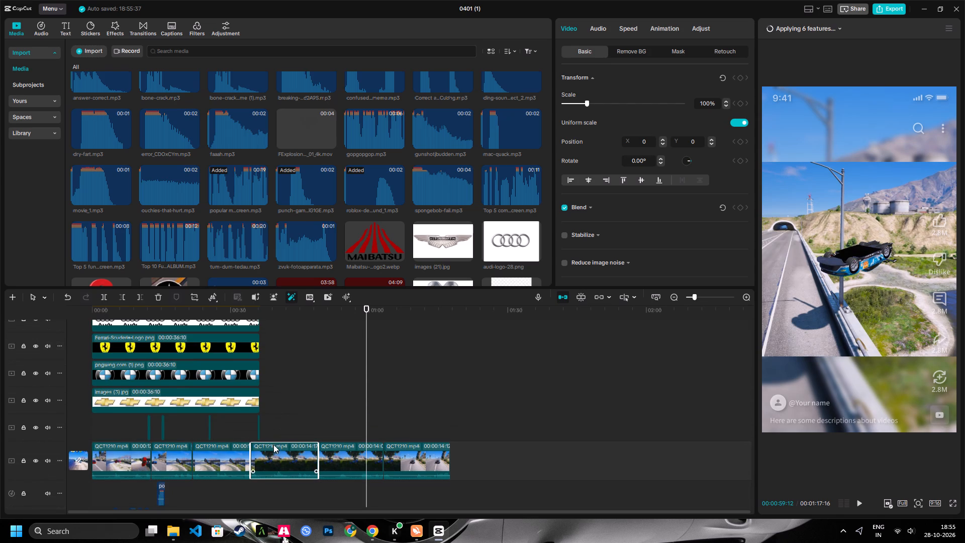
key(Delete)
click(229, 452)
key(Delete)
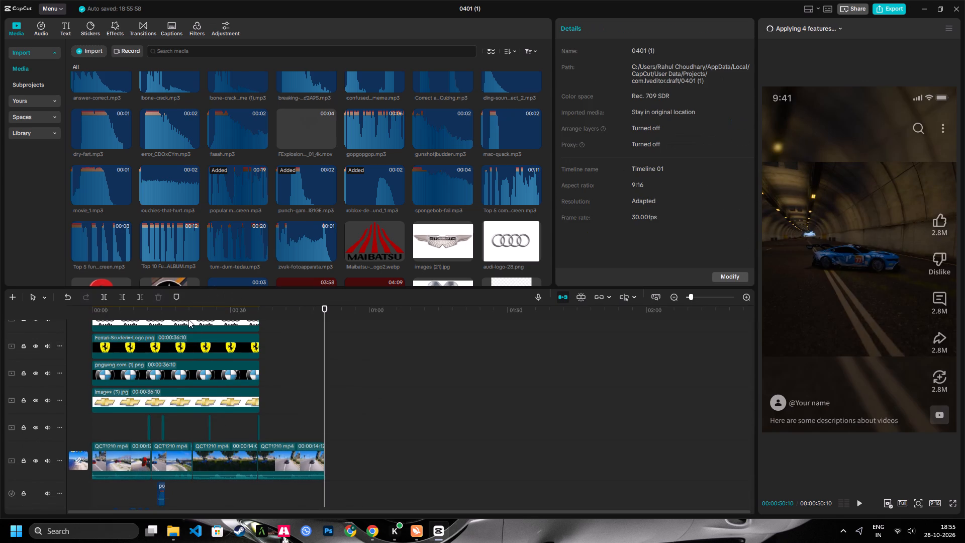
Compare the two light-blue-car runs and delete the first one, keeping the run that ends in the tunnel.
drag(188, 319, 186, 333)
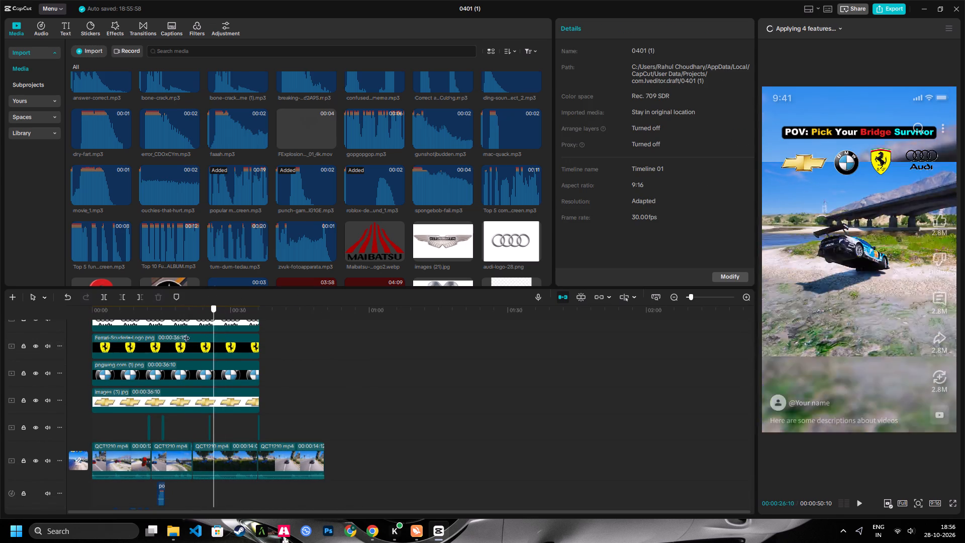
drag(186, 333, 214, 336)
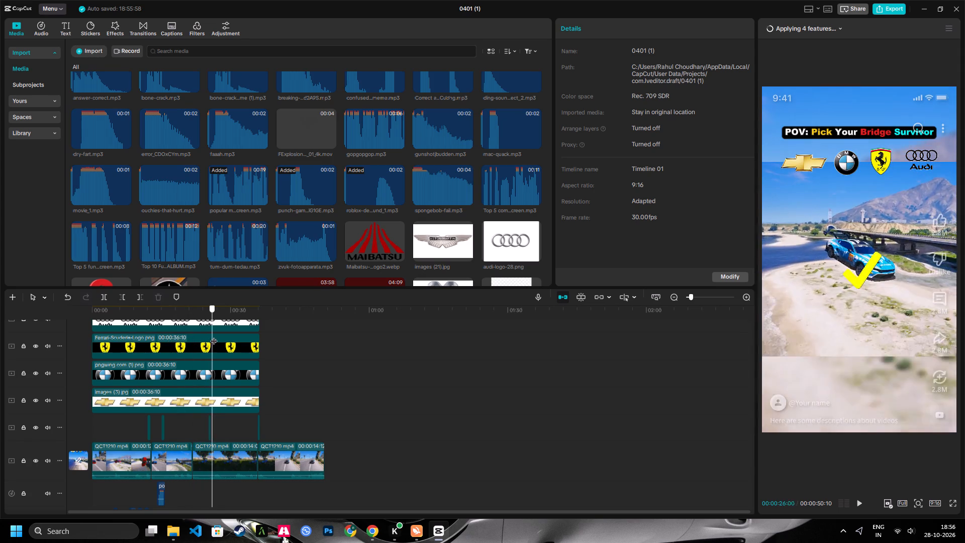
drag(214, 336, 281, 348)
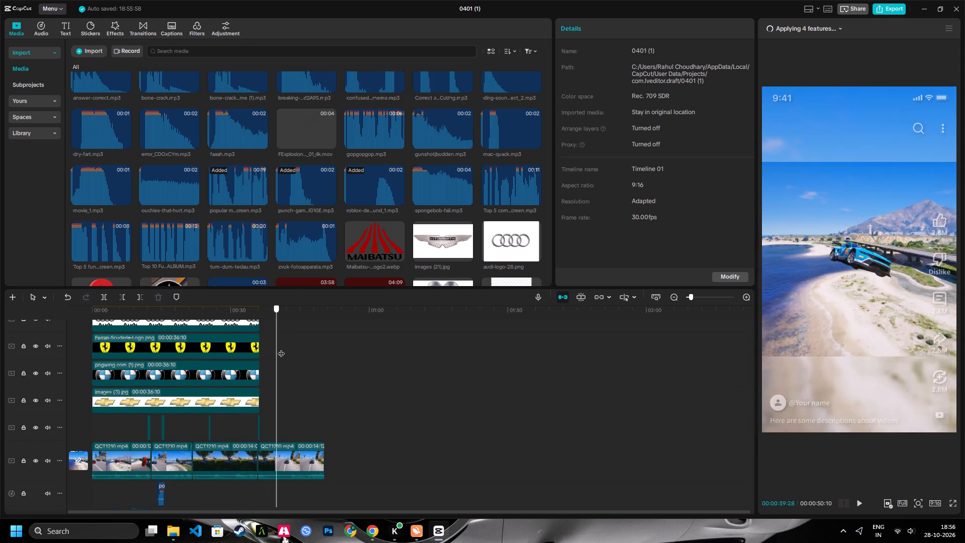
drag(281, 348, 322, 354)
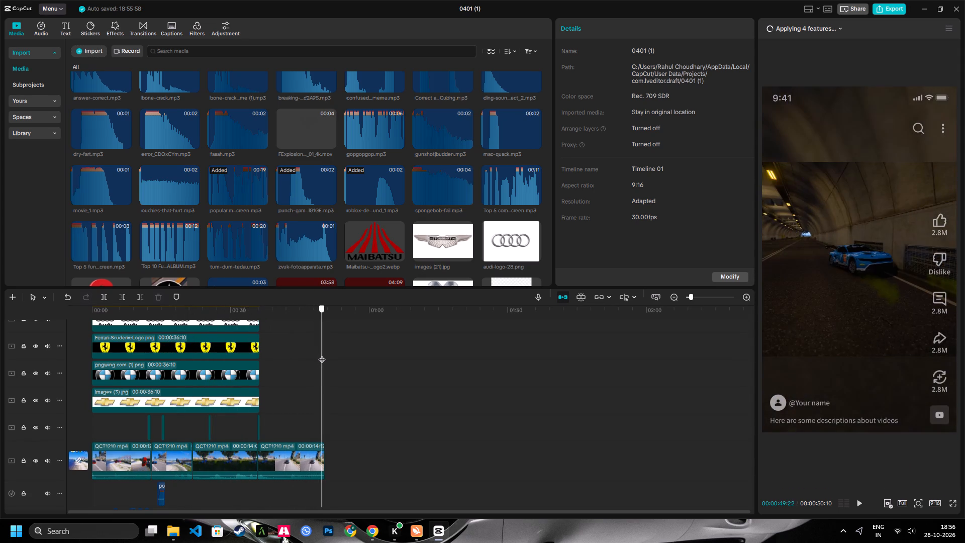
drag(322, 354, 235, 366)
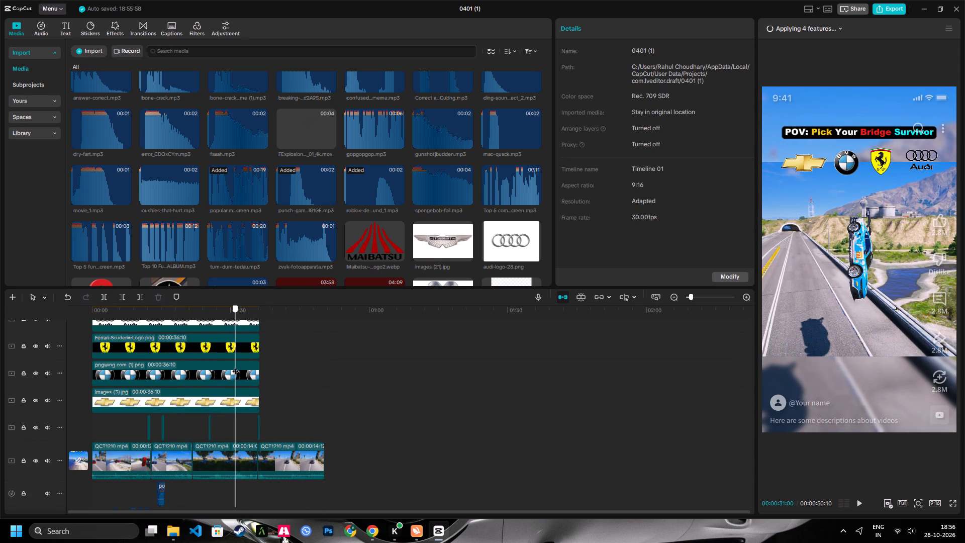
drag(235, 366, 253, 365)
key(space)
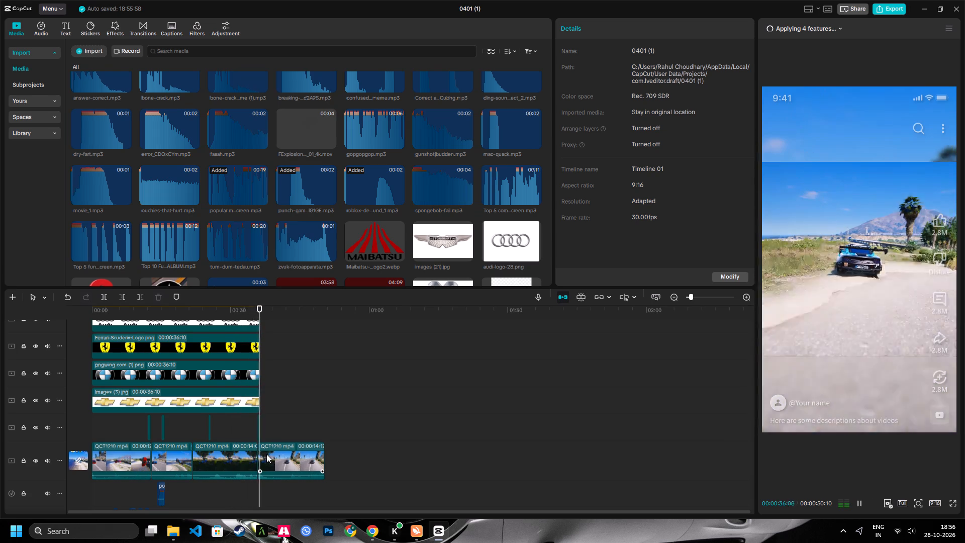
key(space)
click(245, 459)
key(Delete)
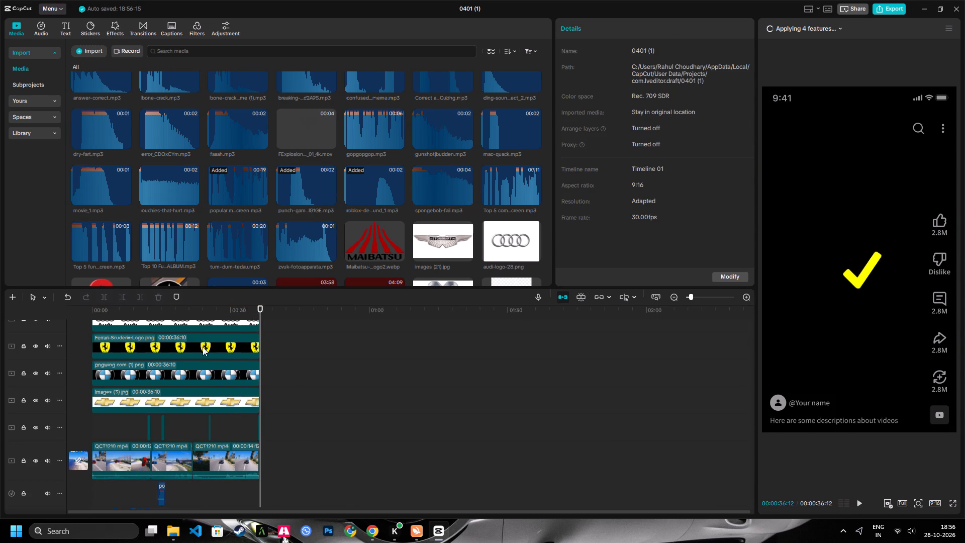
Play through the red-car run and shift the first red-cross GIF and its wrong-answer sound together slightly later, at about 00:00:12.
key(shift+z)
key(space)
key(space)
key(space)
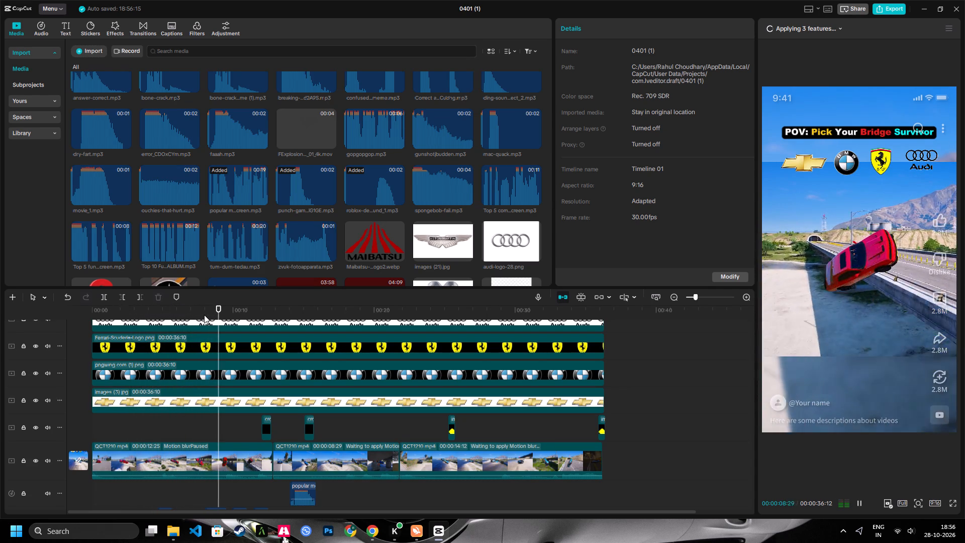
key(space)
key(space)
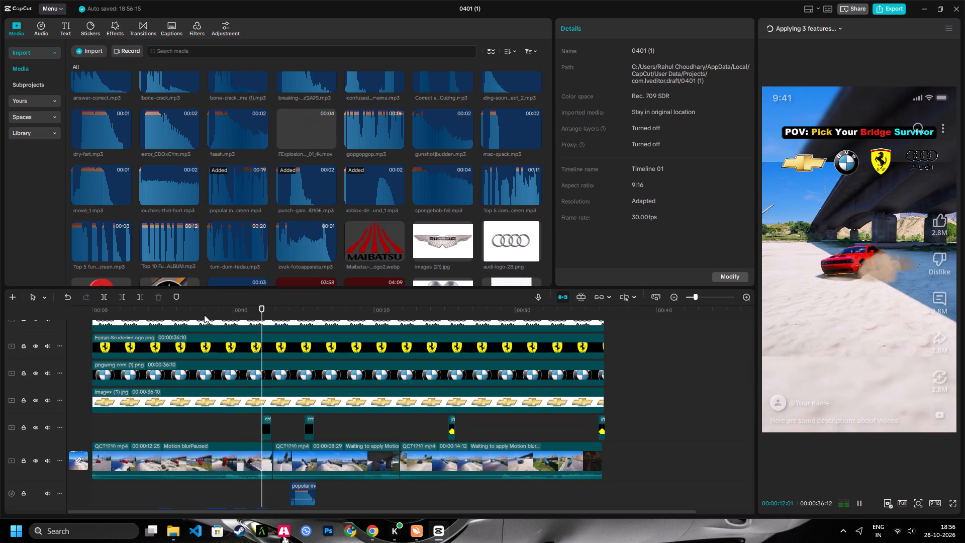
key(space)
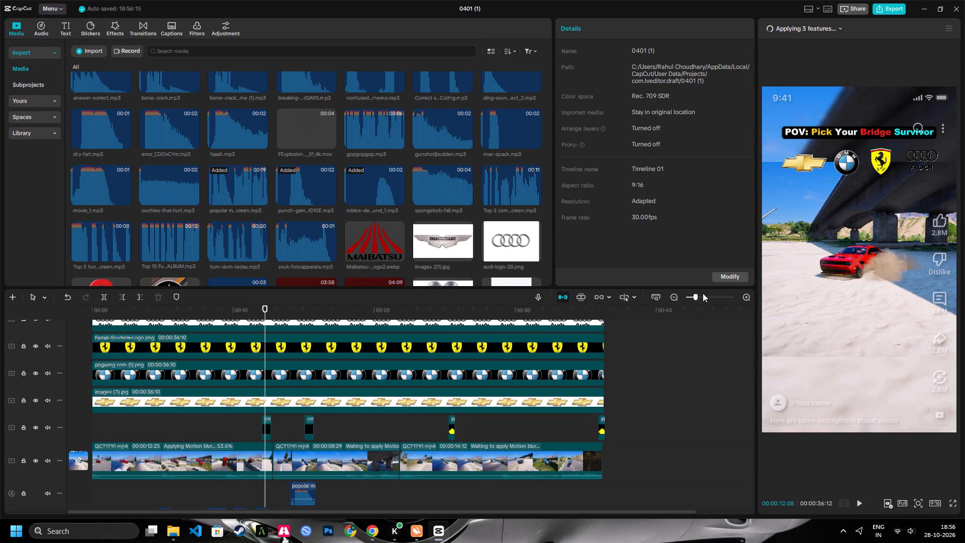
click(701, 296)
scroll(551, 328, down, 6)
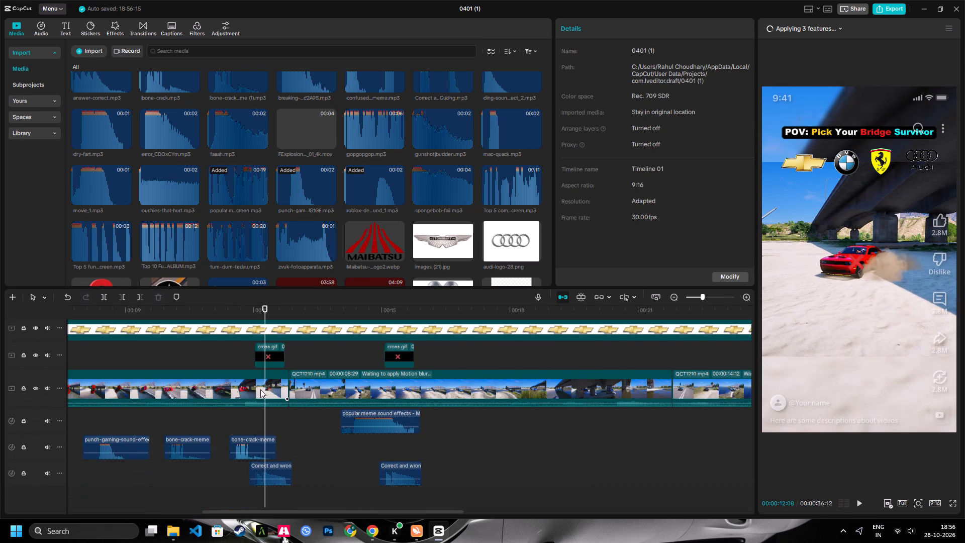
ctrl+click(262, 347)
ctrl+click(276, 477)
click(274, 350)
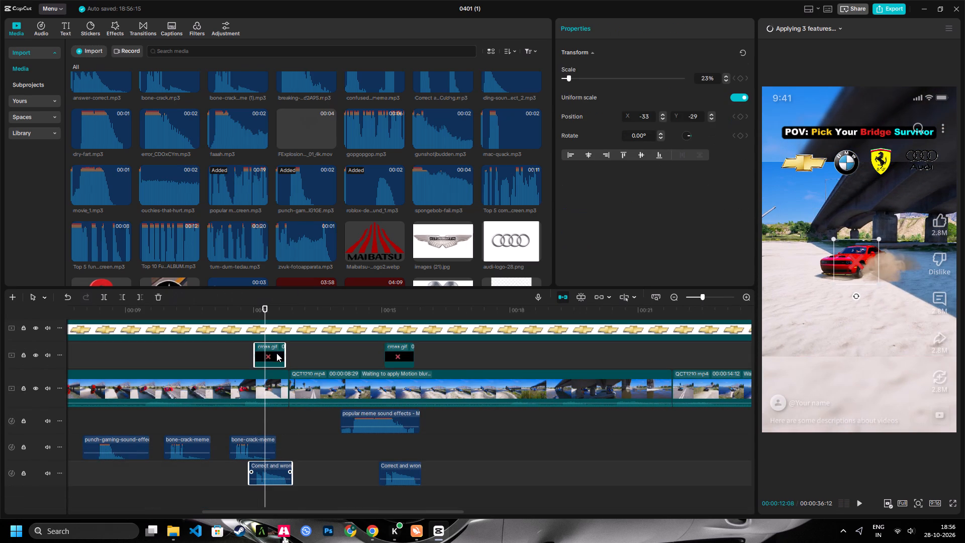
key(space)
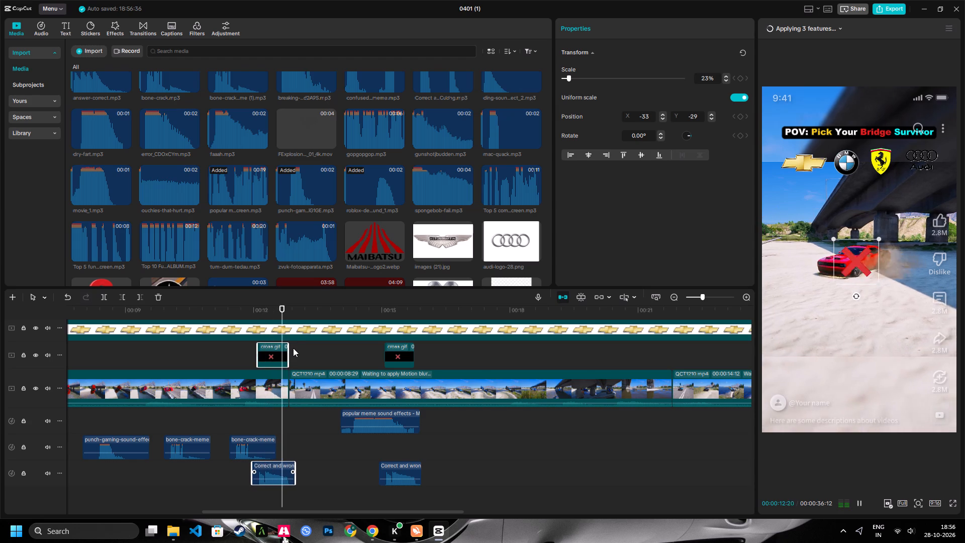
Delete the second red-cross GIF and the wrong-answer sound beneath it, at about 00:00:15.
key(space)
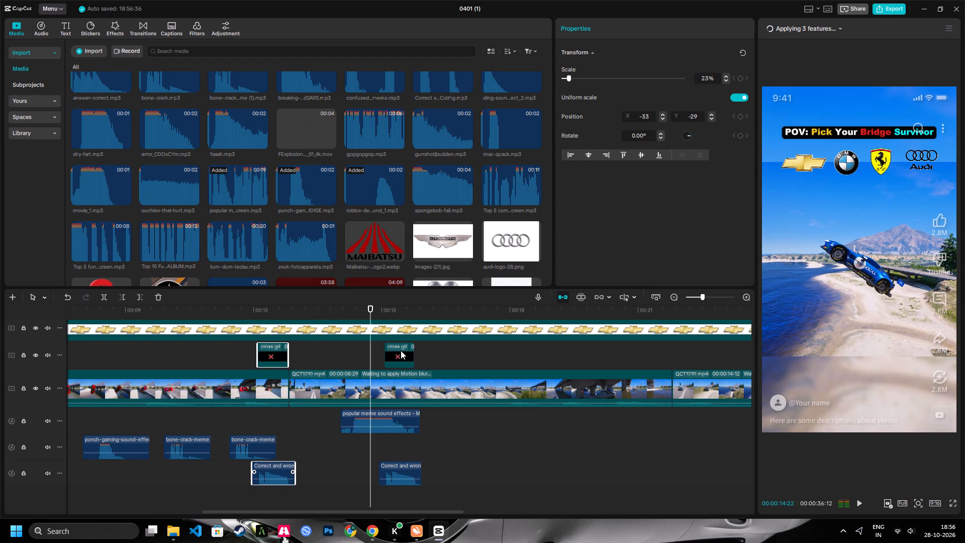
click(401, 350)
key(Delete)
click(398, 476)
key(Delete)
key(space)
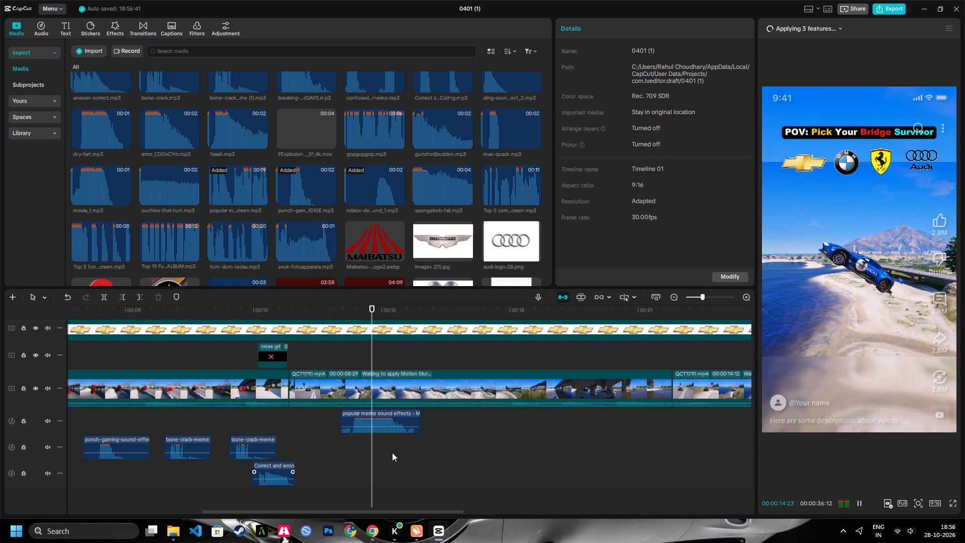
key(space)
Locate the red car's impact on the bridge railing and move the popular meme sound effect back to it, at about 00:00:09.
click(271, 300)
drag(268, 313, 94, 327)
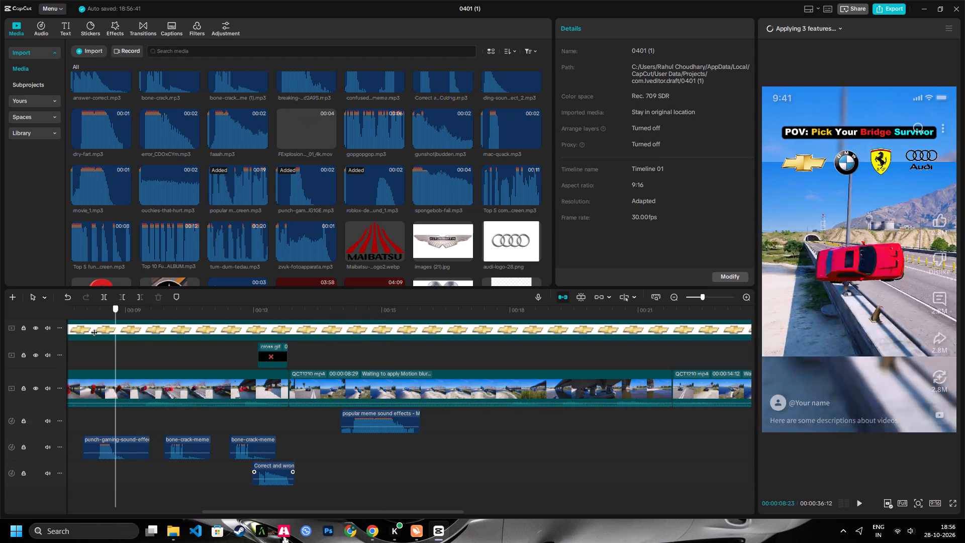
drag(94, 327, 168, 324)
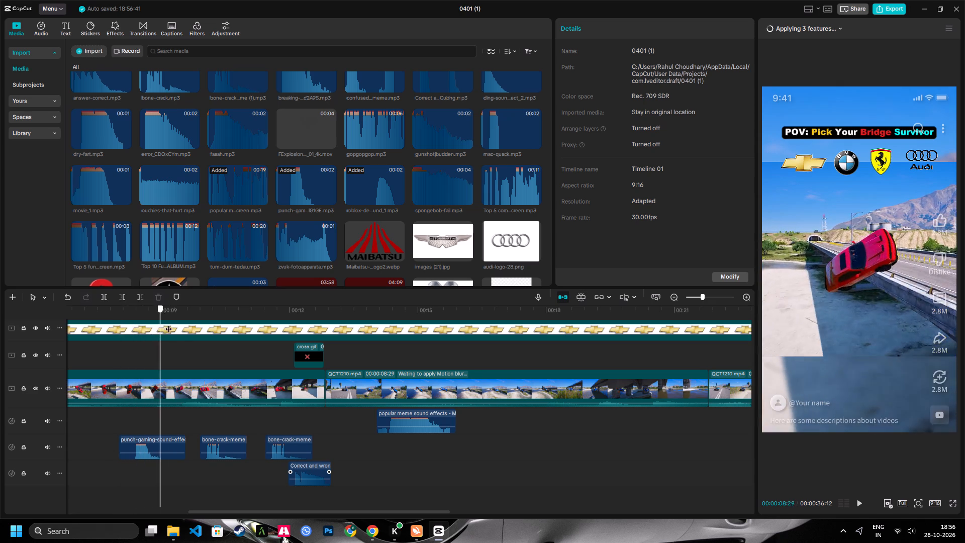
drag(168, 324, 188, 324)
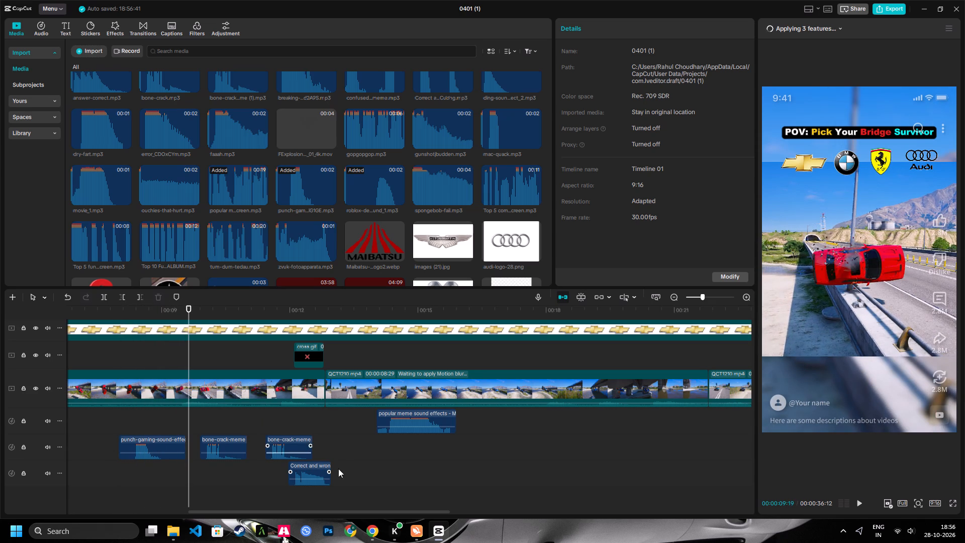
drag(403, 413, 202, 406)
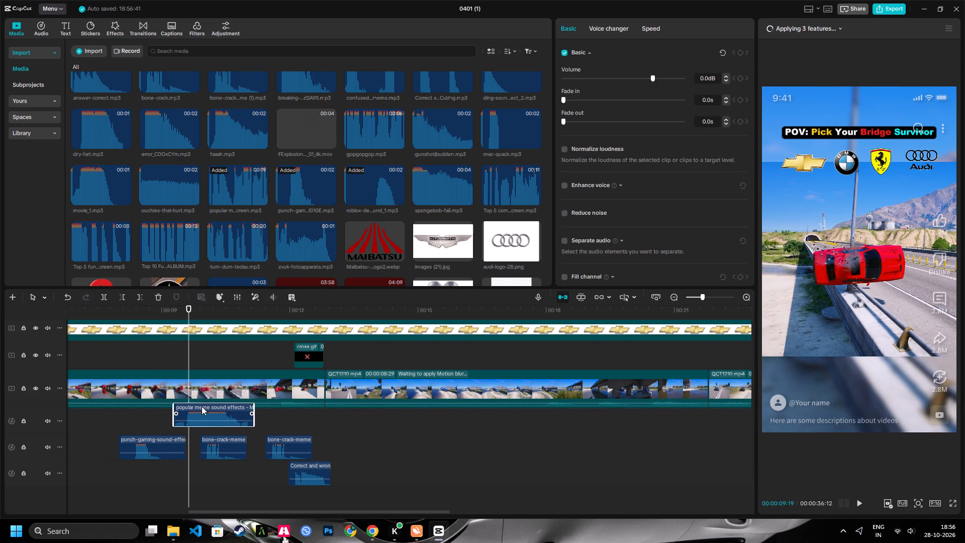
drag(202, 406, 202, 406)
Delete the leftover sounds from the red-car run: both bone-crack clips, the wrong-answer clip, the punch clip and the roblox clip.
drag(352, 449, 226, 449)
key(Delete)
drag(337, 471, 285, 477)
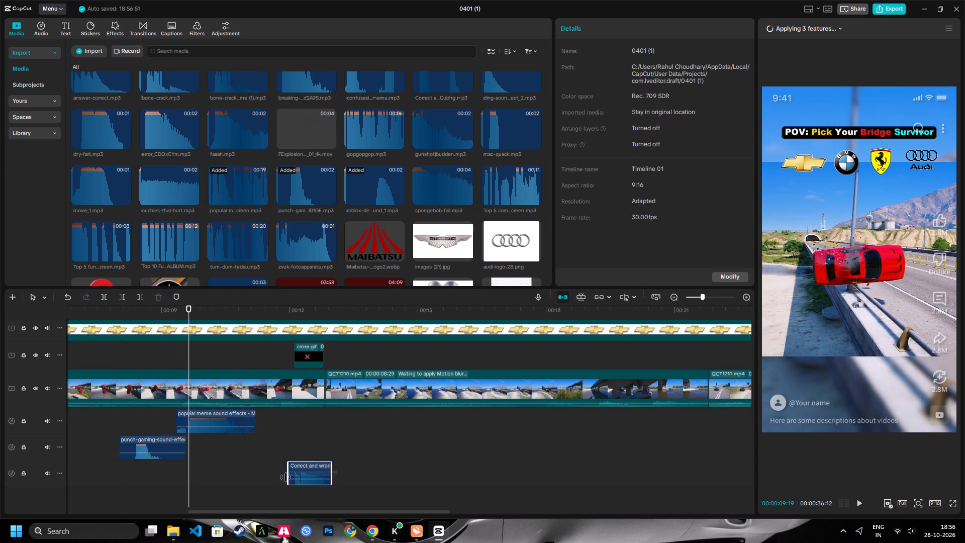
drag(285, 477, 287, 476)
key(Delete)
click(157, 455)
key(Delete)
key(shift+z)
key(space)
key(space)
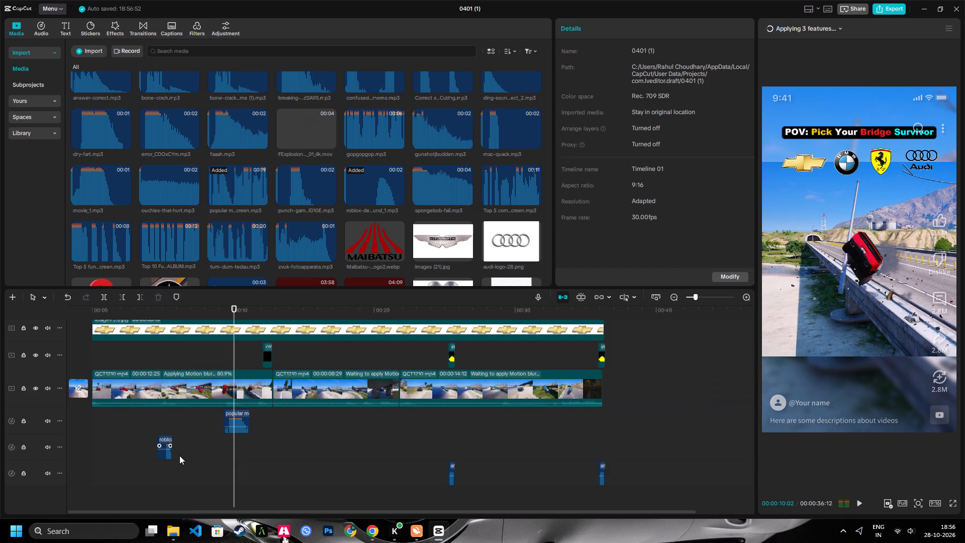
drag(185, 457, 143, 438)
key(Delete)
Play the red-car run from the start of the timeline to check its remaining sound.
drag(158, 312, 0, 334)
key(shift+z)
key(space)
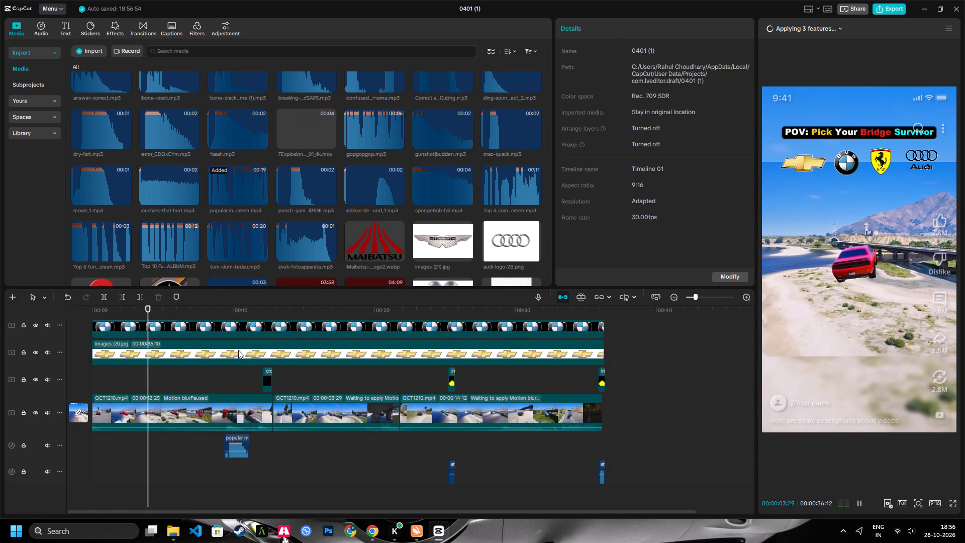
key(space)
key(space)
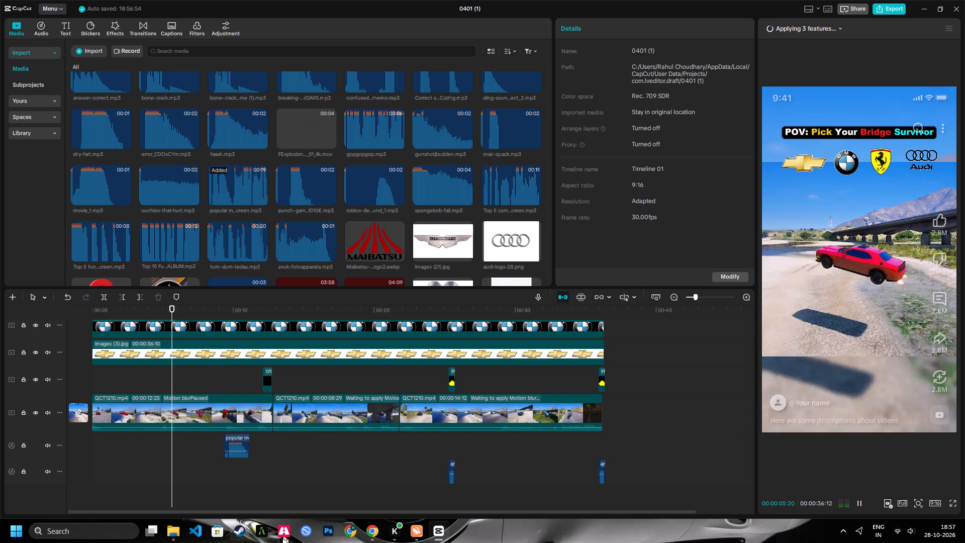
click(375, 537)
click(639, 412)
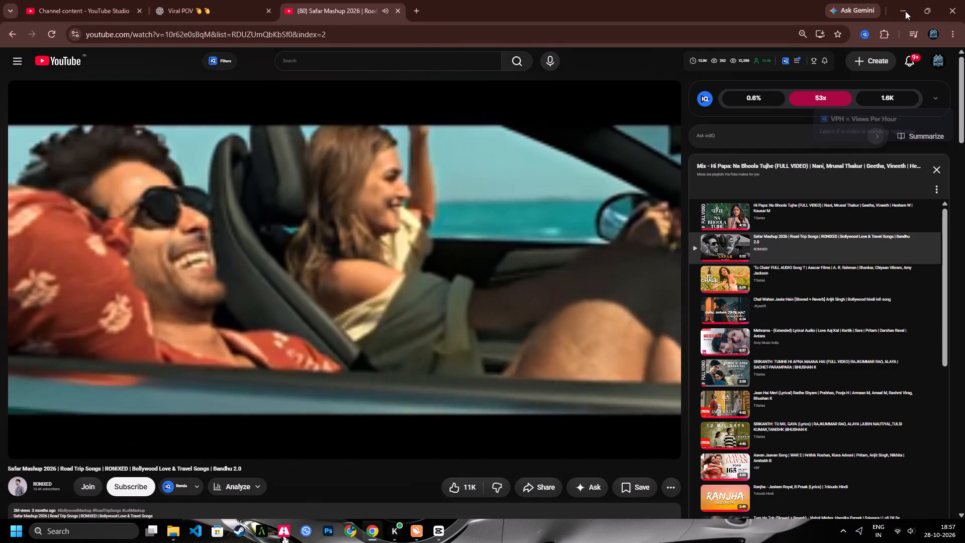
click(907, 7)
Play the dark-blue-car run and add the punch-gaming sound effect where the car hits the bridge pillar, at about 00:00:19.
key(space)
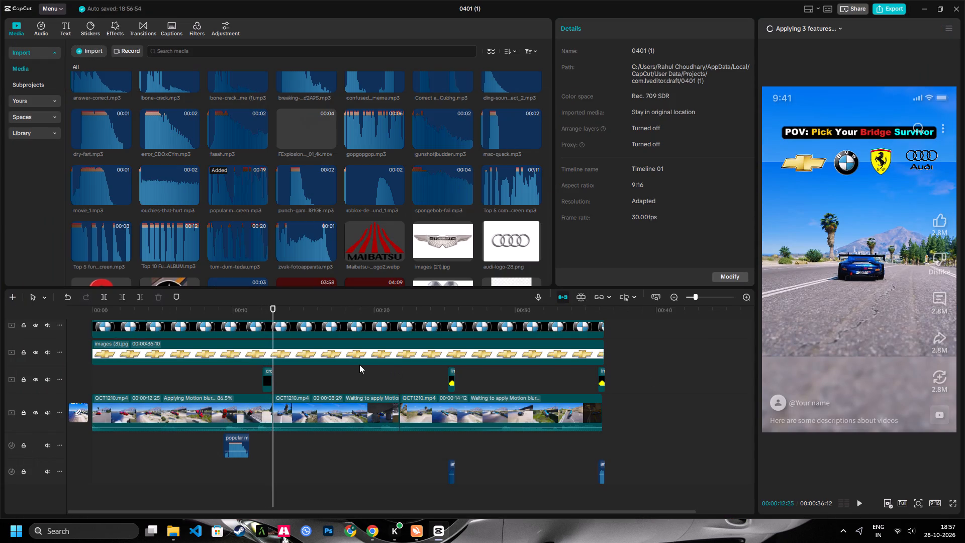
key(space)
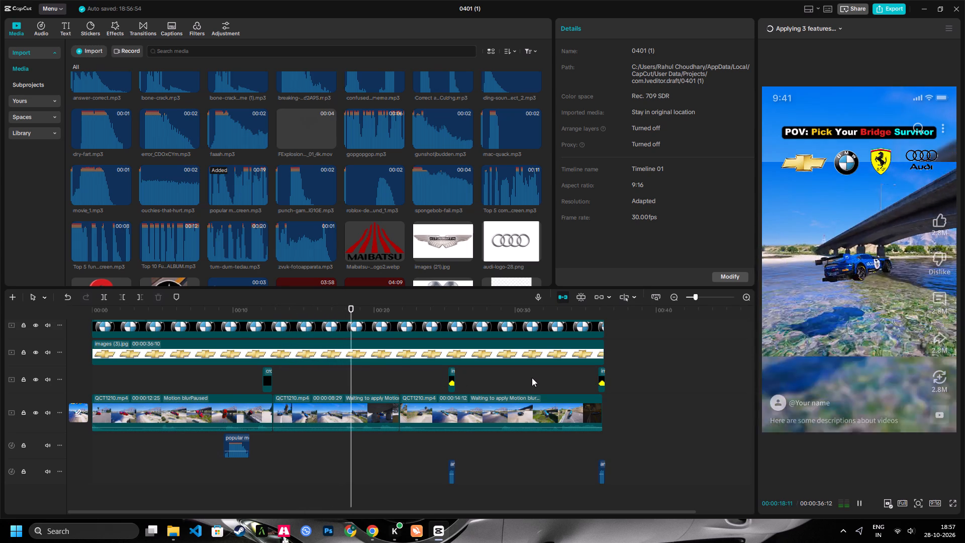
key(space)
key(space)
key(space)
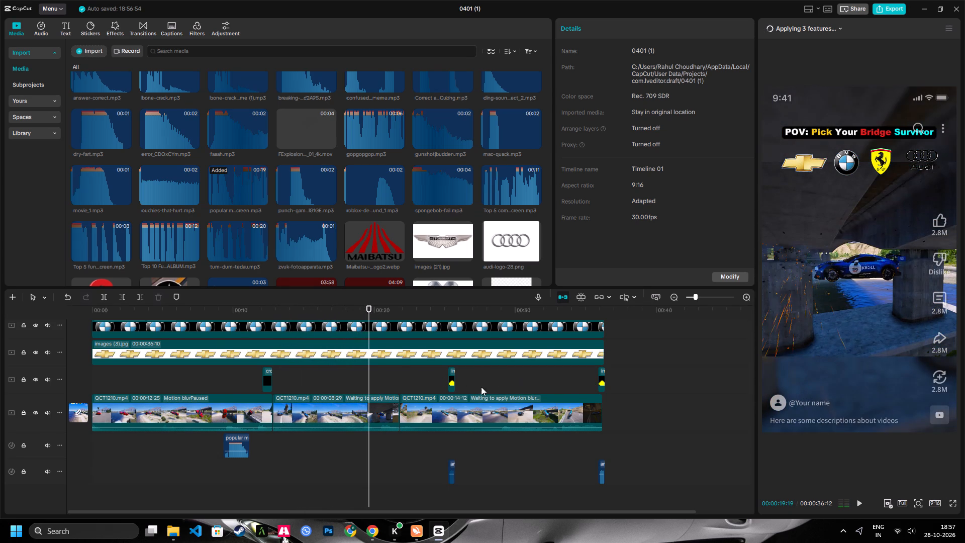
click(368, 312)
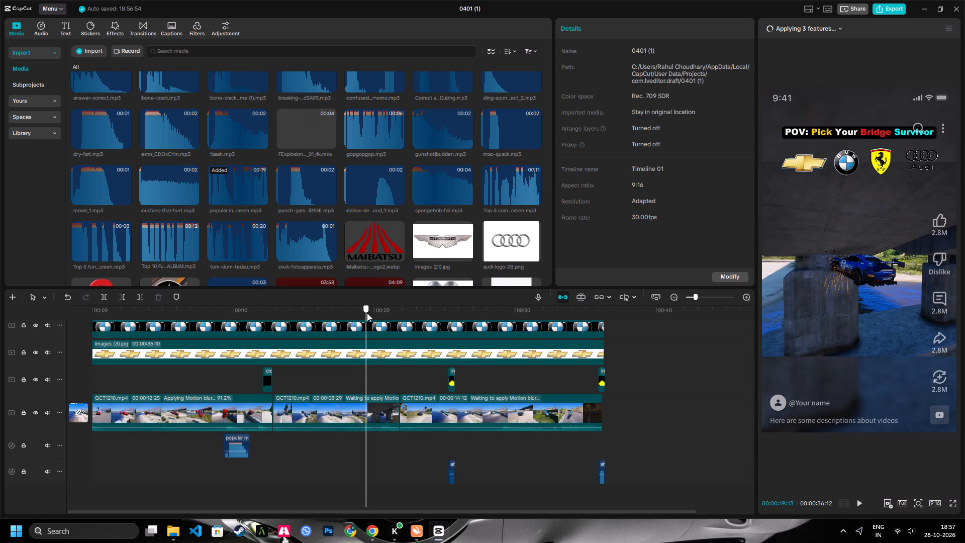
drag(704, 295, 709, 299)
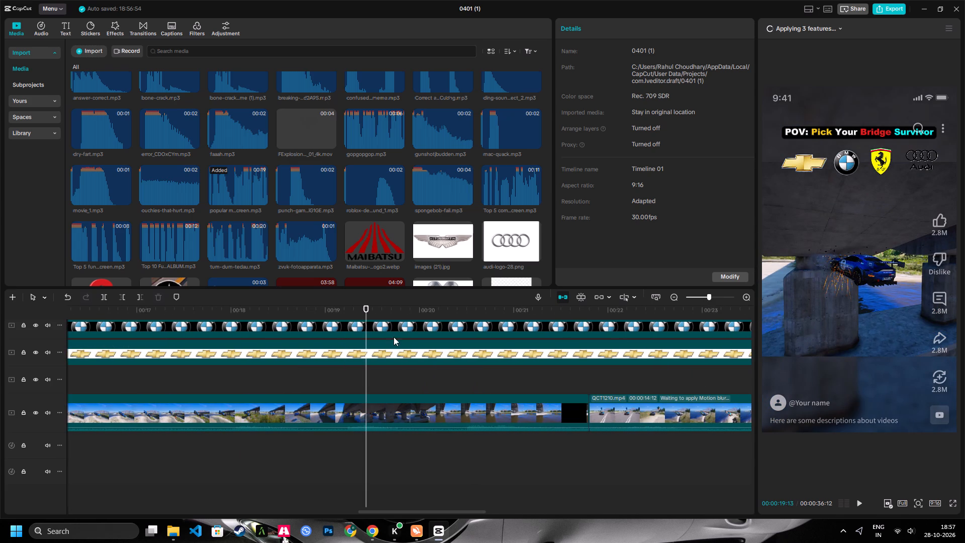
drag(358, 312, 350, 317)
drag(305, 193, 360, 455)
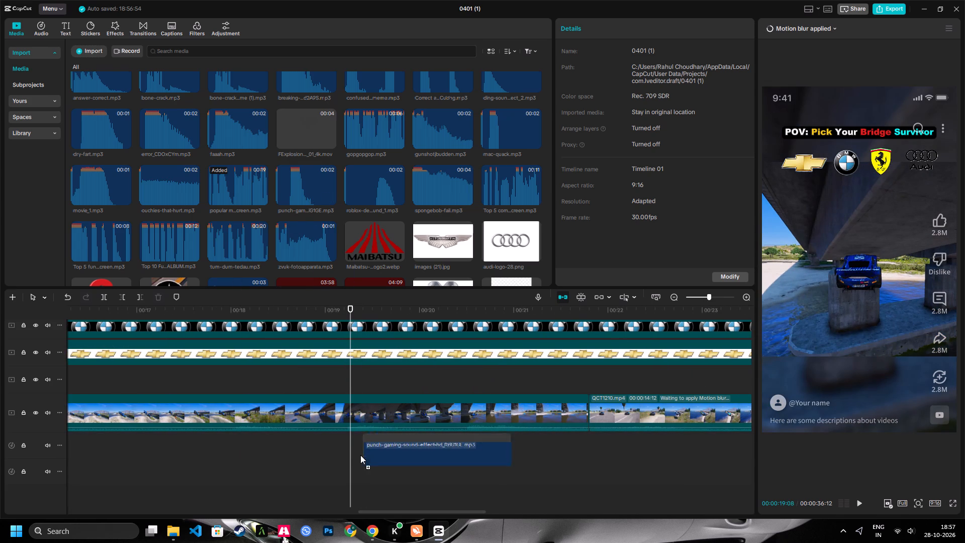
drag(360, 455, 342, 445)
drag(381, 446, 354, 438)
click(335, 316)
key(space)
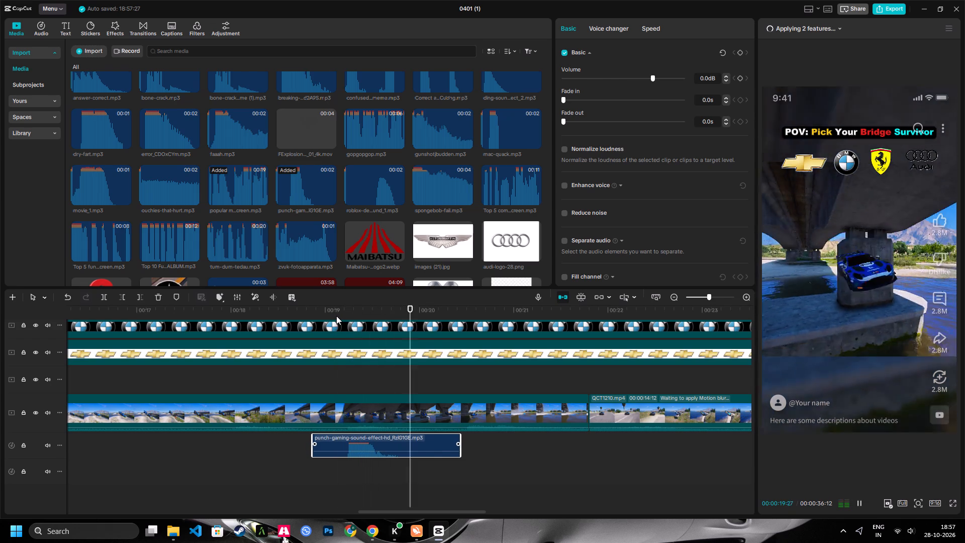
key(space)
key(space)
text(Z)
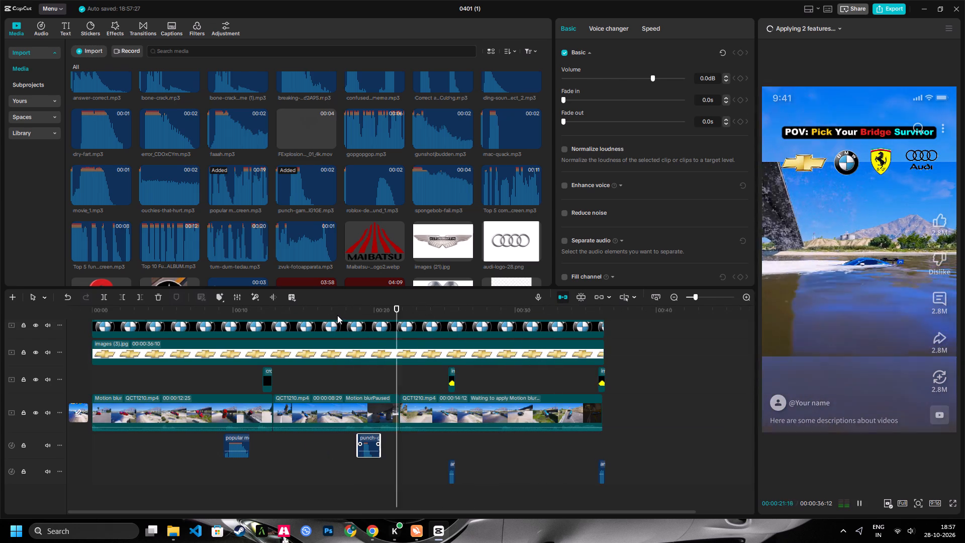
key(space)
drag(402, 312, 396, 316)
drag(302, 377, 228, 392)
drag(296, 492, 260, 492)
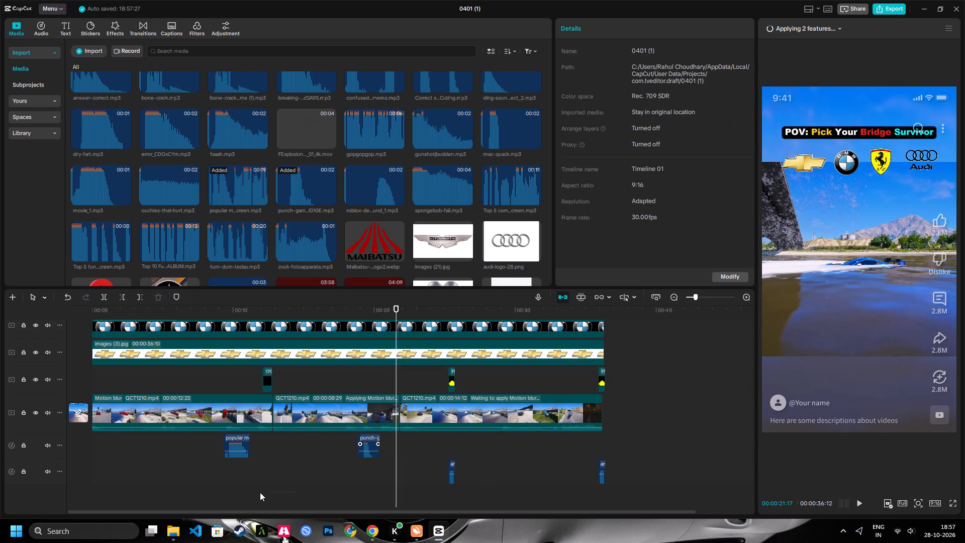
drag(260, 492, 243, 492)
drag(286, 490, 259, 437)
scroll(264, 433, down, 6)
Add the Correct and wrong sound effect below the red-cross GIF, lining up its wrong-answer part with the GIF's start at about 00:00:12.
click(264, 309)
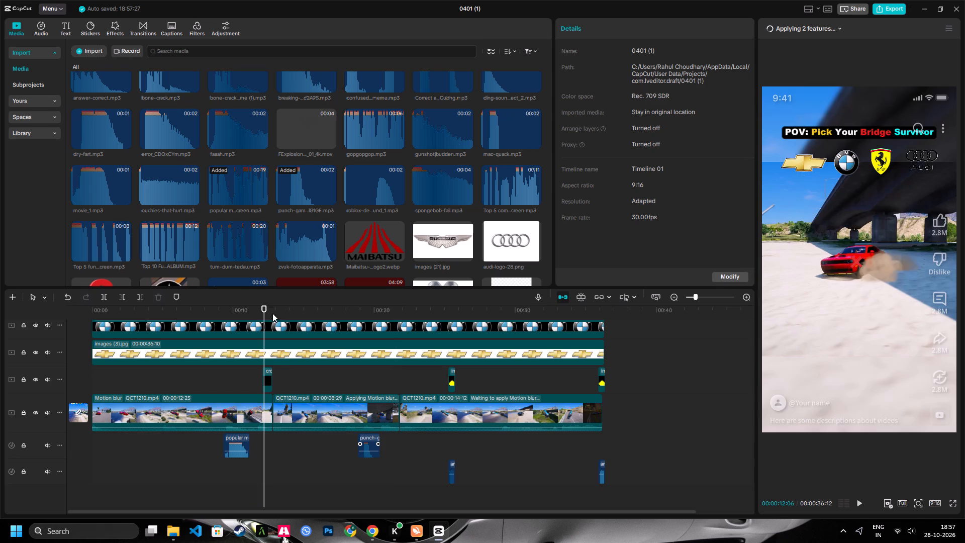
scroll(272, 352, down, 5)
drag(698, 298, 707, 301)
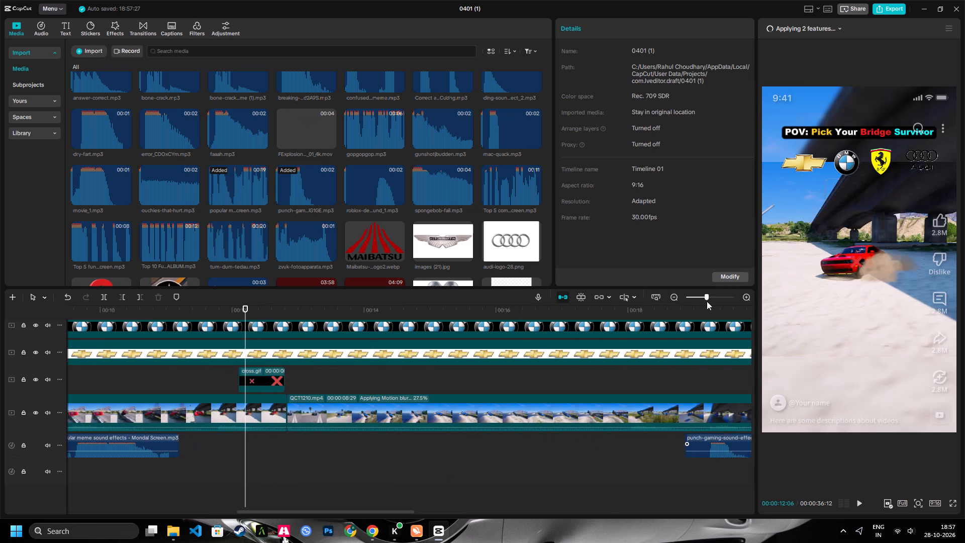
drag(707, 301, 713, 301)
scroll(322, 384, down, 14)
scroll(314, 405, up, 6)
scroll(312, 406, down, 2)
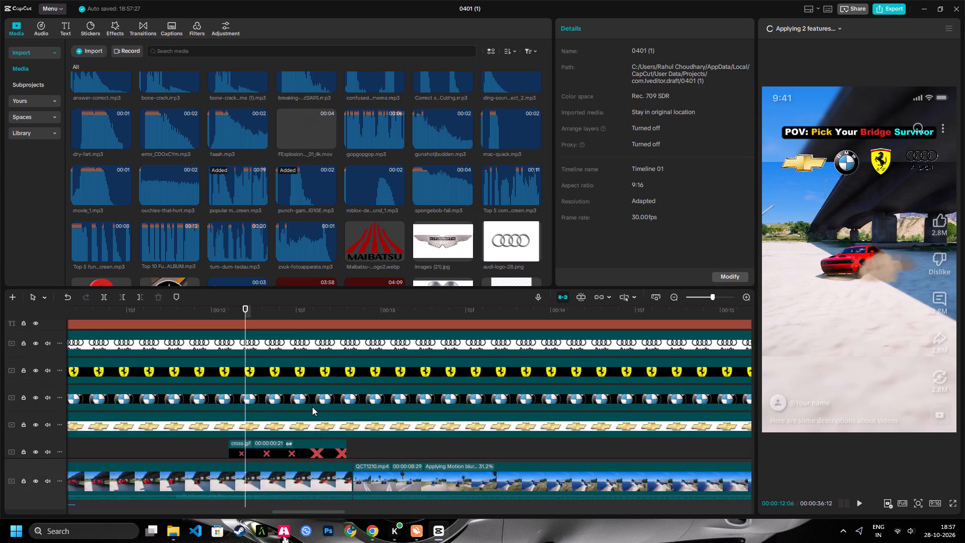
scroll(312, 407, down, 9)
key(space)
key(space)
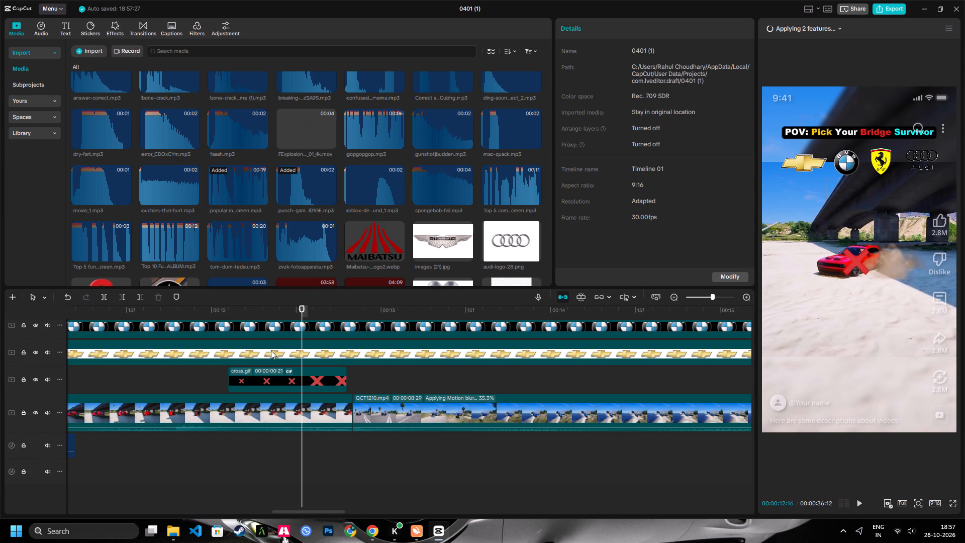
click(257, 375)
scroll(301, 197, up, 2)
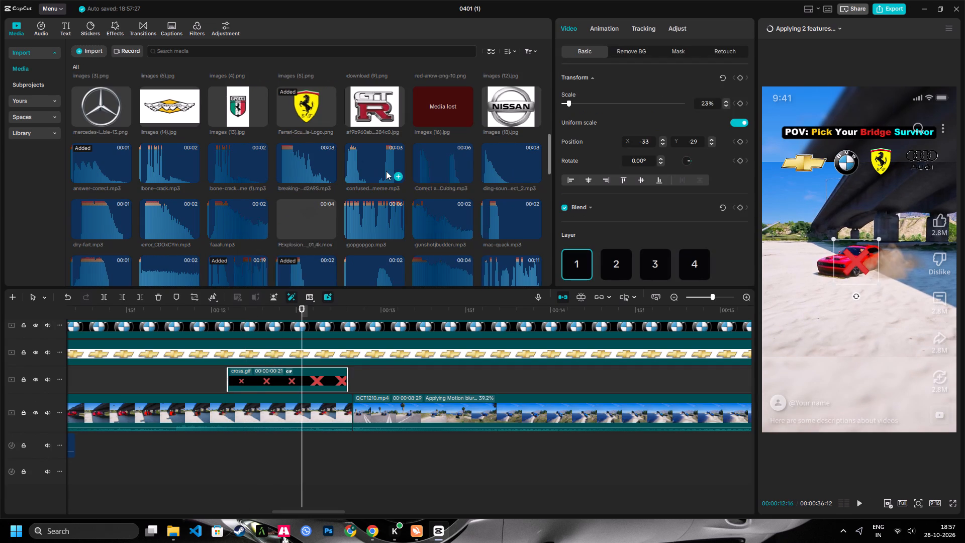
drag(426, 165, 298, 474)
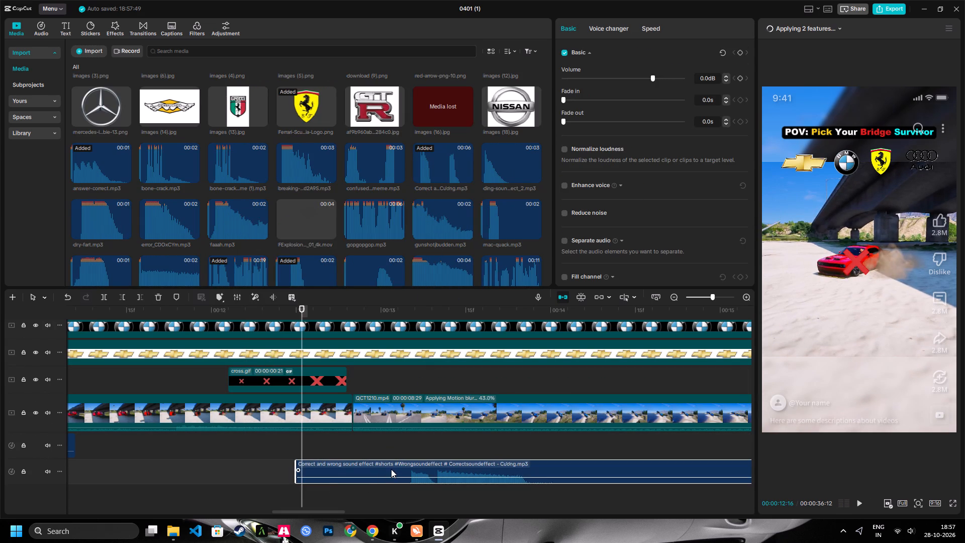
drag(391, 469, 216, 461)
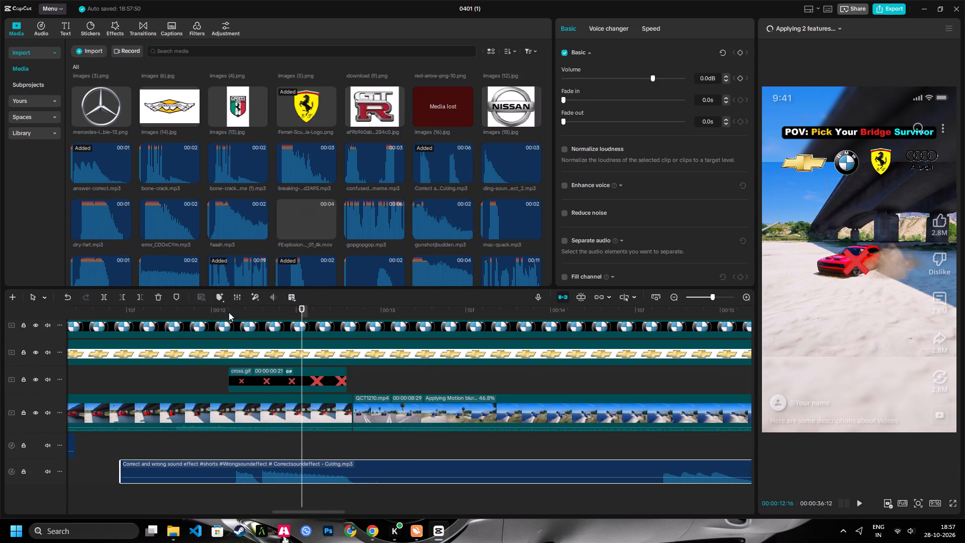
Trim both ends of the wrong-answer sound to the red-cross GIF, from 00:00:12:03 to 00:00:12:24, and play it back.
drag(229, 307, 230, 315)
click(258, 466)
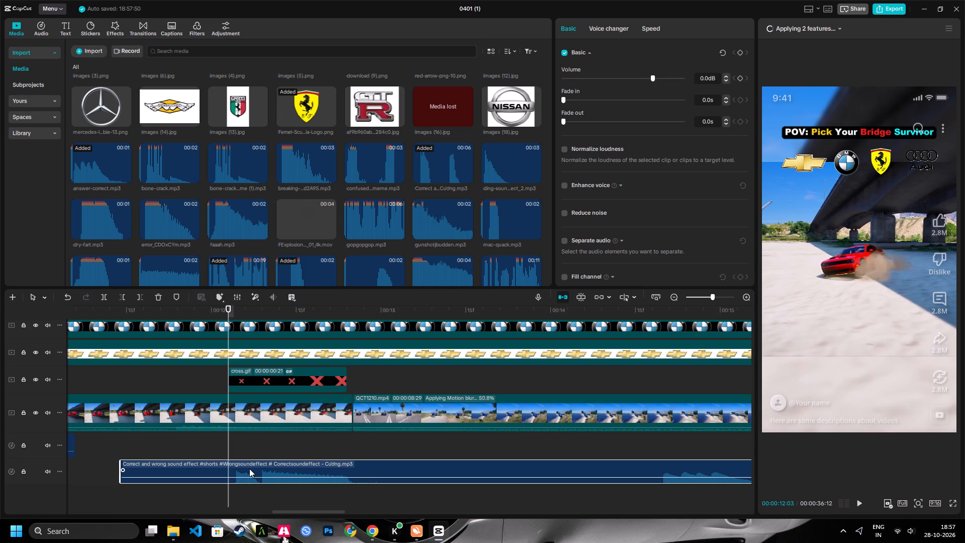
click(125, 298)
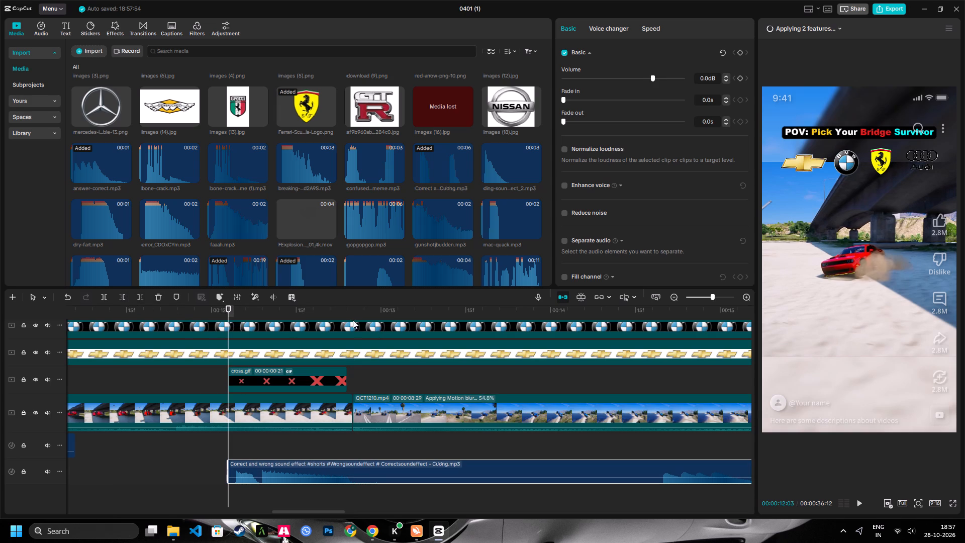
click(345, 313)
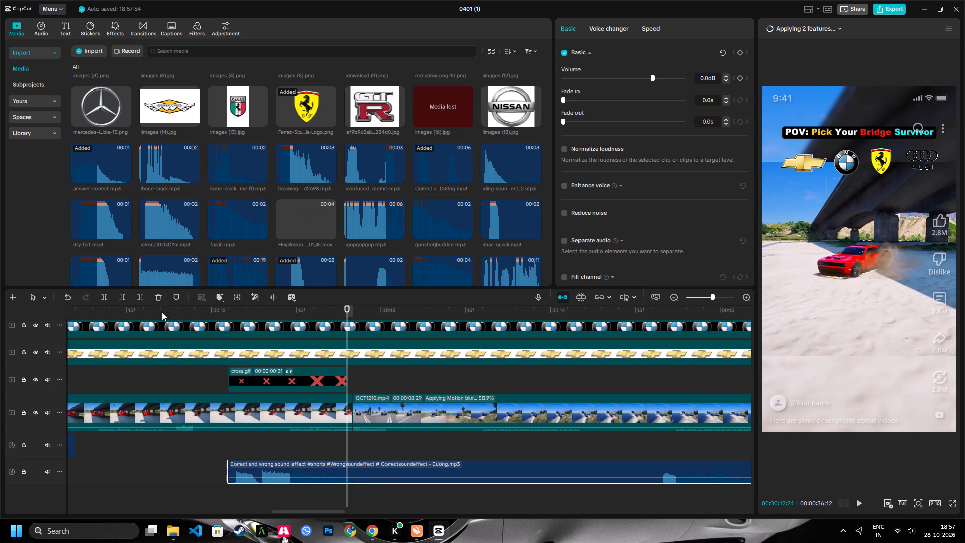
click(137, 297)
click(223, 311)
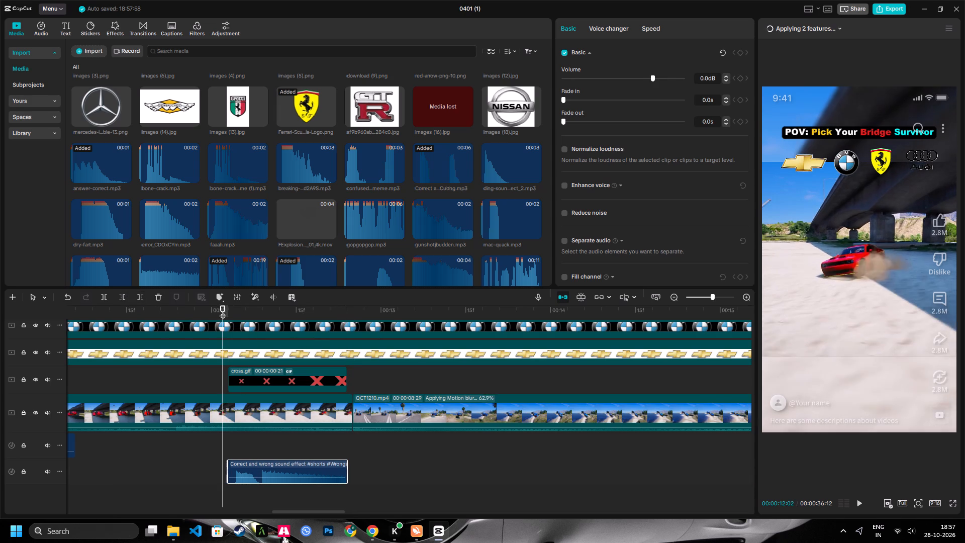
key(space)
key(space)
Copy the red-cross GIF and its wrong-answer sound to the end of the dark-blue-car run, at about 00:00:21, and play it back.
click(271, 374)
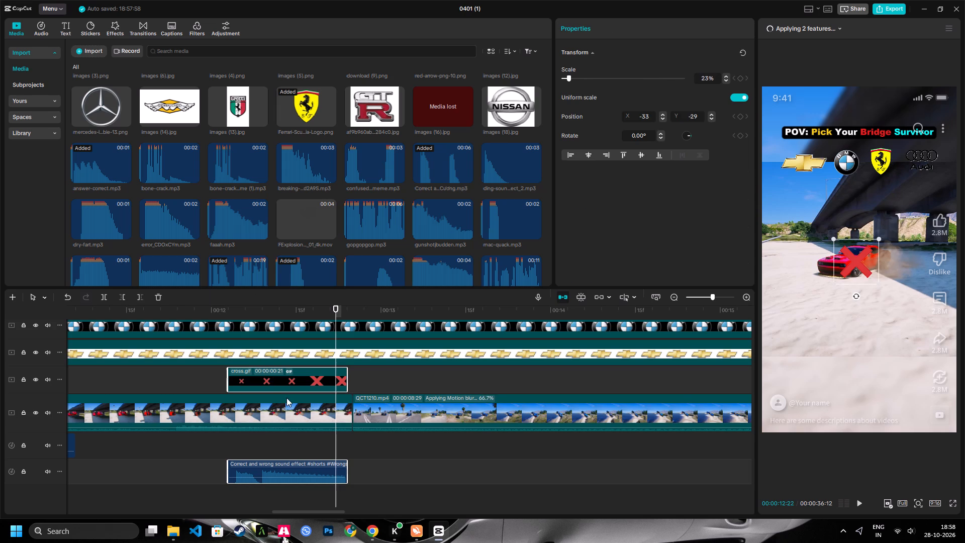
key(ctrl+c)
key(shift+z)
key(space)
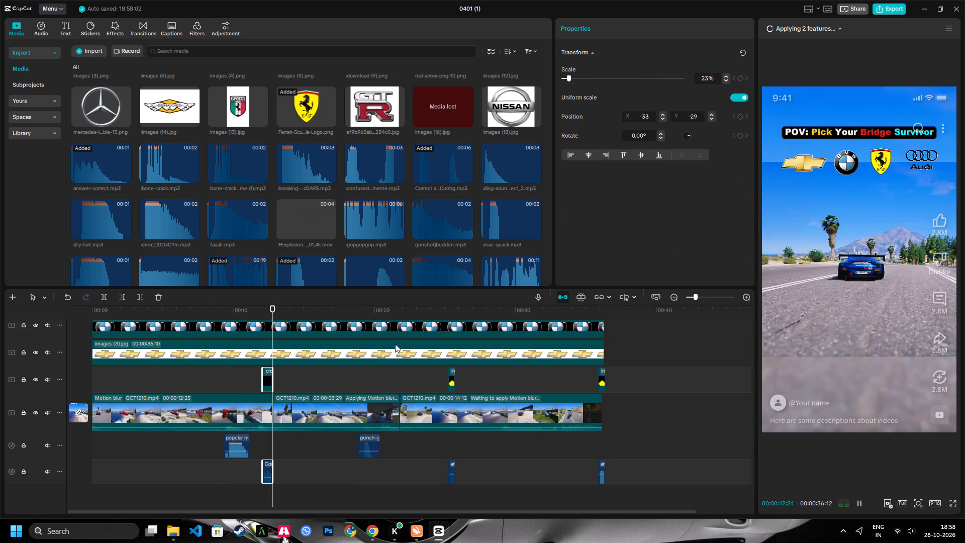
drag(400, 309, 391, 317)
key(space)
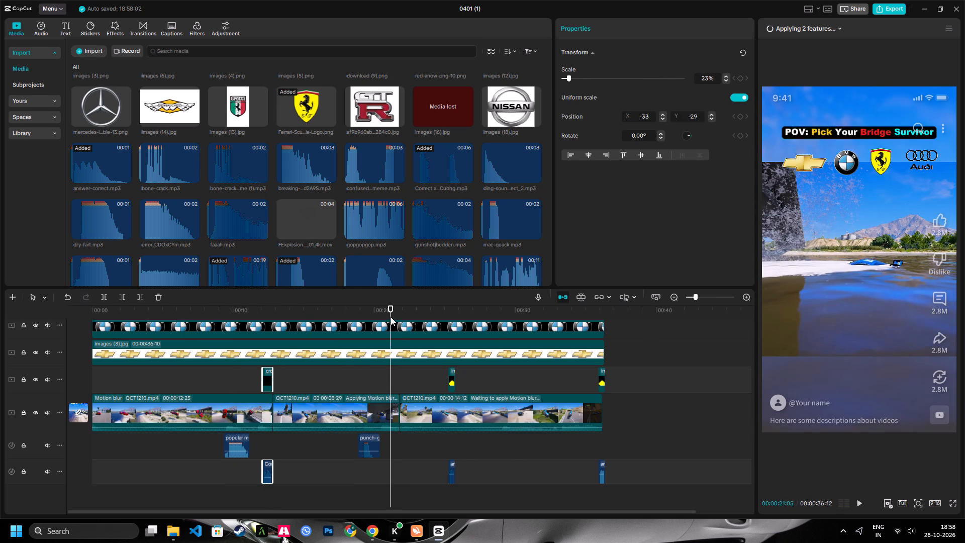
key(ctrl+f)
key(ctrl+v)
drag(700, 296, 715, 302)
drag(523, 373, 506, 374)
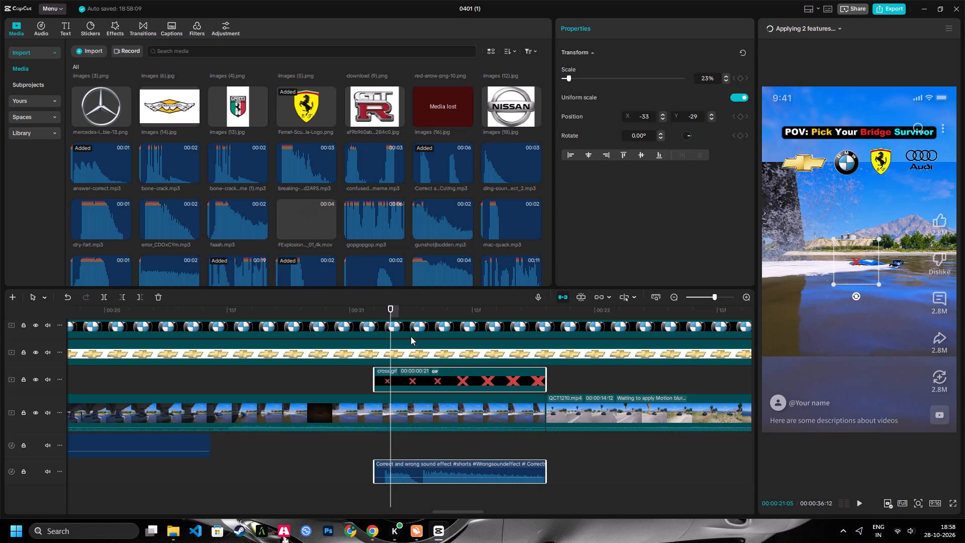
click(367, 312)
key(space)
key(space)
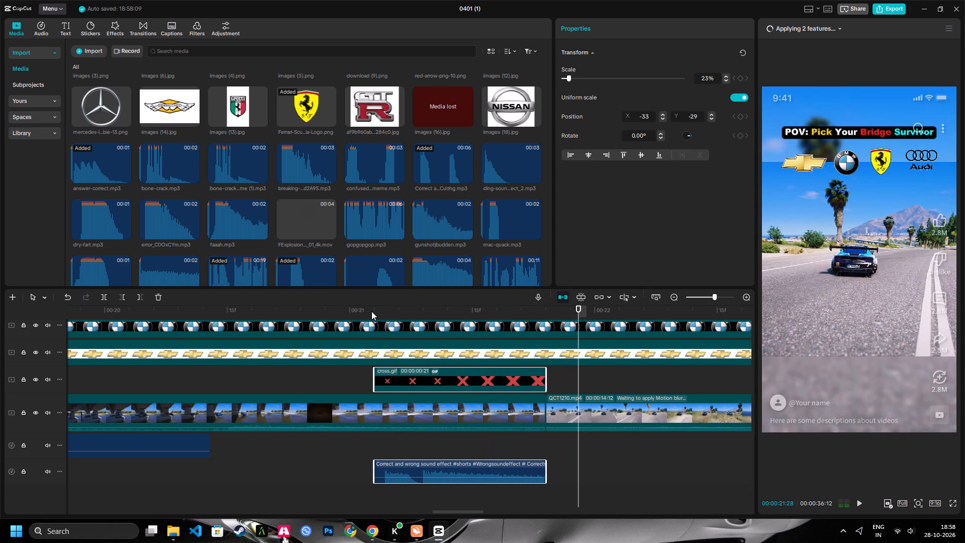
Cut the yellow tick image and its answer-correct sound at about 00:00:25, during the light-blue-car run.
text(Z)
key(space)
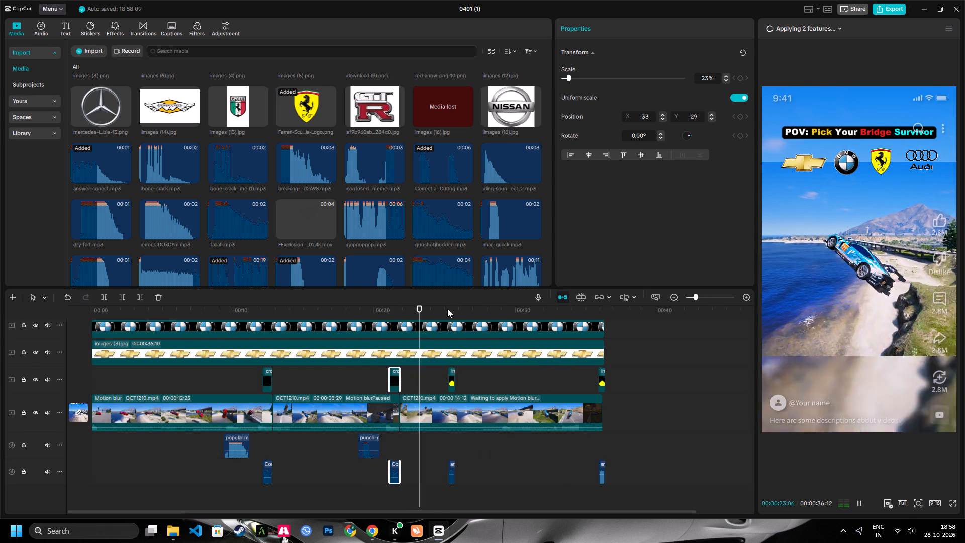
drag(447, 309, 449, 314)
drag(463, 372, 437, 379)
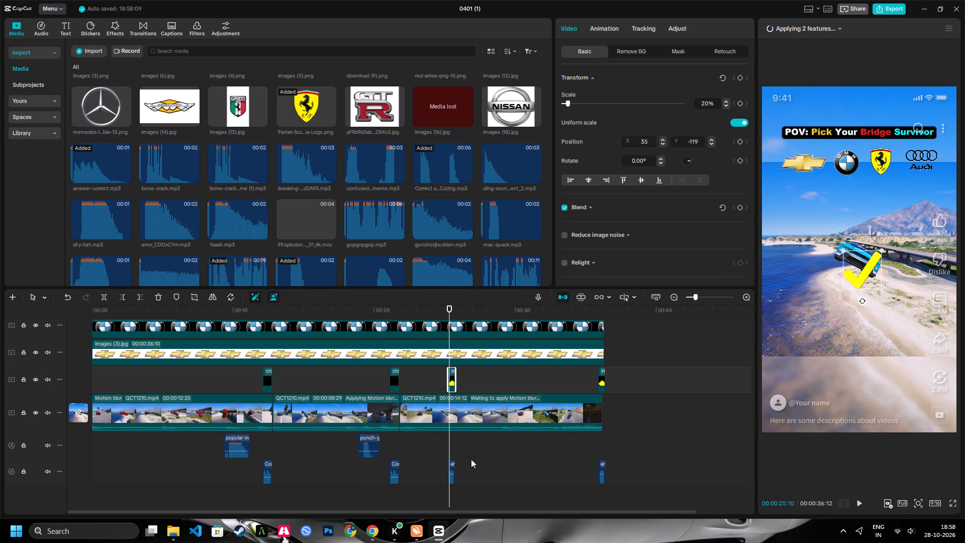
ctrl+drag(470, 462, 442, 476)
key(ctrl+c)
key(ctrl+x)
Play the light-blue-car run to its end and delete the old yellow tick and answer-correct sound near 00:00:36.
key(space)
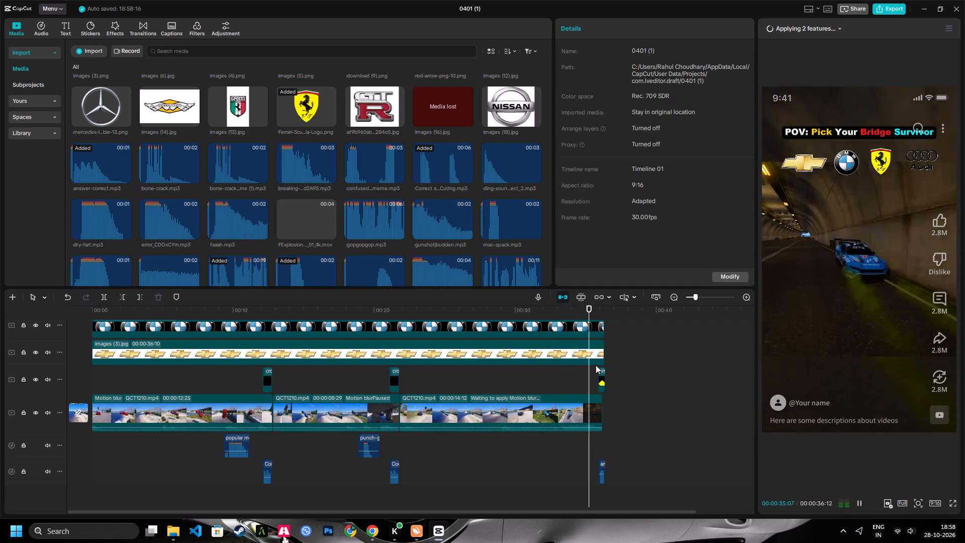
key(space)
drag(694, 299, 703, 299)
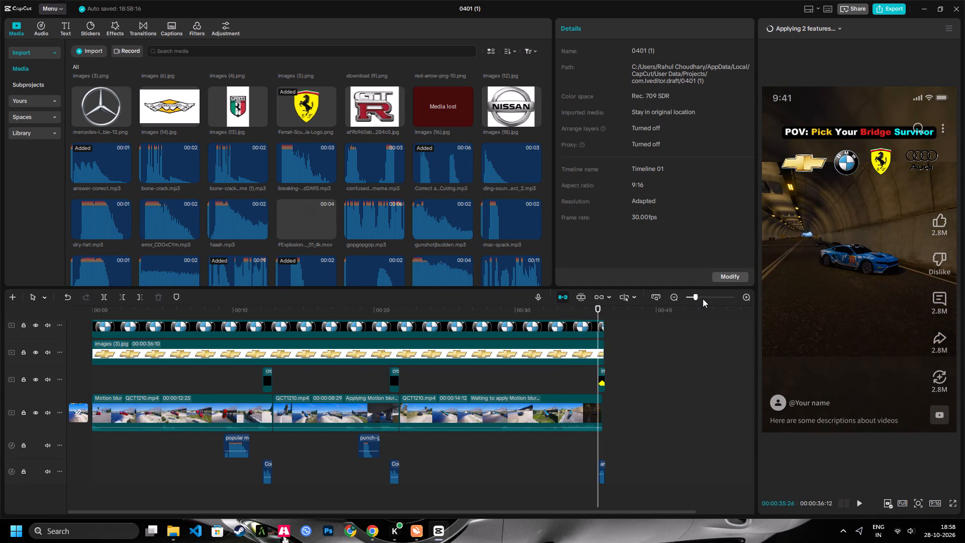
drag(703, 299, 711, 303)
click(662, 380)
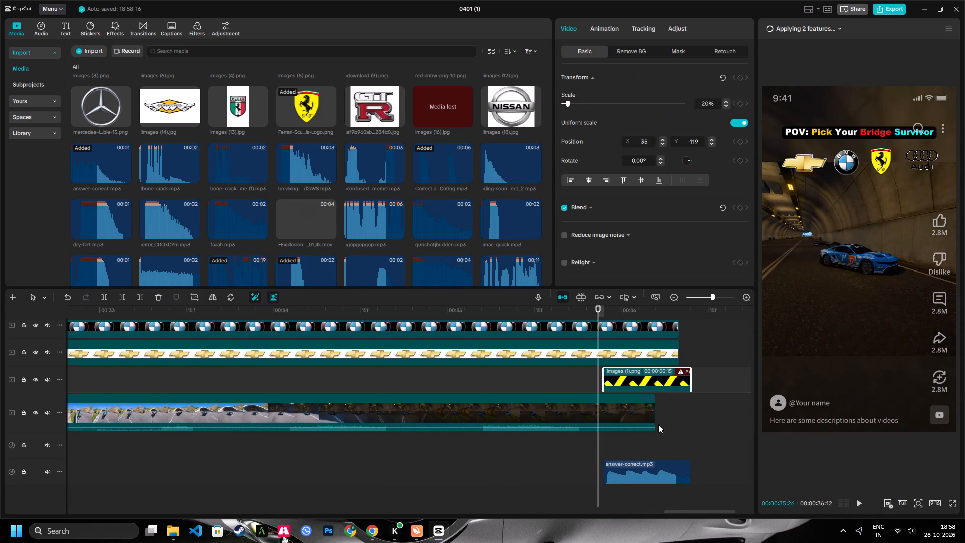
key(Delete)
click(650, 468)
key(Delete)
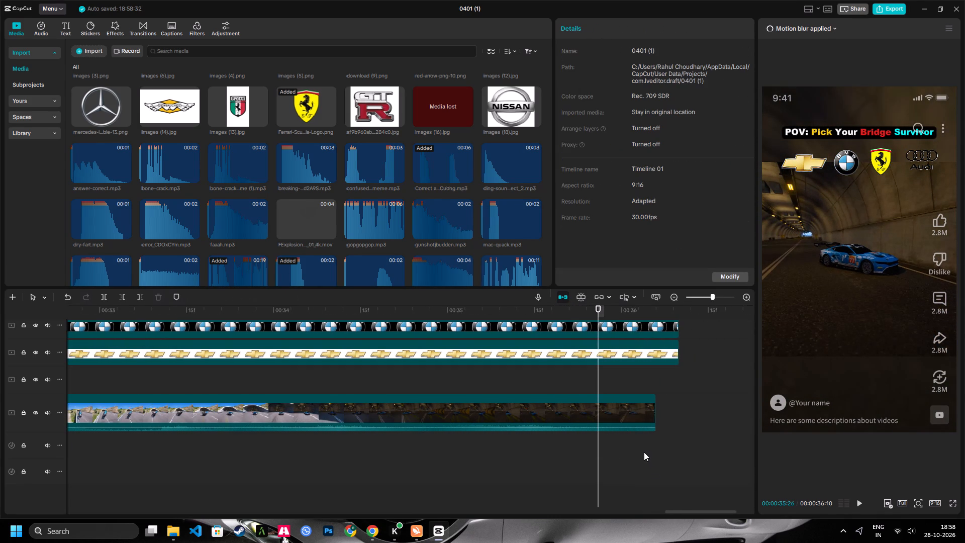
Paste the cut tick and answer-correct sound at the end of the light-blue-car run, starting at about 00:00:35:20, and play it back.
key(super+v)
click(655, 381)
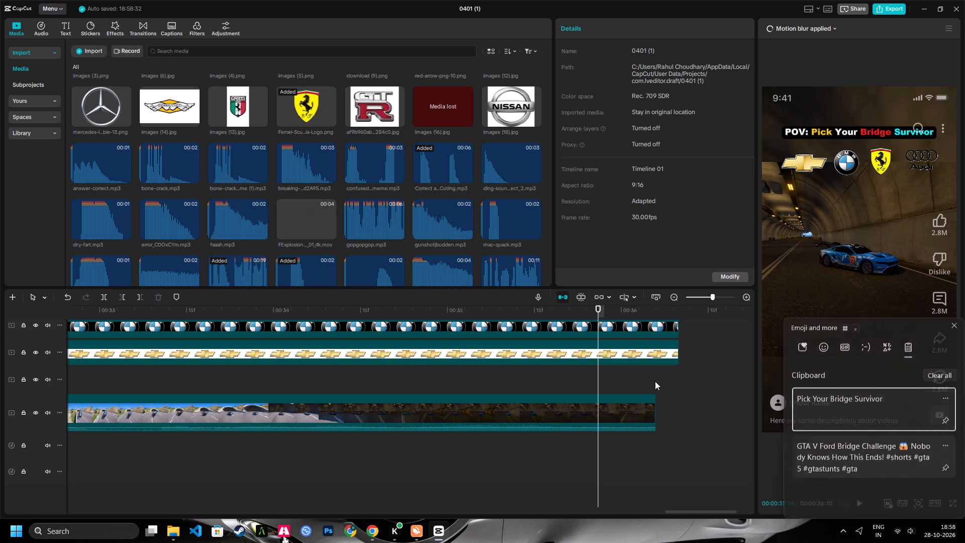
key(ctrl+v)
drag(650, 380, 615, 381)
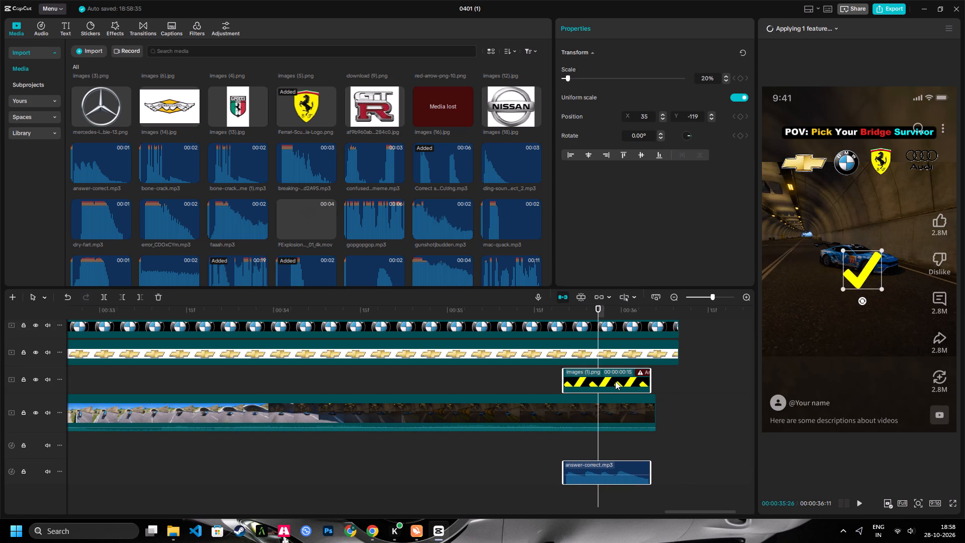
drag(615, 381, 616, 381)
click(560, 310)
key(space)
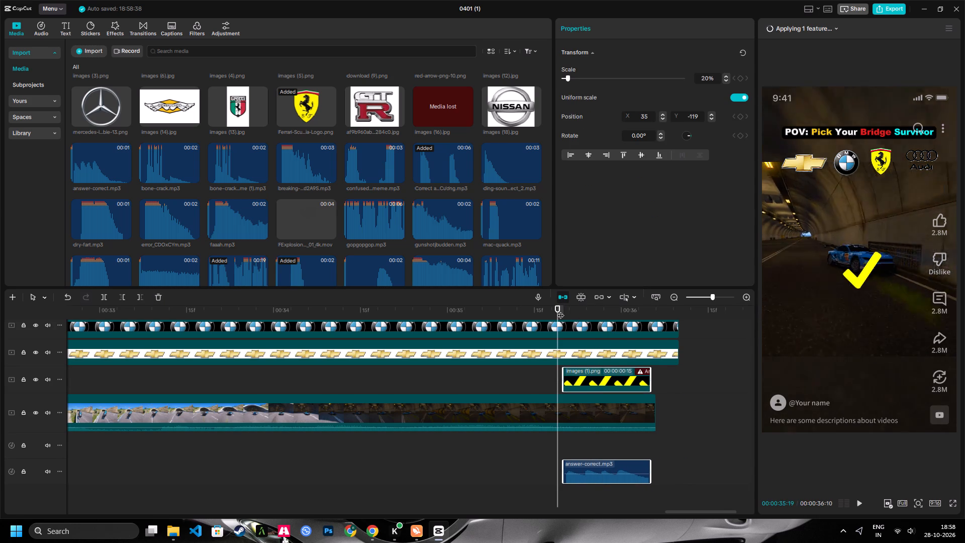
key(space)
Trim all the tracks that run to the end of the timeline at the tick's end, 00:00:36:05.
drag(651, 310, 652, 319)
drag(672, 474, 609, 198)
scroll(430, 369, up, 5)
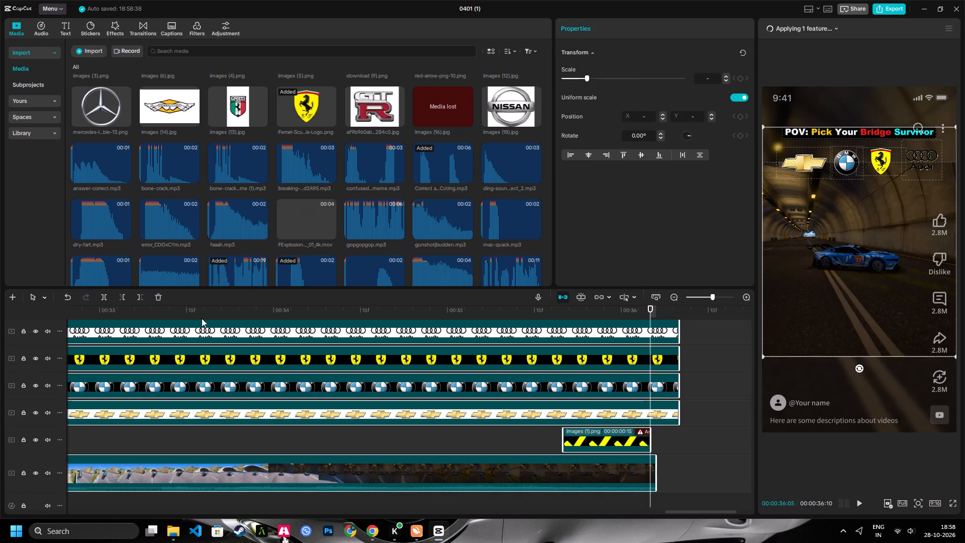
click(145, 295)
shift+click(140, 298)
key(shift+z)
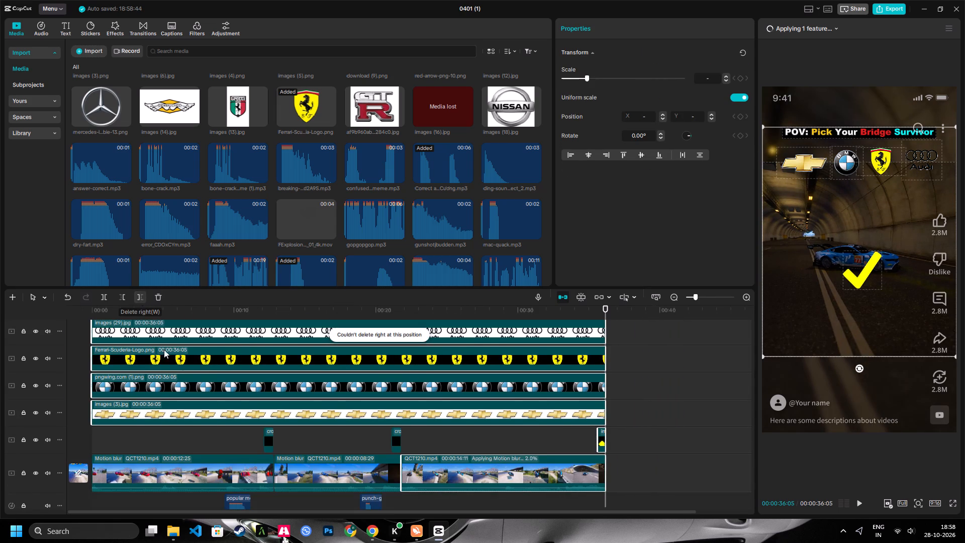
Delete the Chevrolet, BMW, Ferrari and Audi logo layers from the timeline.
scroll(217, 376, up, 2)
click(303, 406)
scroll(303, 407, down, 2)
click(307, 406)
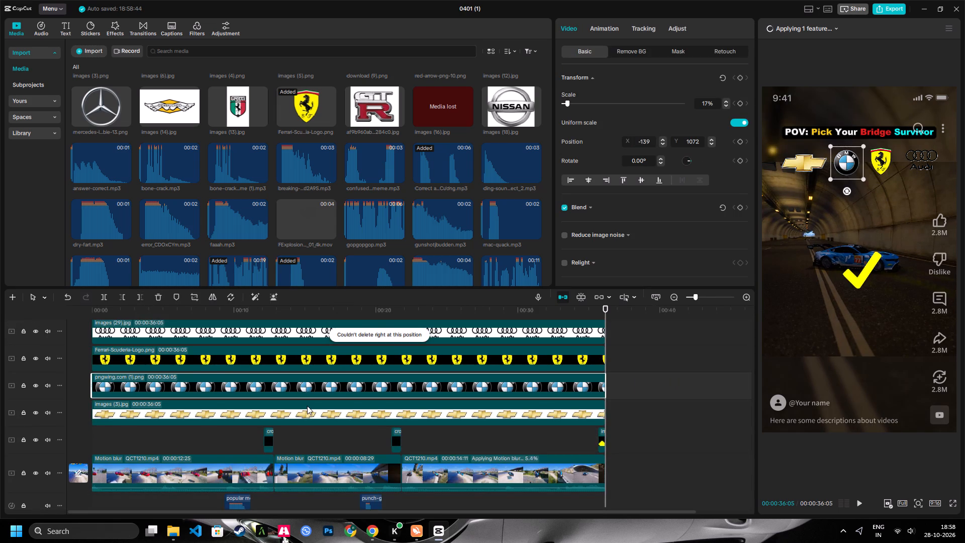
key(Delete)
click(308, 388)
key(Delete)
click(307, 365)
key(Delete)
click(306, 341)
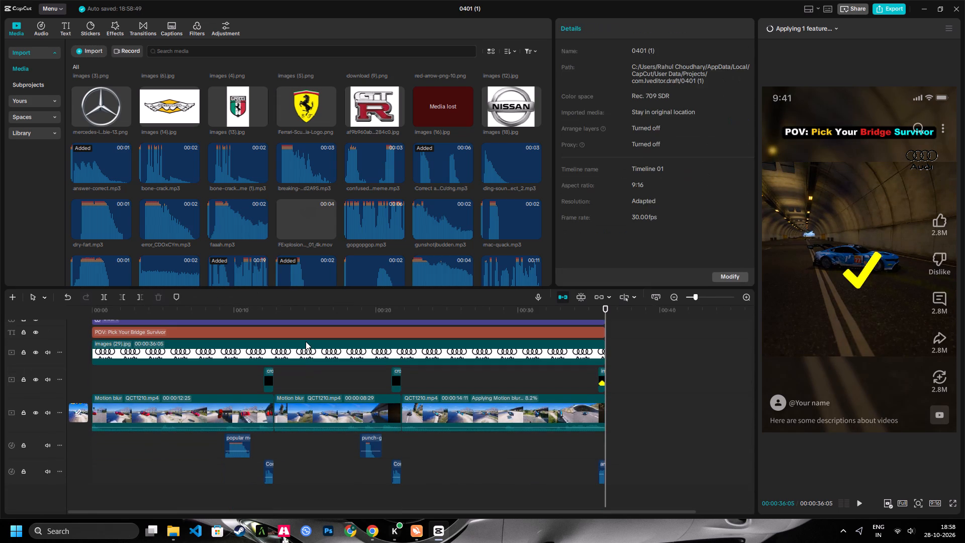
key(Delete)
Check the red car, add the Ford logo on its own track from 00:00, and extend it past the video's end to 00:00:38:11.
drag(213, 311, 204, 315)
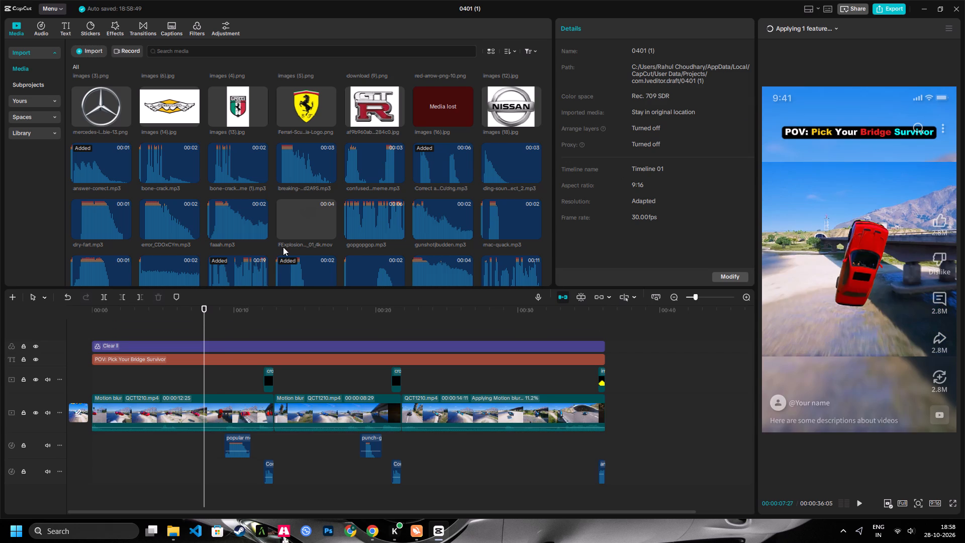
scroll(287, 221, up, 2)
scroll(314, 210, down, 13)
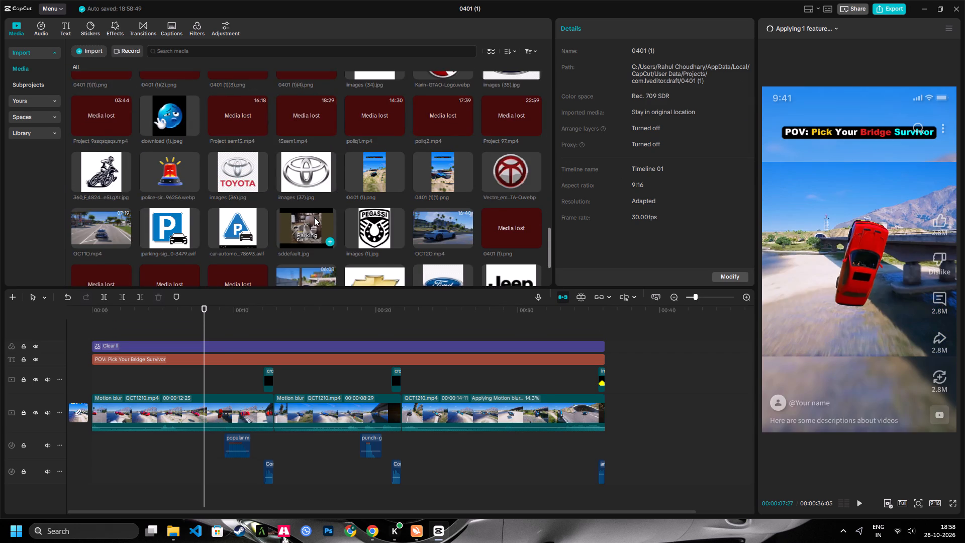
scroll(314, 217, down, 3)
drag(440, 196, 73, 330)
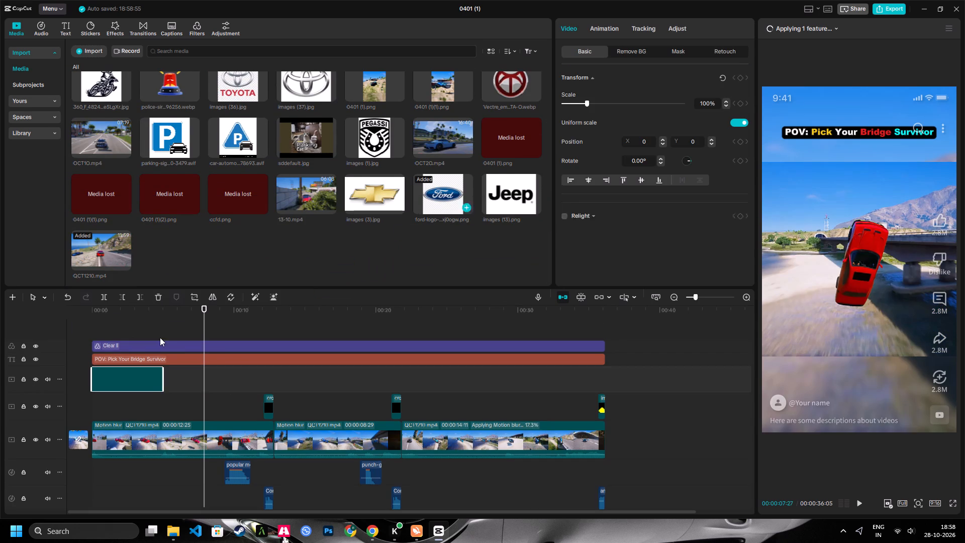
drag(163, 368, 634, 387)
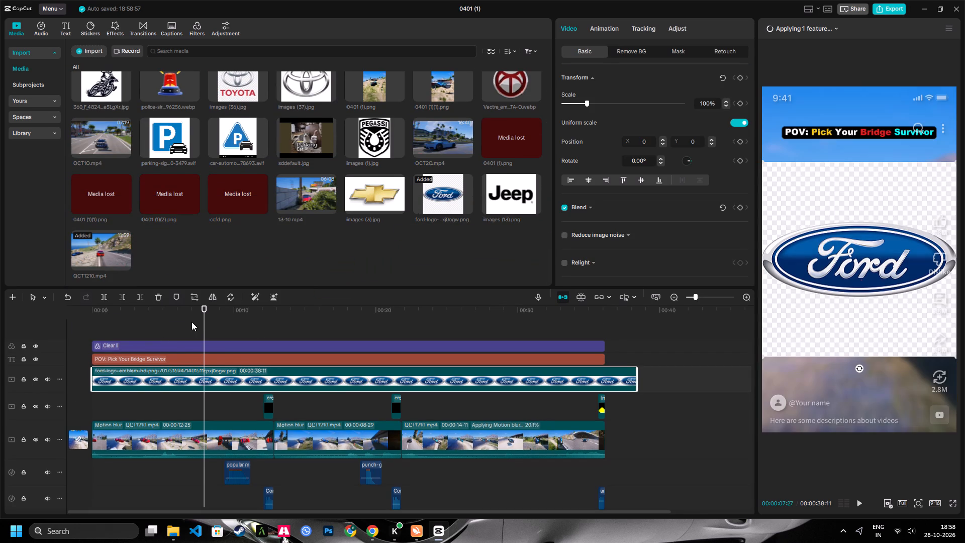
Remove the Ford logo's background, scale it to 30%, and place it below the title's start at X -659, Y 1091.
click(274, 296)
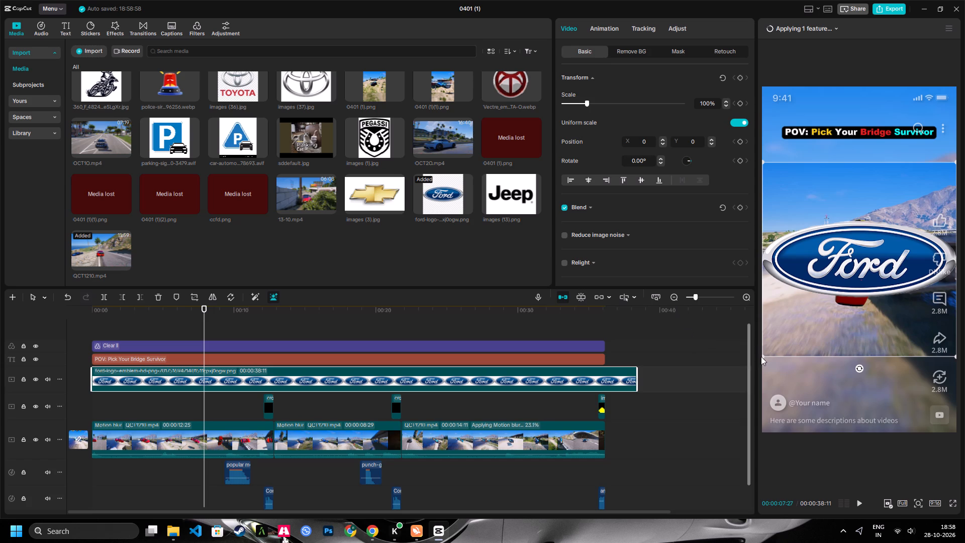
drag(764, 353, 851, 262)
drag(874, 256, 850, 192)
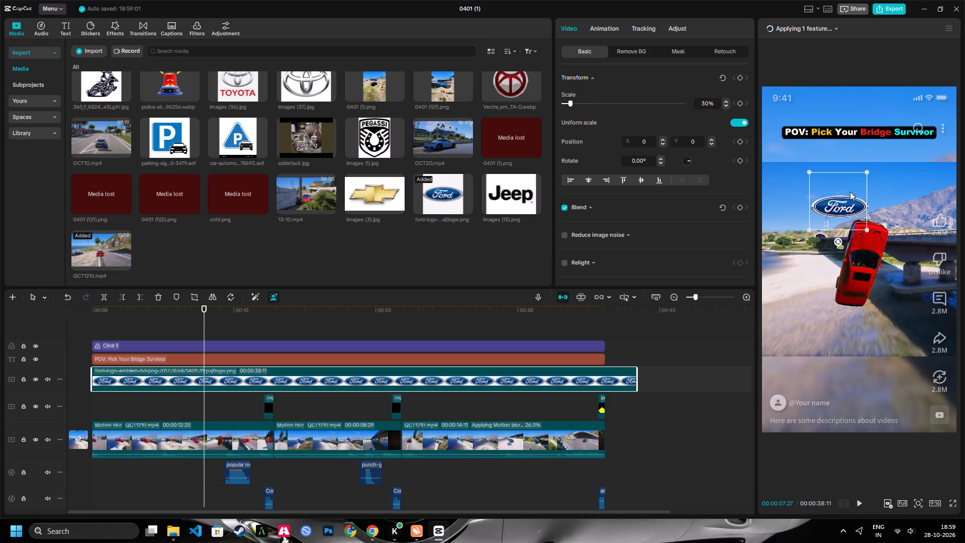
drag(850, 192, 815, 158)
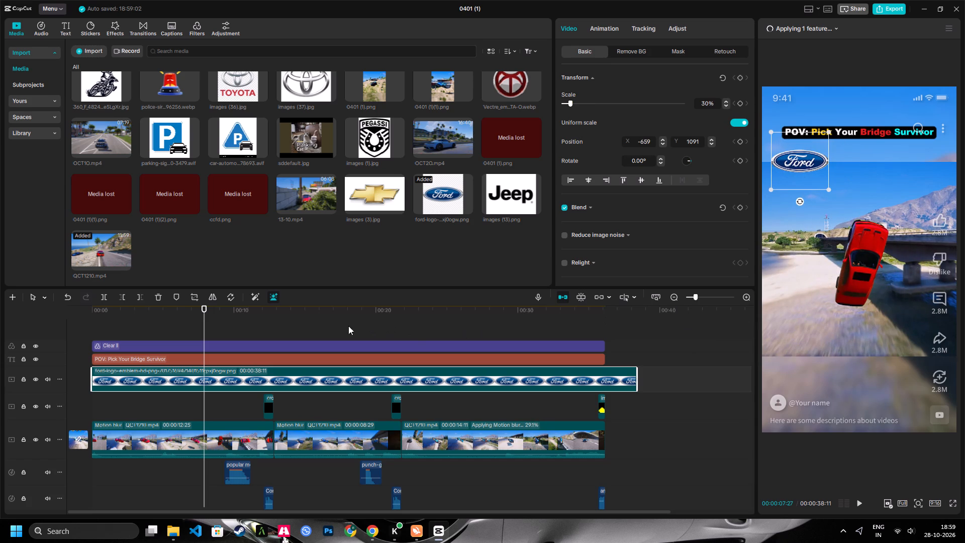
Check the dark-blue car, add the Aston Martin logo images (21).jpg above the Ford track from 00:00, and extend it to 00:00:37:25.
click(330, 313)
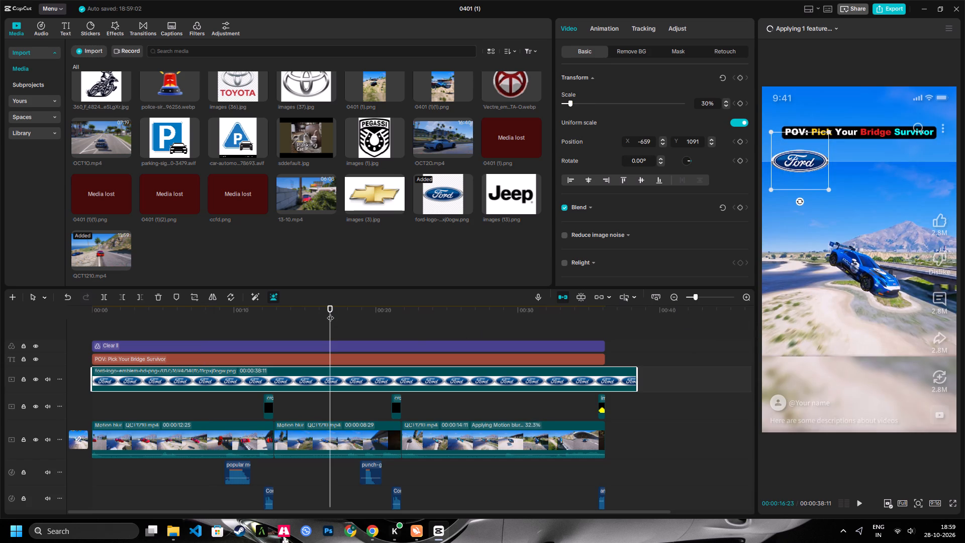
scroll(401, 187, up, 2)
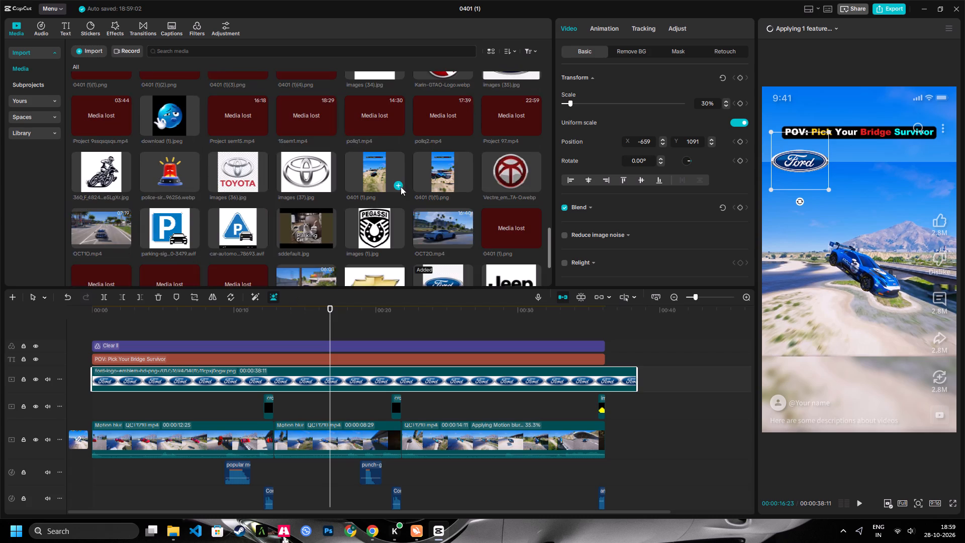
scroll(390, 191, up, 9)
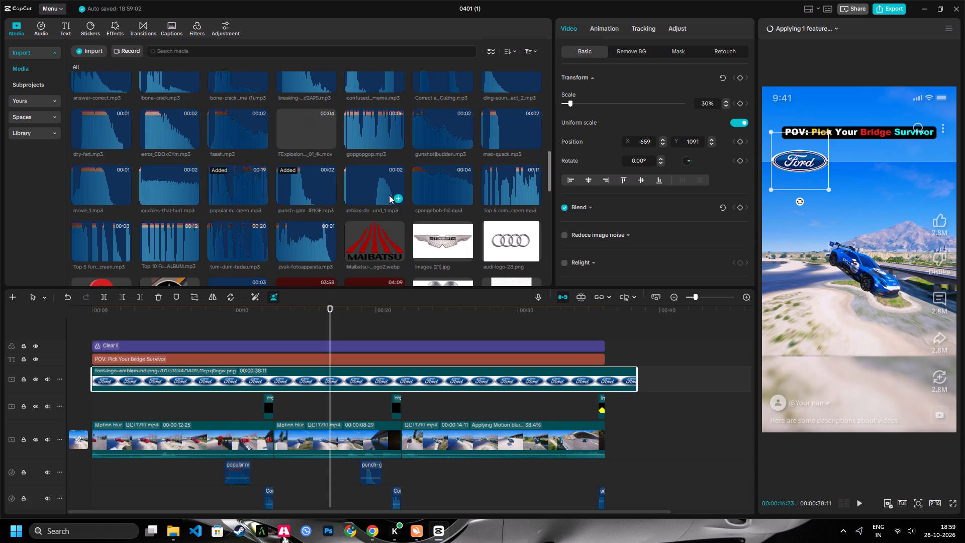
drag(420, 235, 55, 325)
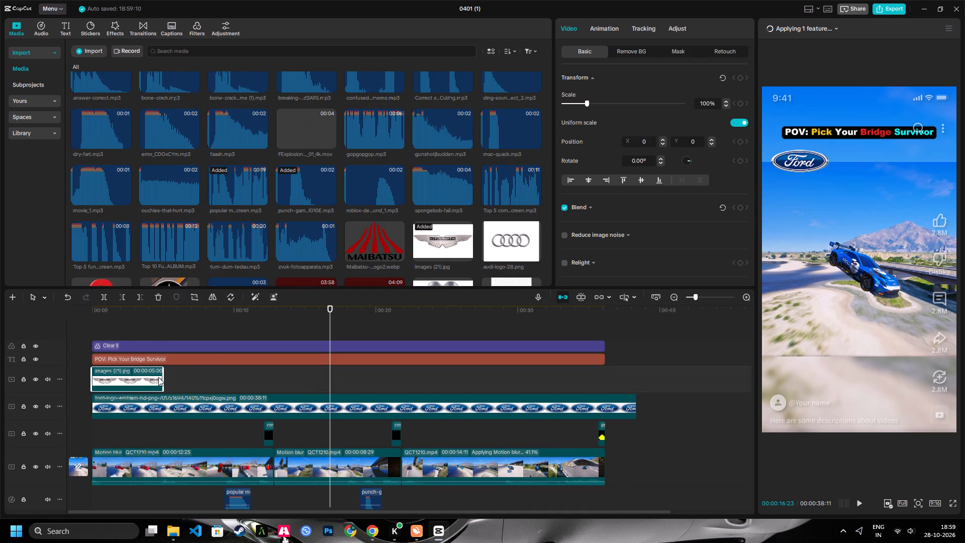
drag(161, 373, 627, 371)
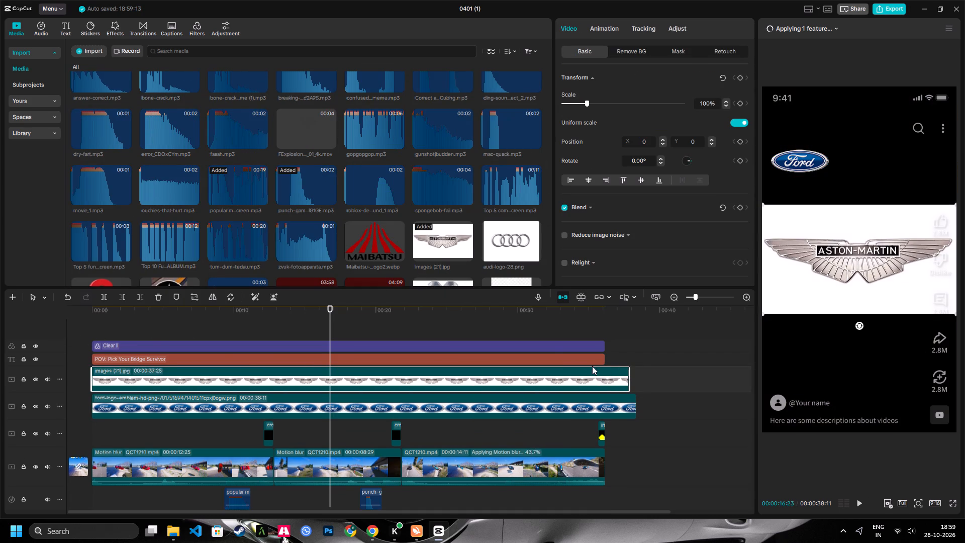
Remove the Aston Martin logo's background, scale it to 33%, and place it beside the Ford logo at X 33, Y 1091.
click(272, 296)
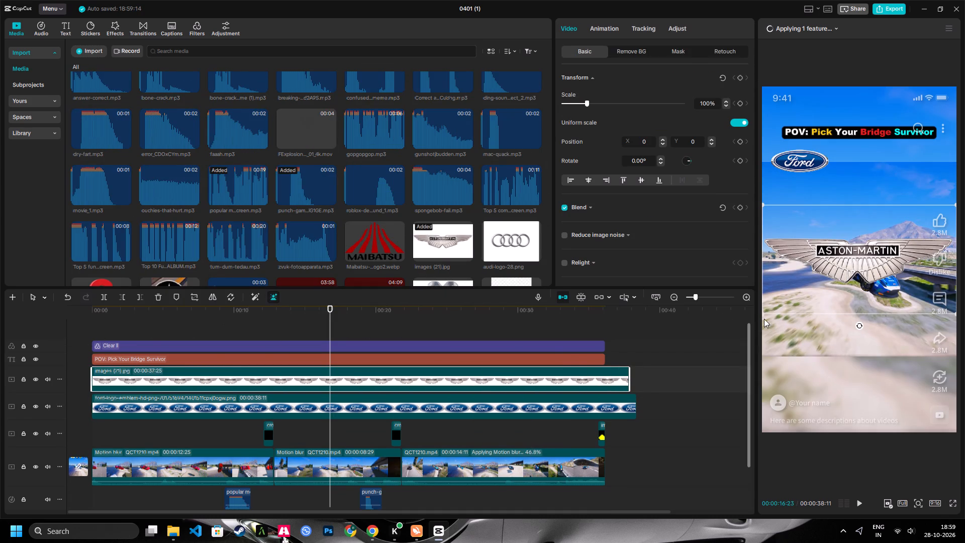
drag(764, 313, 860, 267)
drag(866, 258, 882, 160)
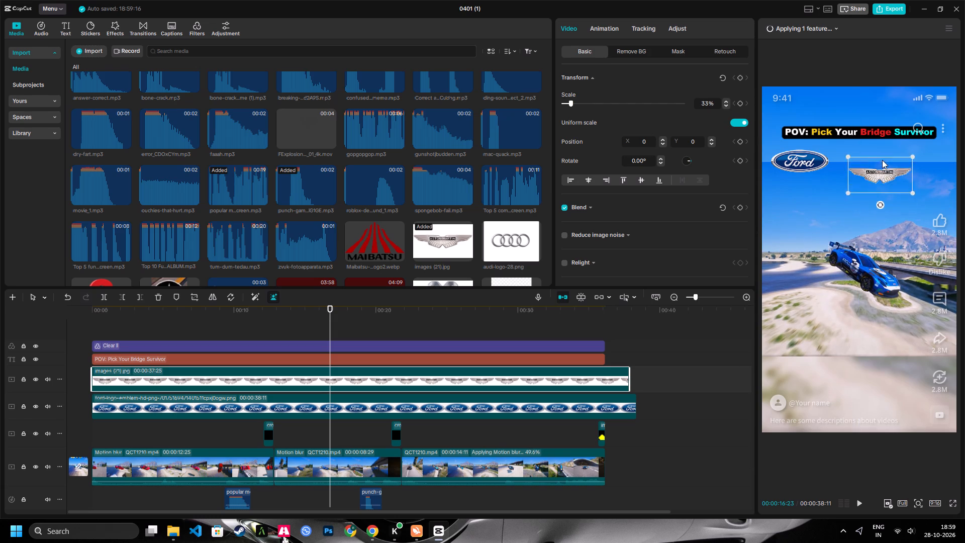
drag(882, 160, 870, 160)
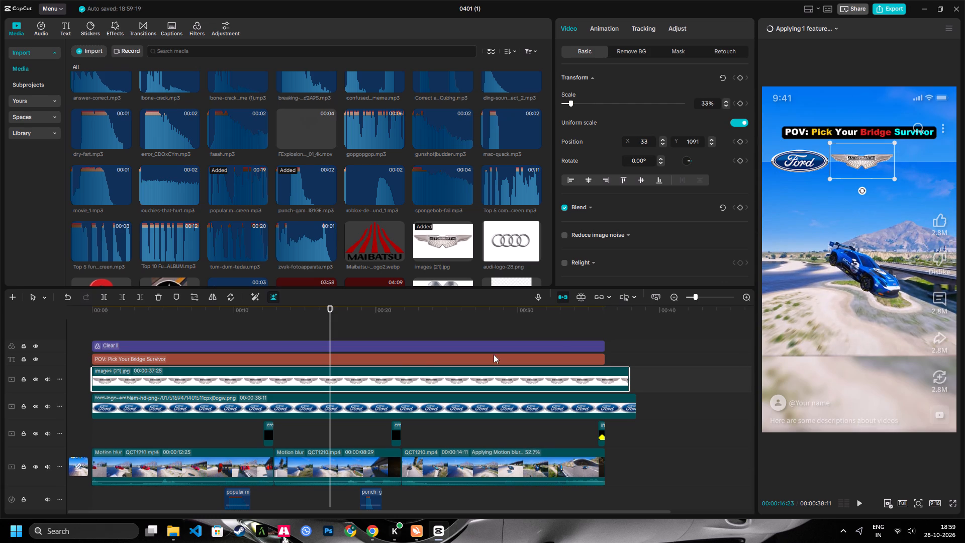
Scrub through the second and third clips to compare the dark-blue car with the light-blue car.
drag(366, 314, 452, 323)
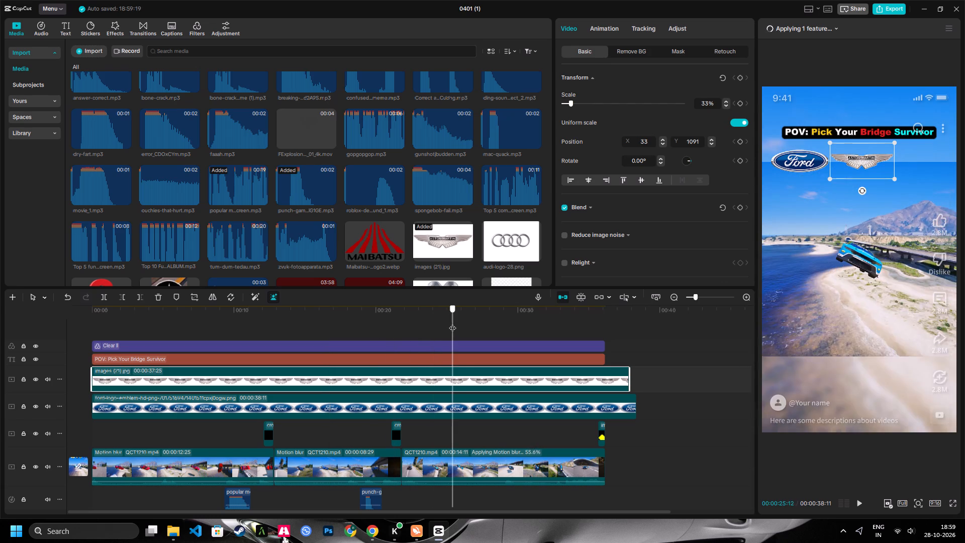
drag(452, 323, 441, 340)
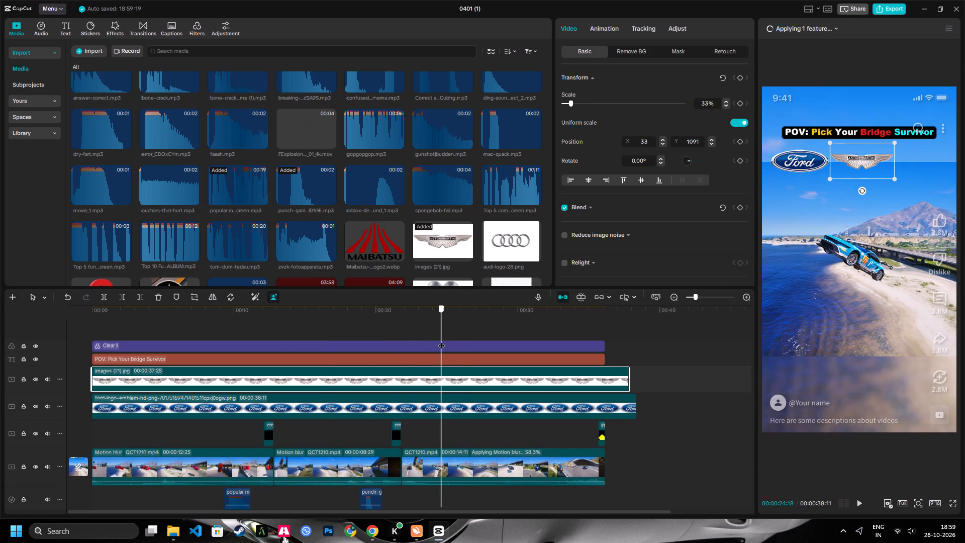
drag(441, 340, 382, 350)
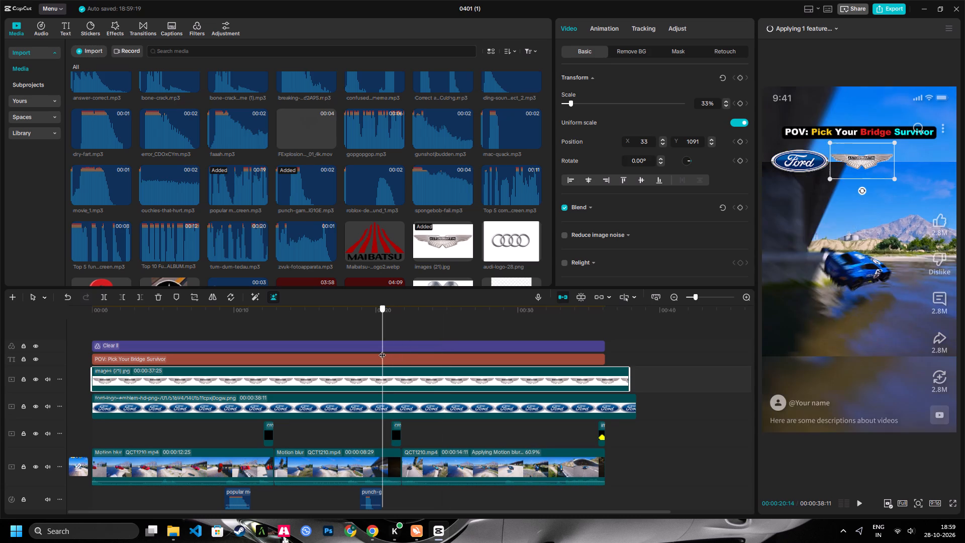
drag(382, 350, 317, 369)
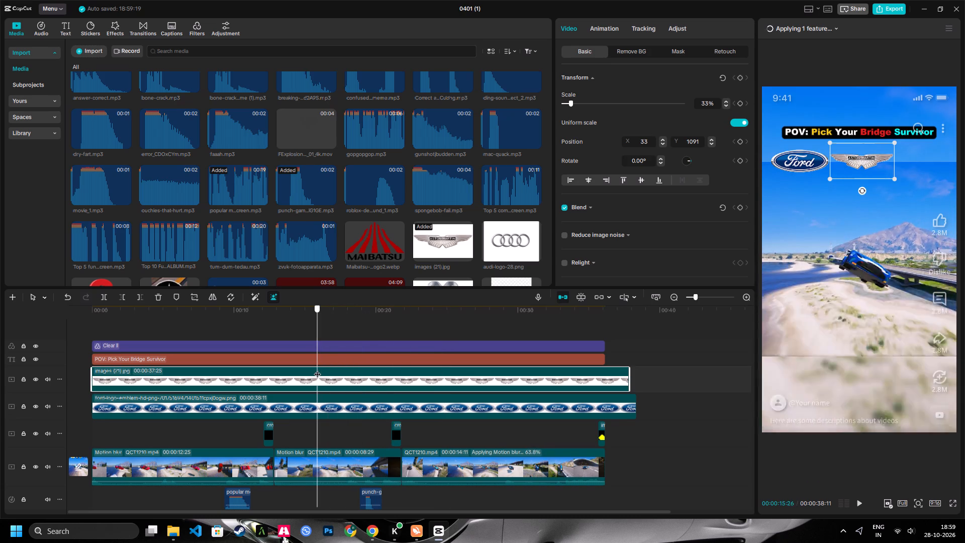
drag(317, 369, 427, 360)
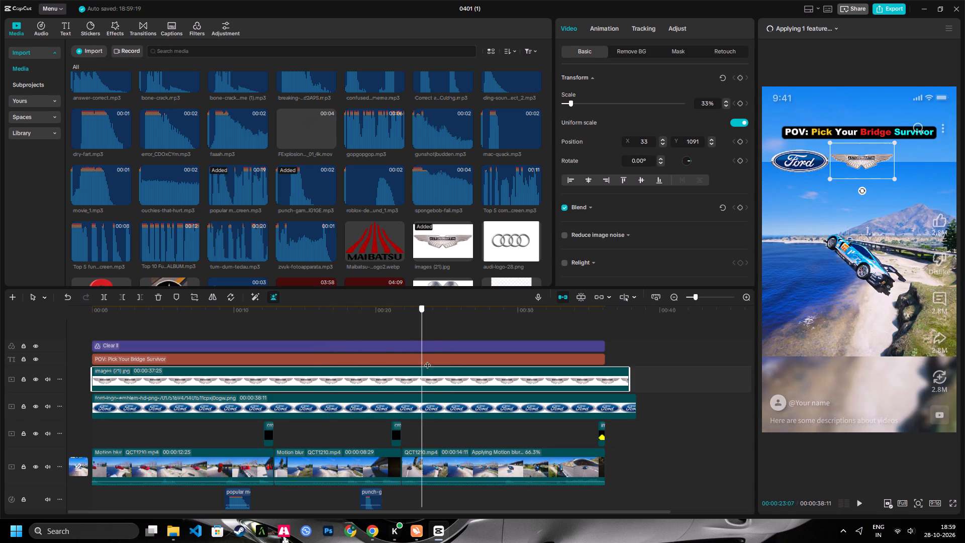
drag(427, 360, 455, 361)
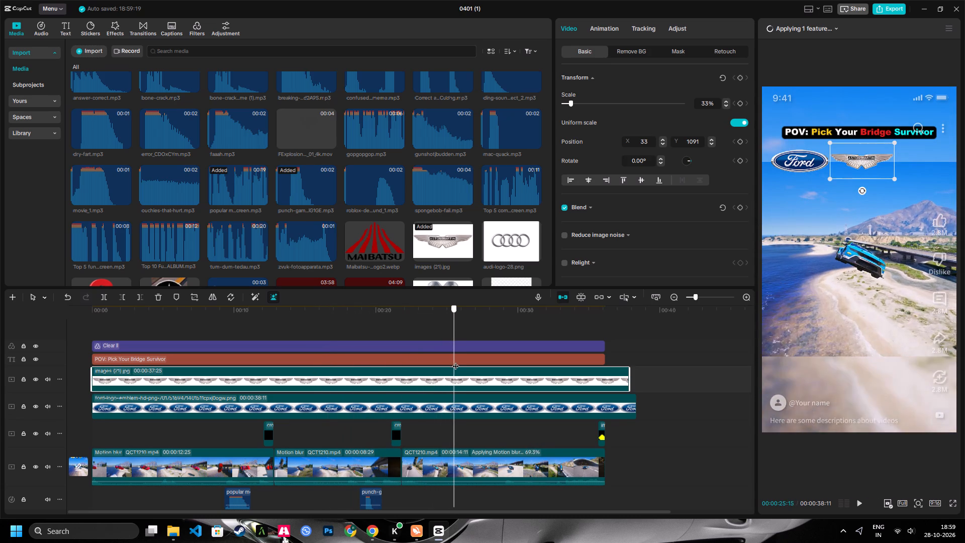
drag(455, 361, 489, 361)
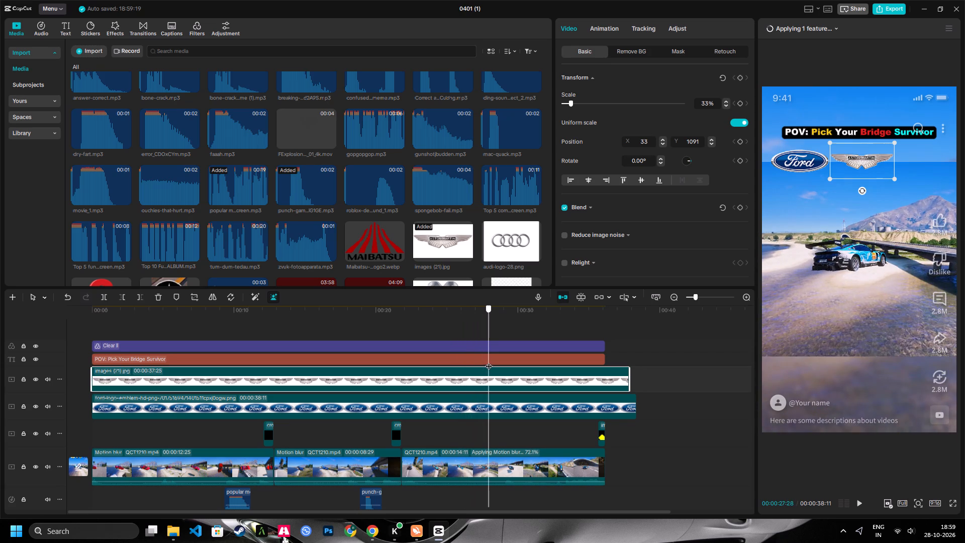
drag(489, 361, 442, 371)
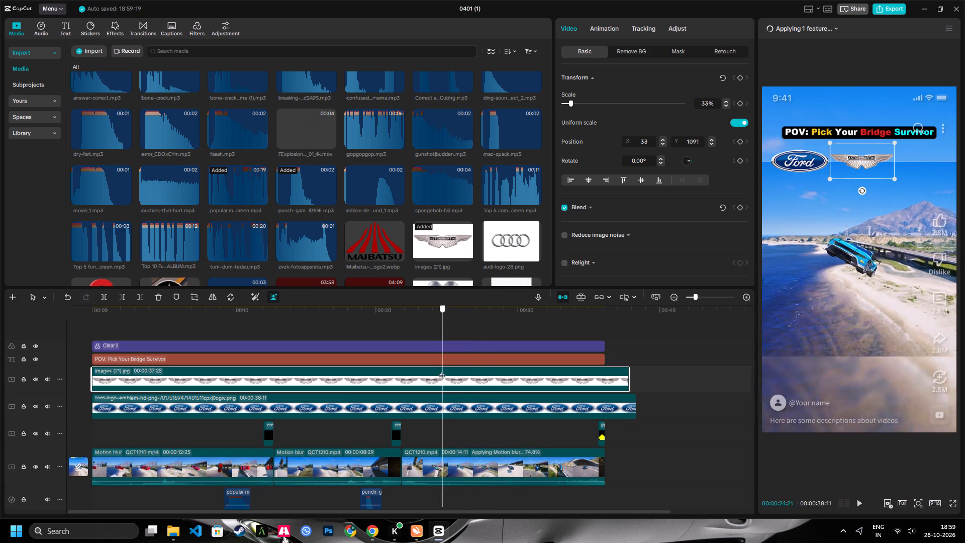
drag(442, 371, 441, 371)
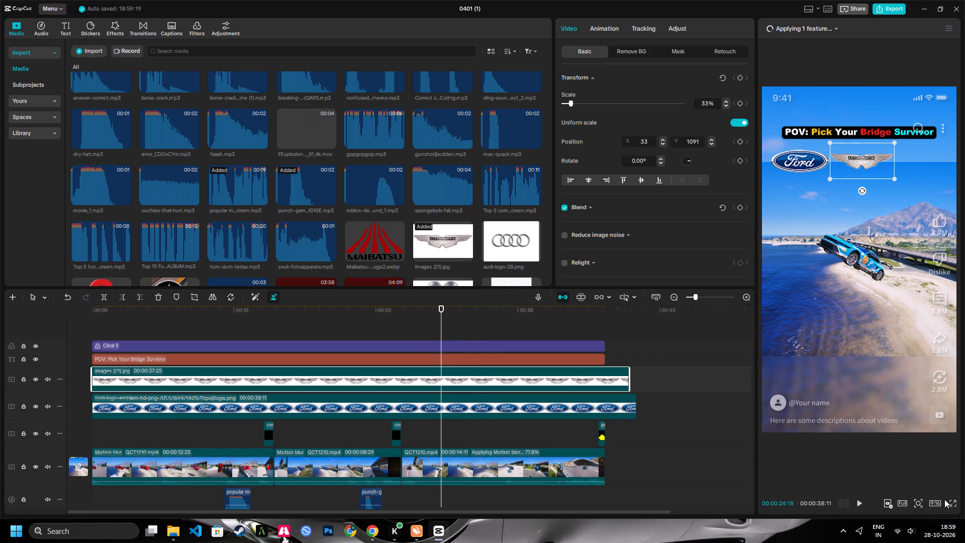
View the third clip full screen and play it in short bursts to identify the light-blue car's brand.
click(952, 494)
click(953, 500)
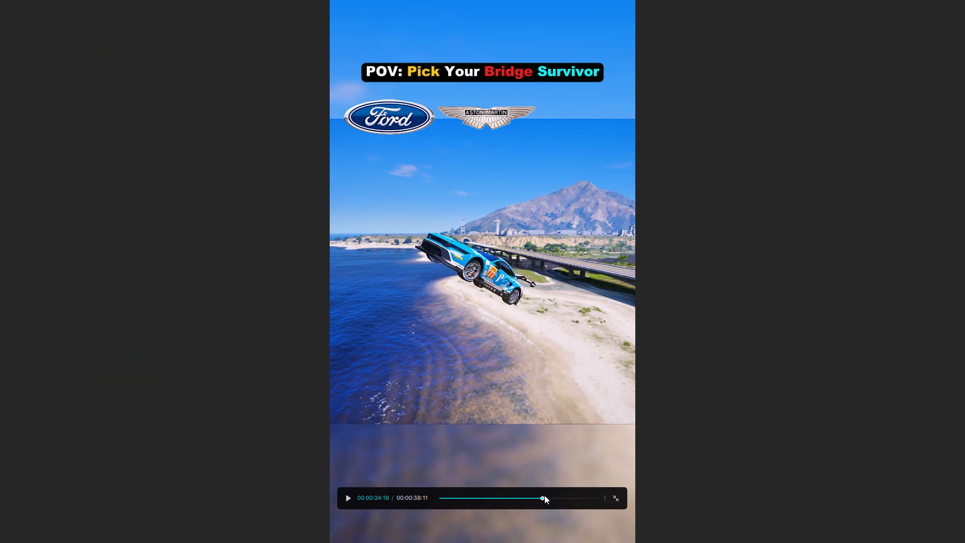
drag(544, 496, 546, 500)
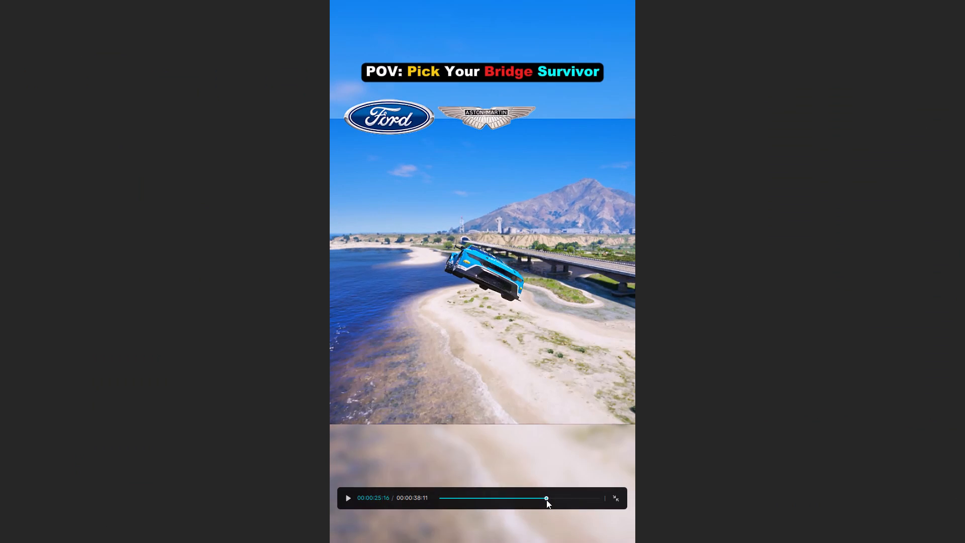
drag(546, 500, 546, 503)
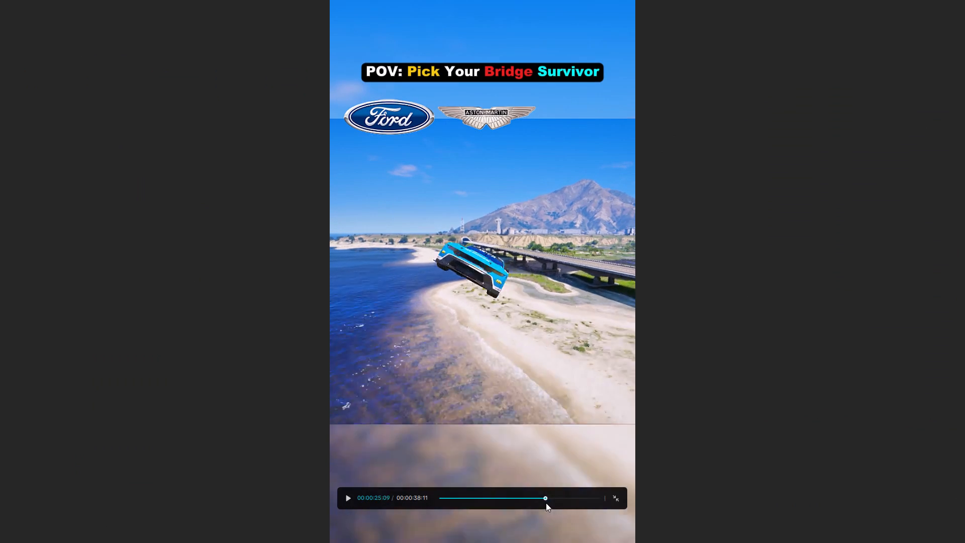
drag(546, 503, 558, 505)
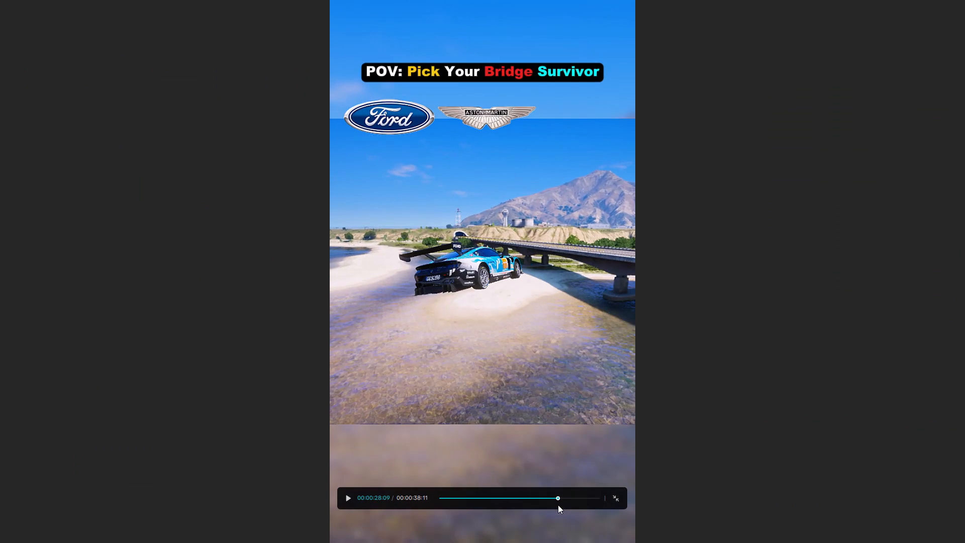
drag(558, 505, 559, 505)
key(space)
key(space)
key(space)
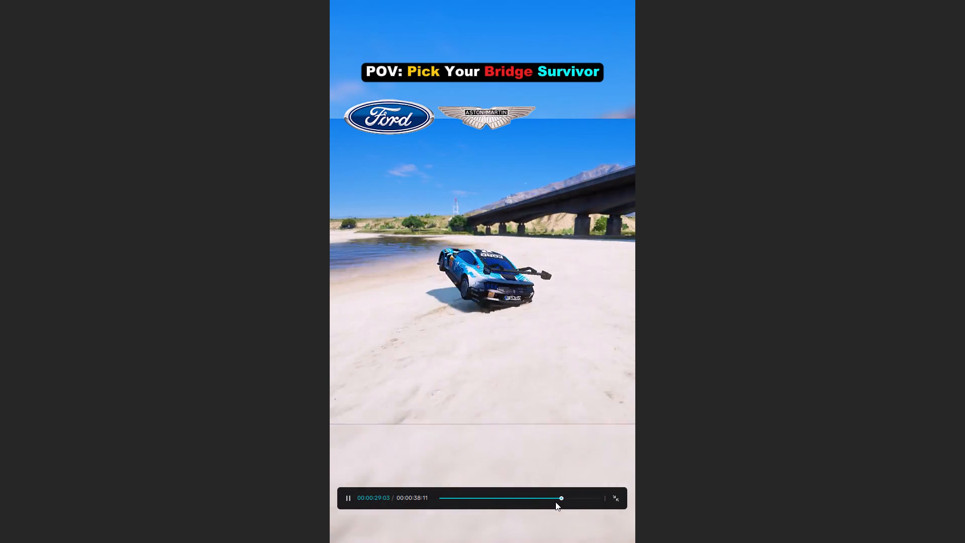
key(space)
key(space)
key(space)
key(space)
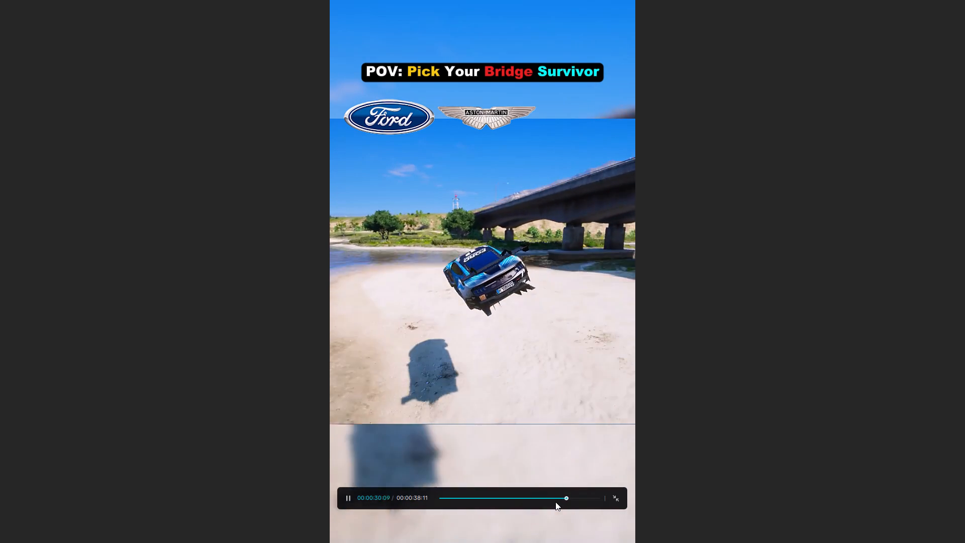
key(space)
key(space)
key(space)
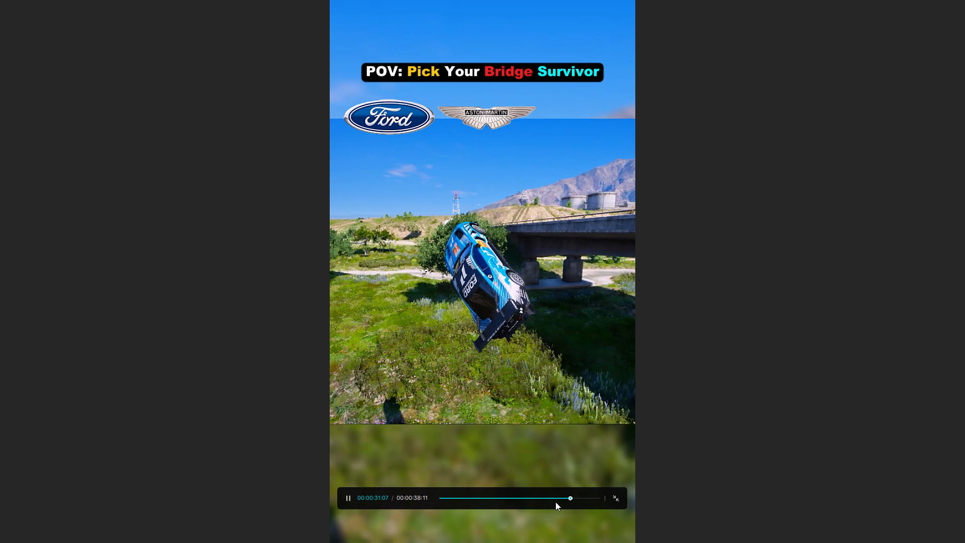
key(Escape)
Add the Nissan logo images (18).jpg above the Aston Martin track from 00:00, remove its background, and extend it to 00:00:38:15.
scroll(443, 219, down, 2)
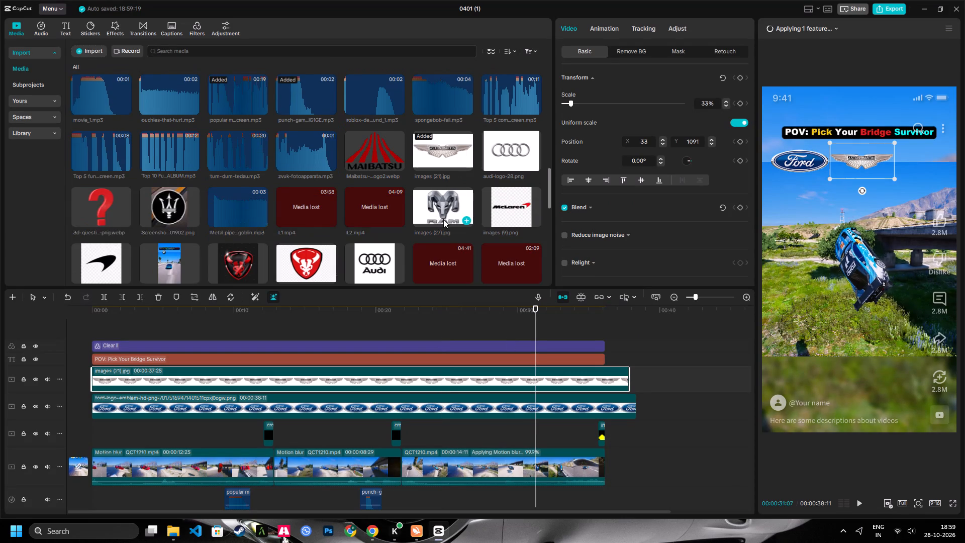
scroll(444, 219, down, 10)
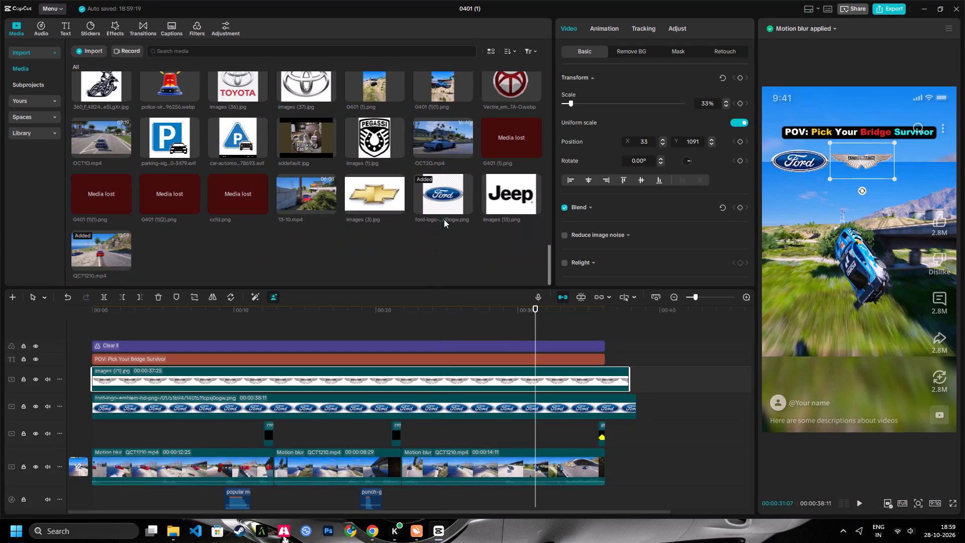
scroll(444, 219, up, 17)
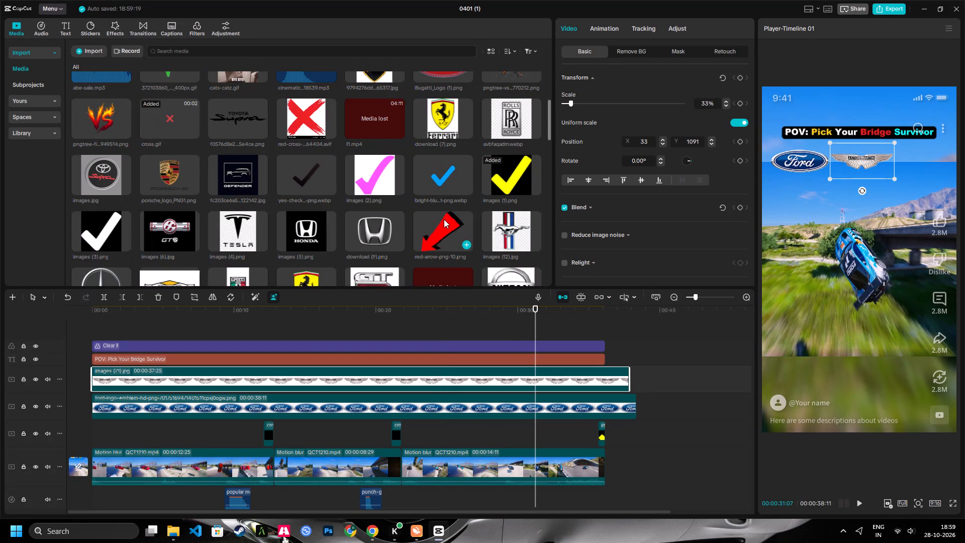
scroll(490, 238, down, 2)
drag(506, 204, 40, 334)
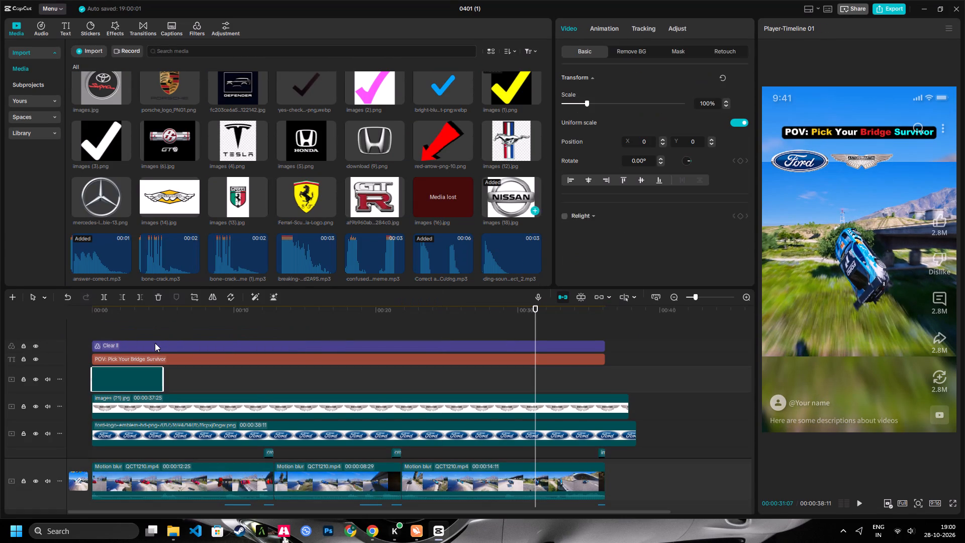
click(276, 296)
click(157, 372)
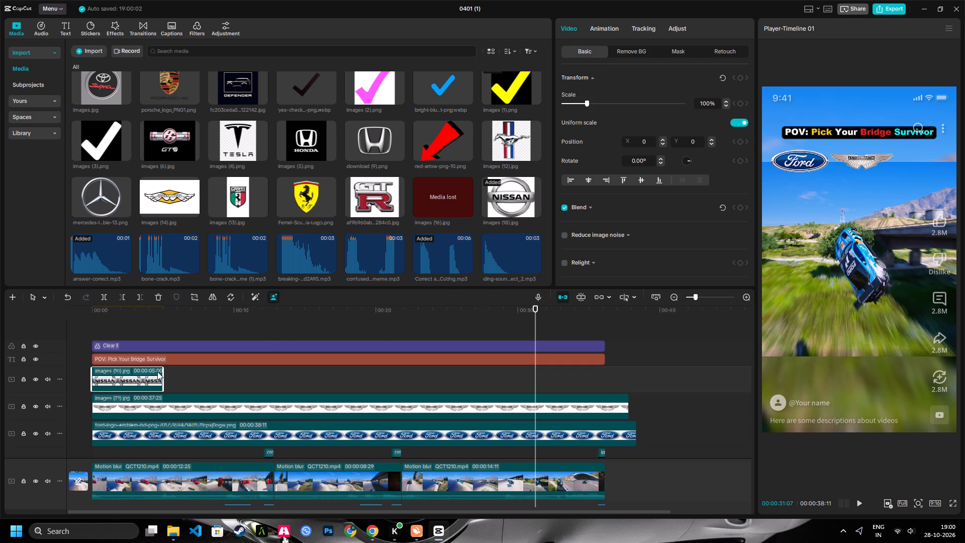
drag(165, 372, 638, 373)
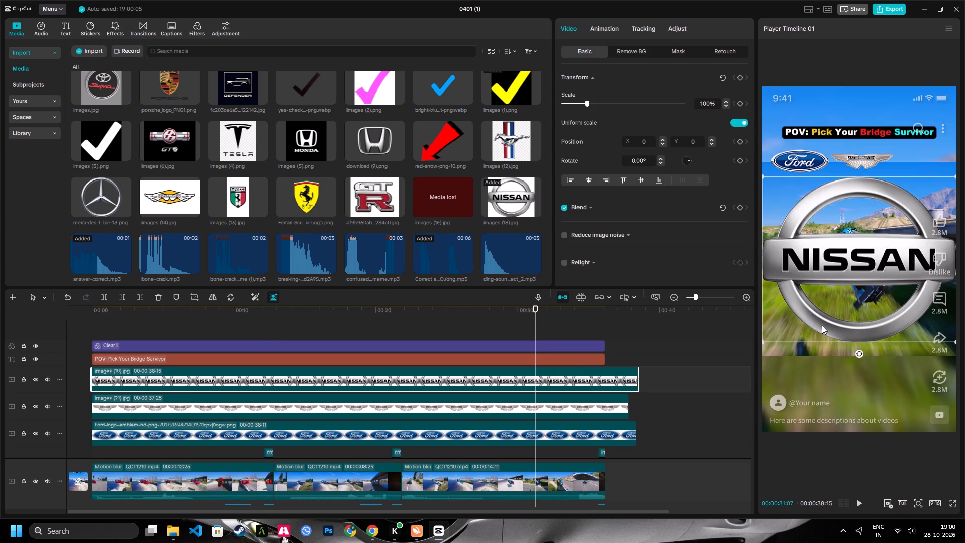
Scale the Nissan logo to 16% and place it beside the Aston Martin logo, below the title's end.
drag(762, 339, 860, 249)
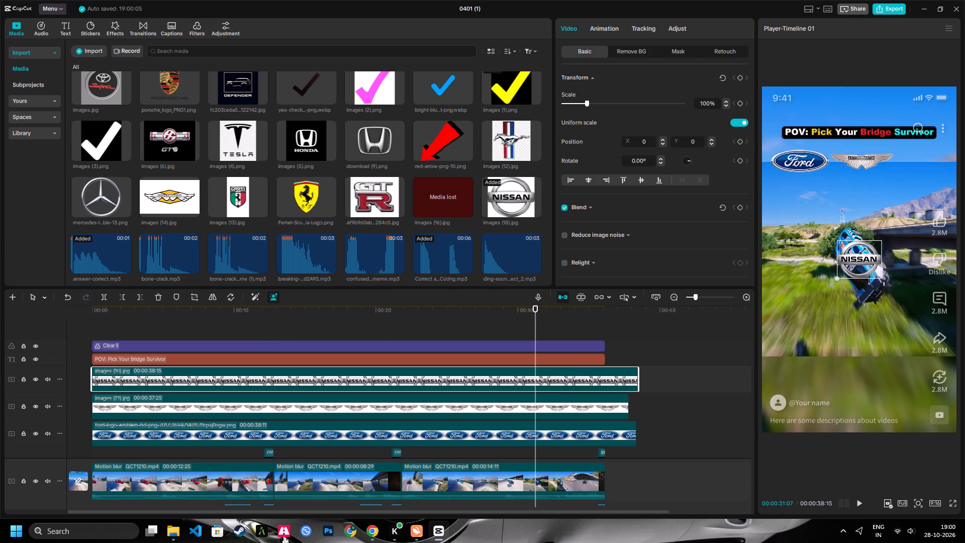
drag(860, 249, 861, 249)
drag(854, 264, 909, 167)
drag(889, 179, 898, 169)
click(911, 165)
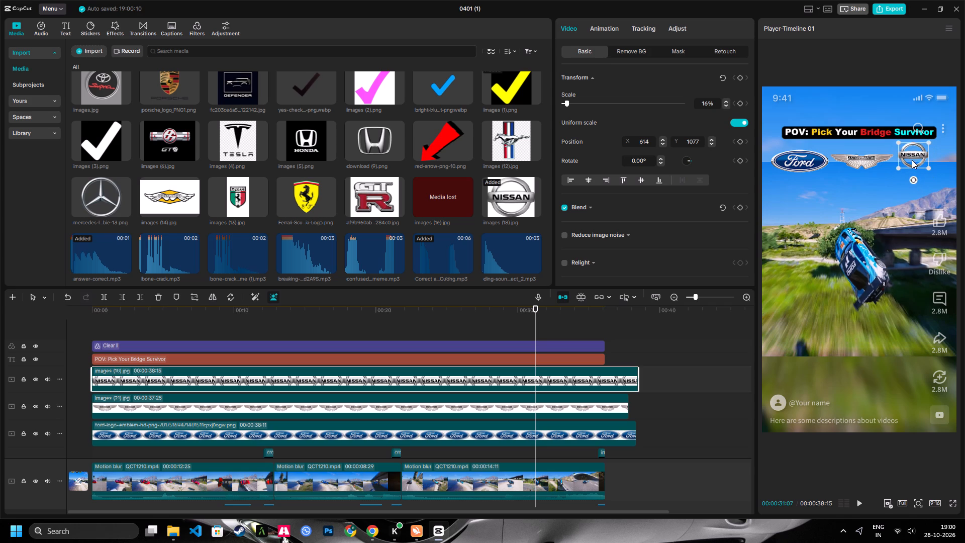
Select the Ford, Aston Martin and Nissan logos together and shift the row sideways to centre it below the title.
click(865, 162)
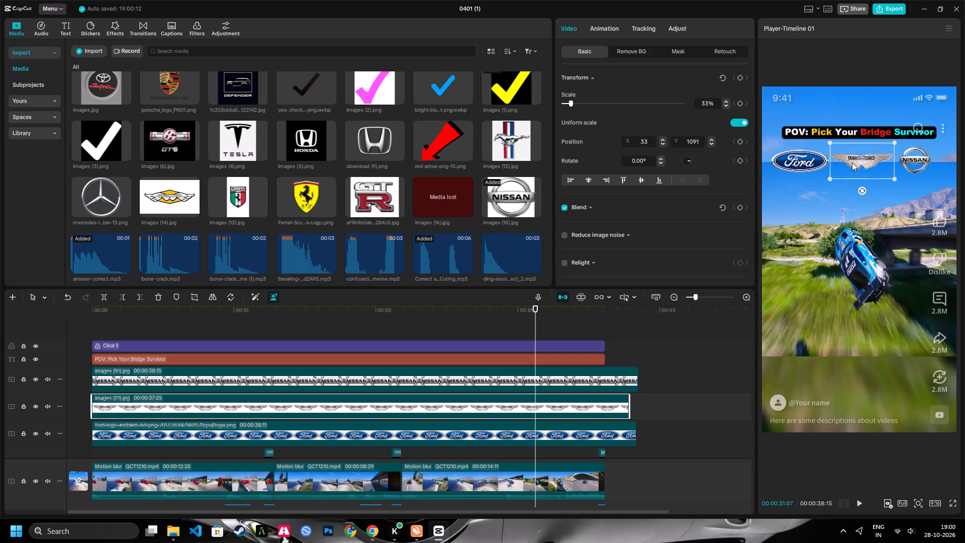
drag(652, 431, 615, 393)
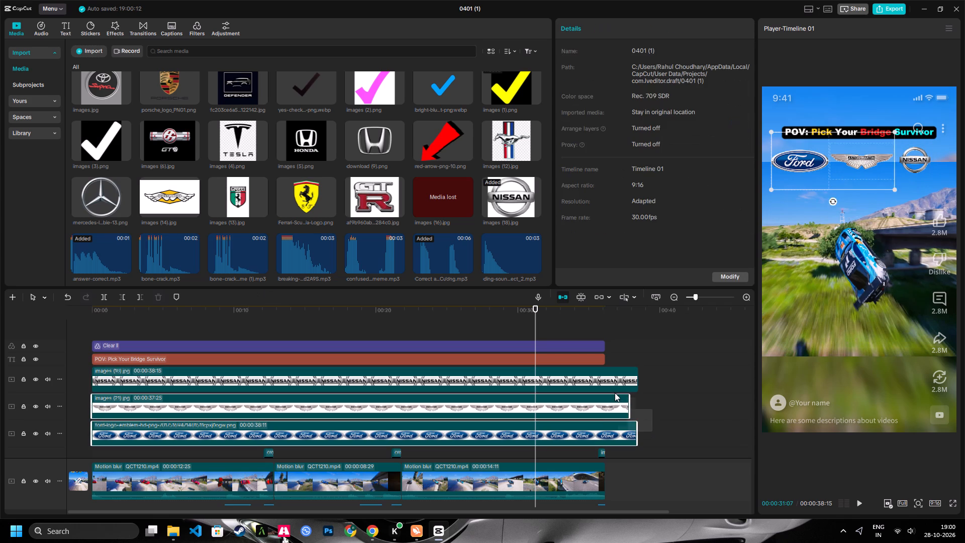
drag(615, 393, 608, 378)
drag(863, 179, 878, 180)
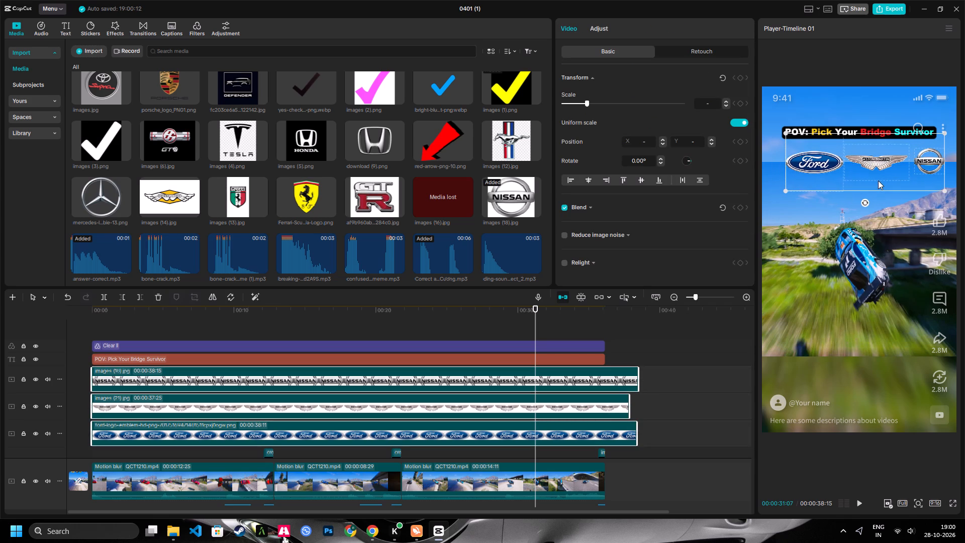
drag(878, 180, 872, 179)
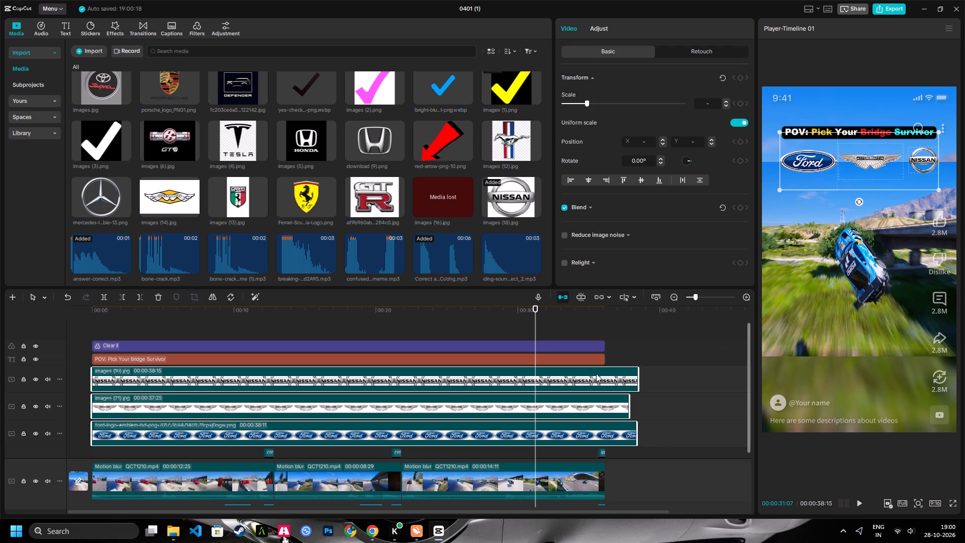
Trim the Nissan, Aston Martin and Ford logo tracks to end with the video at 00:00:36:04.
drag(598, 309, 605, 321)
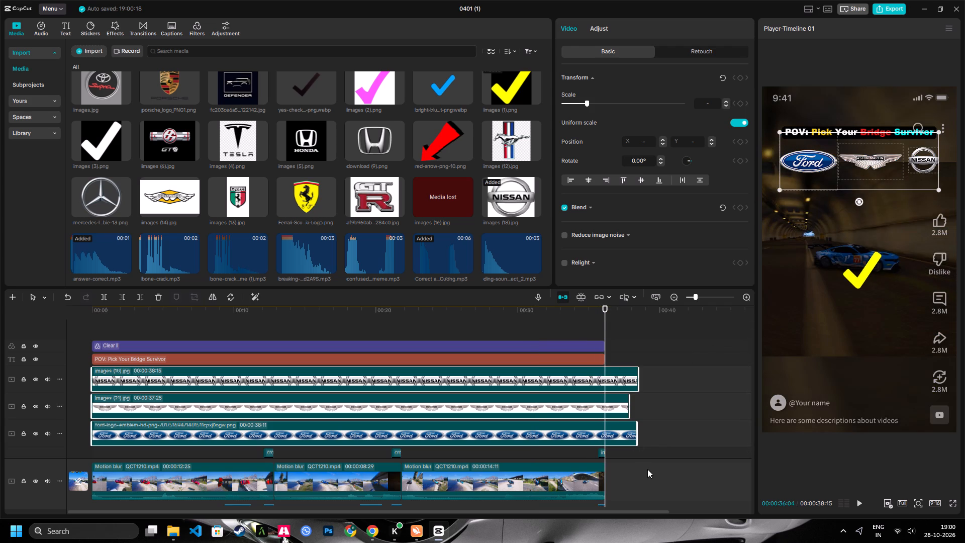
drag(647, 469, 601, 299)
click(138, 293)
text(Z)
key(space)
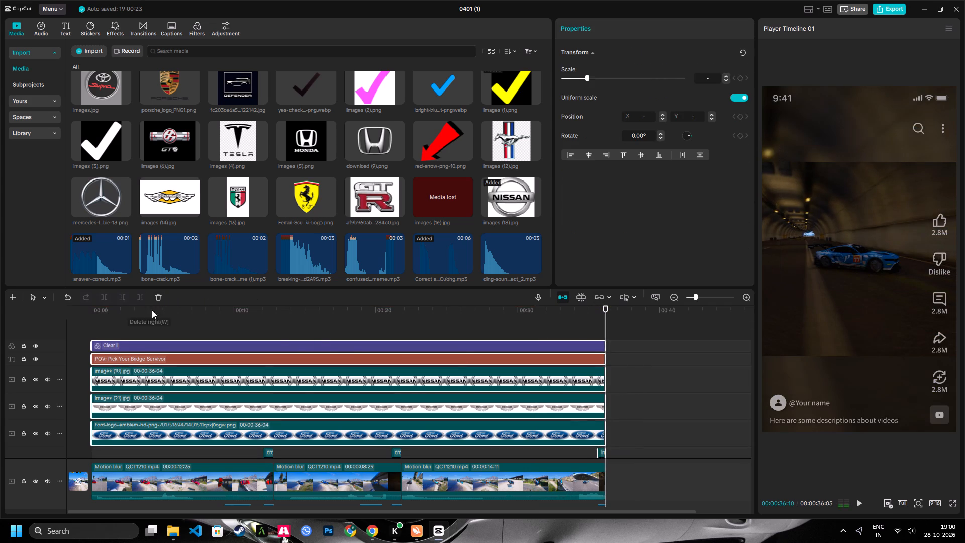
scroll(331, 398, down, 8)
key(space)
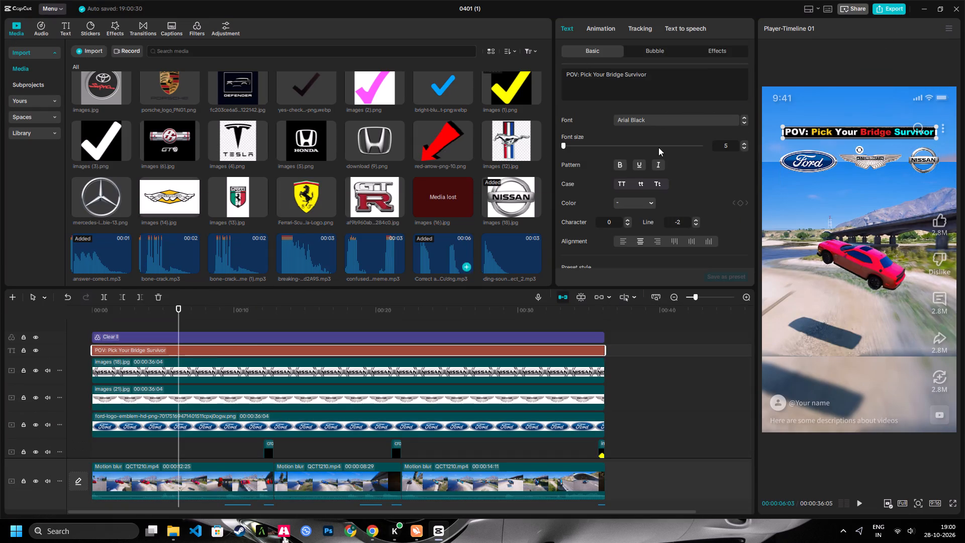
drag(656, 82, 581, 74)
key(ctrl+v)
Colour the title words "Pick" yellow, "Winner" red-pink FF0855 and "The Drop" cyan 00FFFF.
double_click(586, 74)
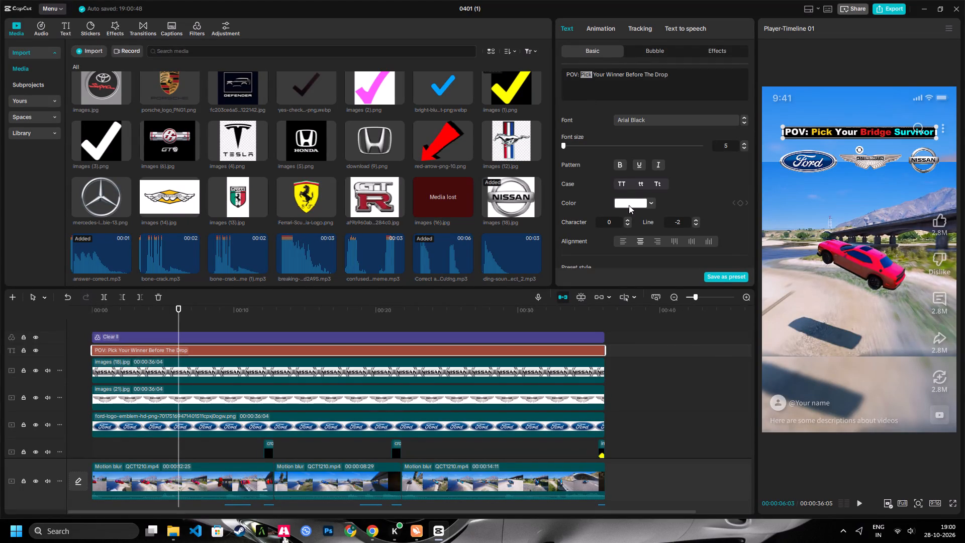
click(629, 205)
click(665, 329)
double_click(615, 72)
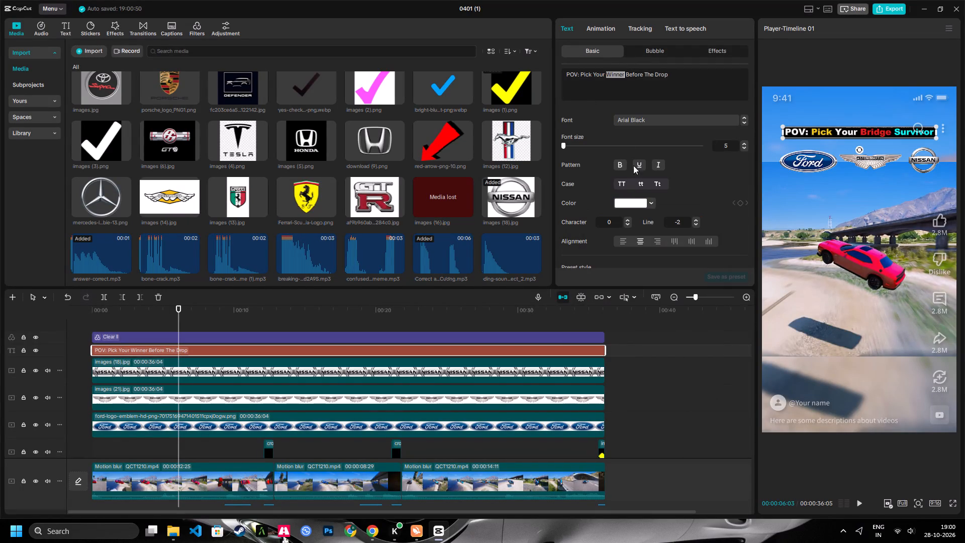
click(634, 197)
click(635, 201)
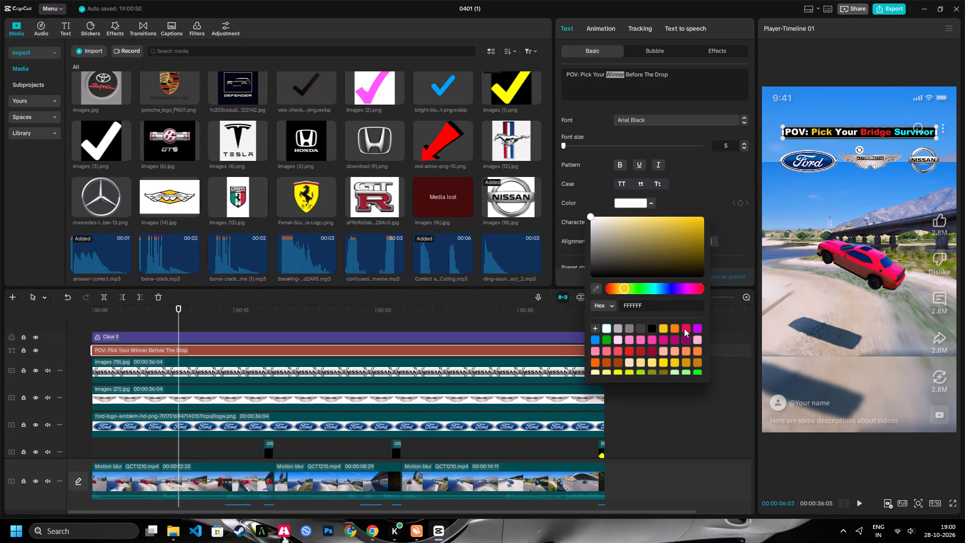
click(684, 328)
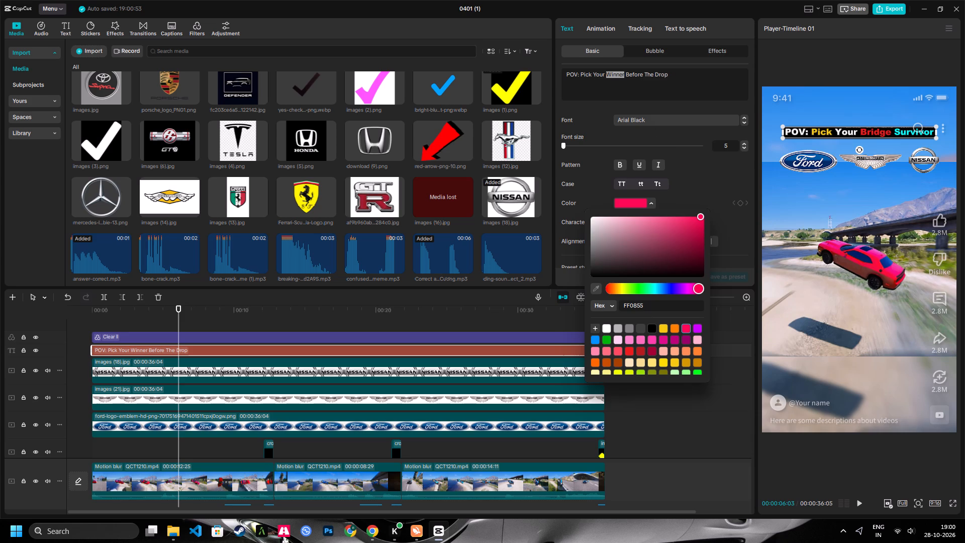
drag(644, 76, 686, 78)
click(636, 204)
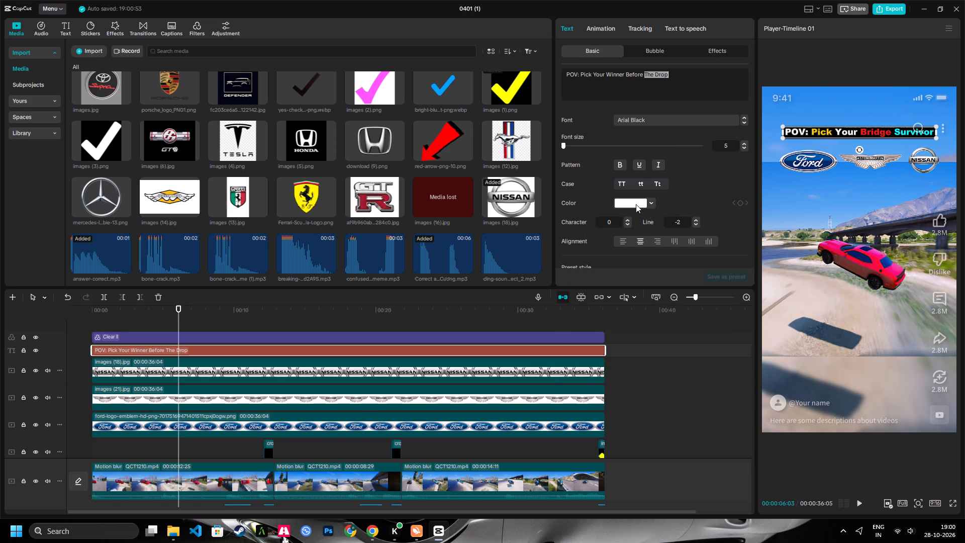
scroll(658, 351, down, 1)
click(674, 347)
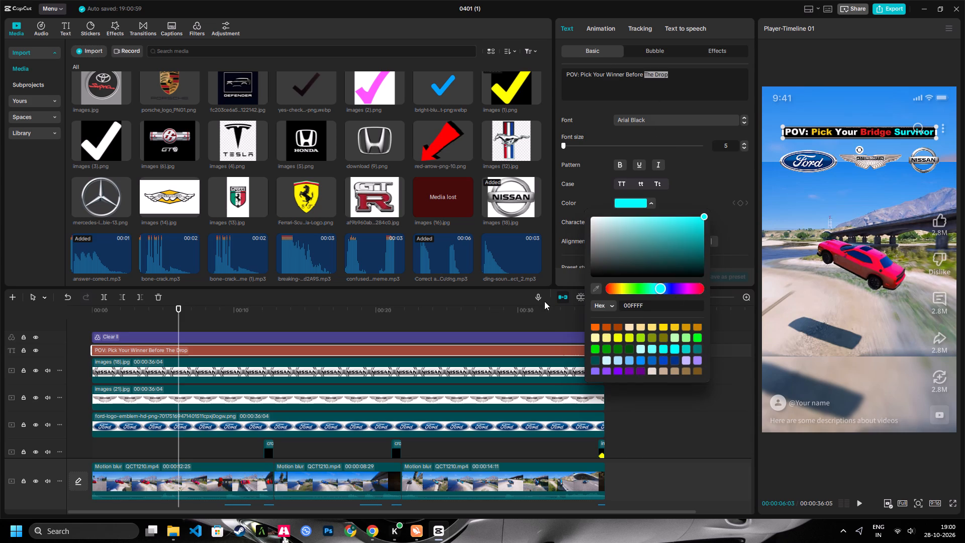
click(536, 296)
click(924, 43)
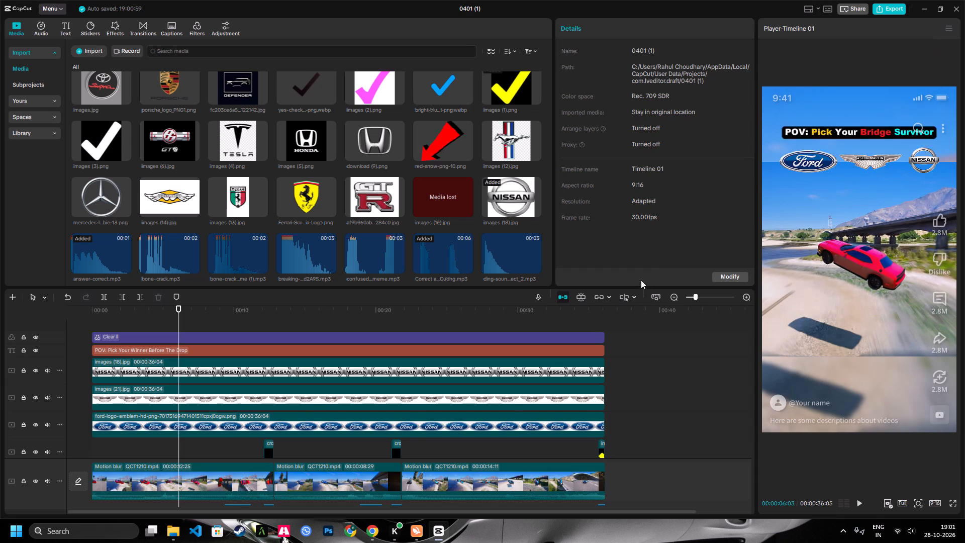
Play the whole edited video from the start to check the new title and the stunts.
drag(560, 319, 0, 293)
key(shift+z)
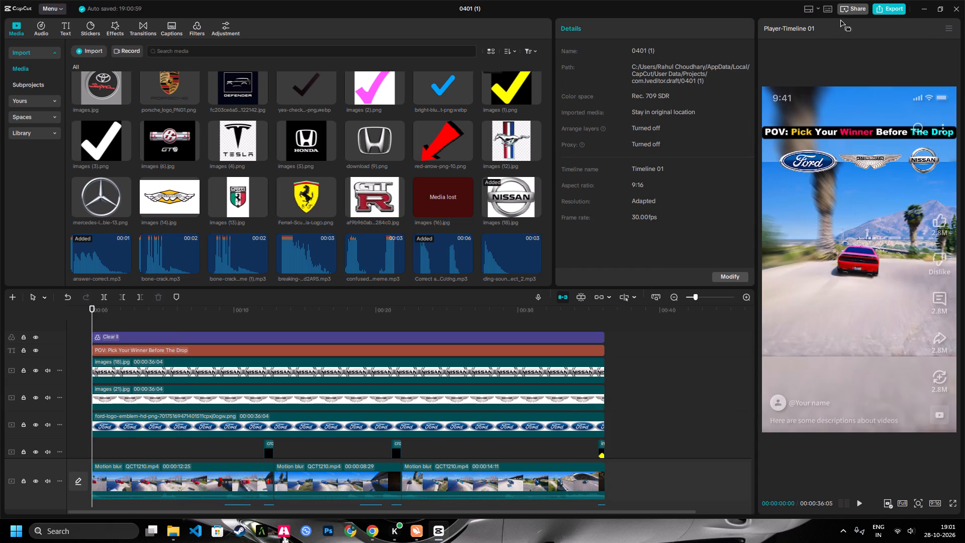
key(space)
key(shift+z)
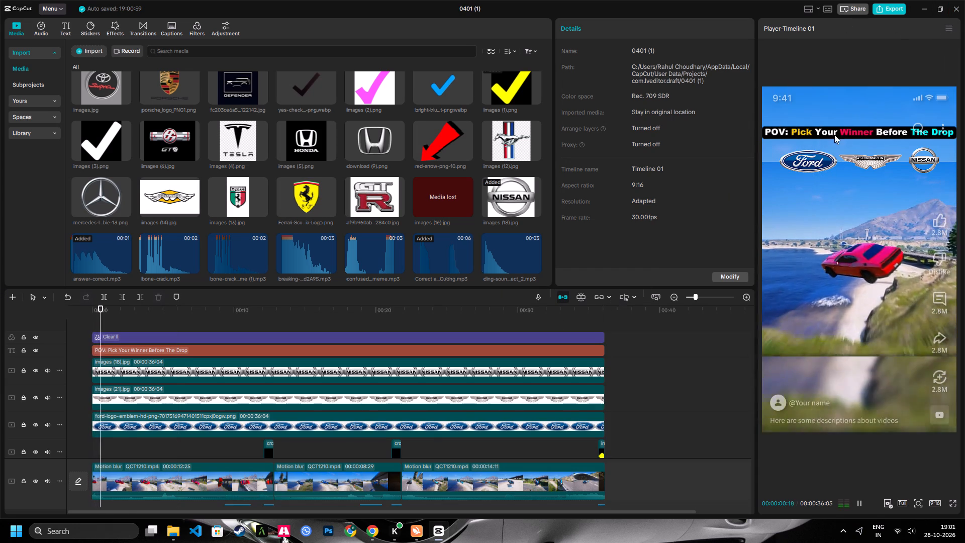
key(shift+space)
key(space)
key(space)
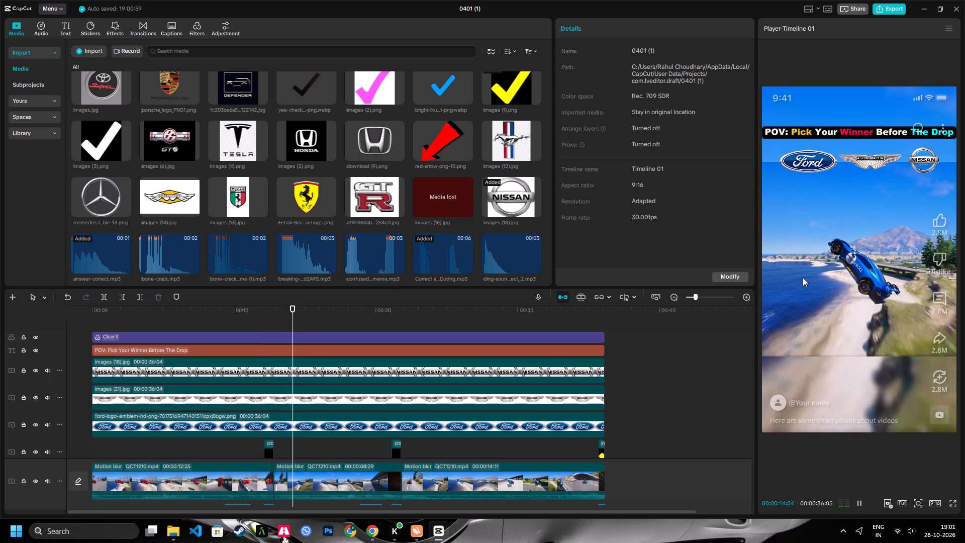
scroll(693, 326, down, 4)
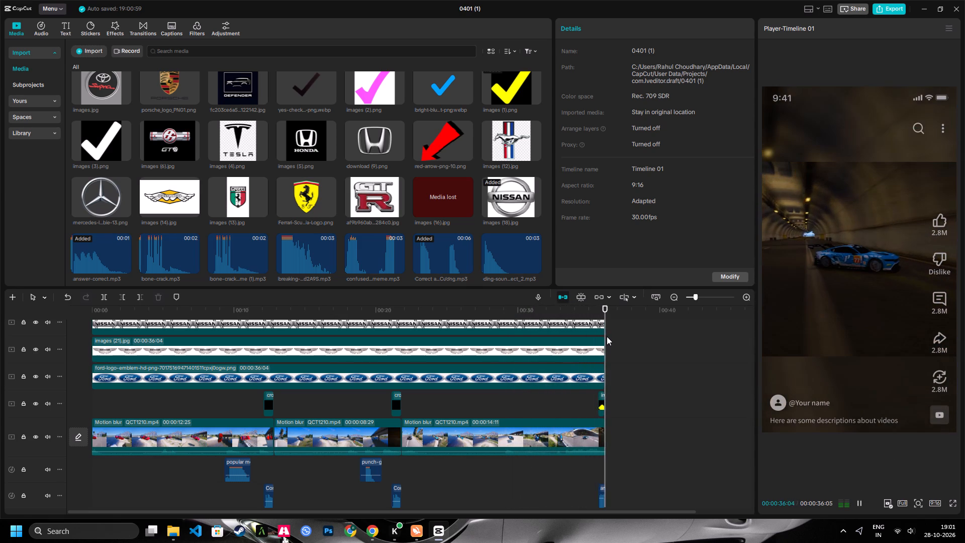
key(shift+z)
Set the frame at 00:00:27:00, with the light-blue car in mid-air, as the project's cover.
click(78, 429)
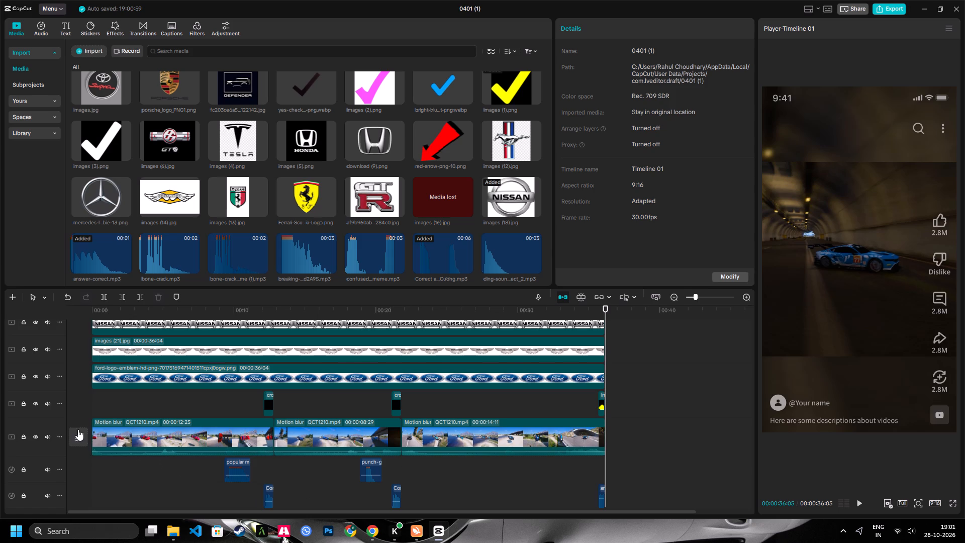
click(642, 416)
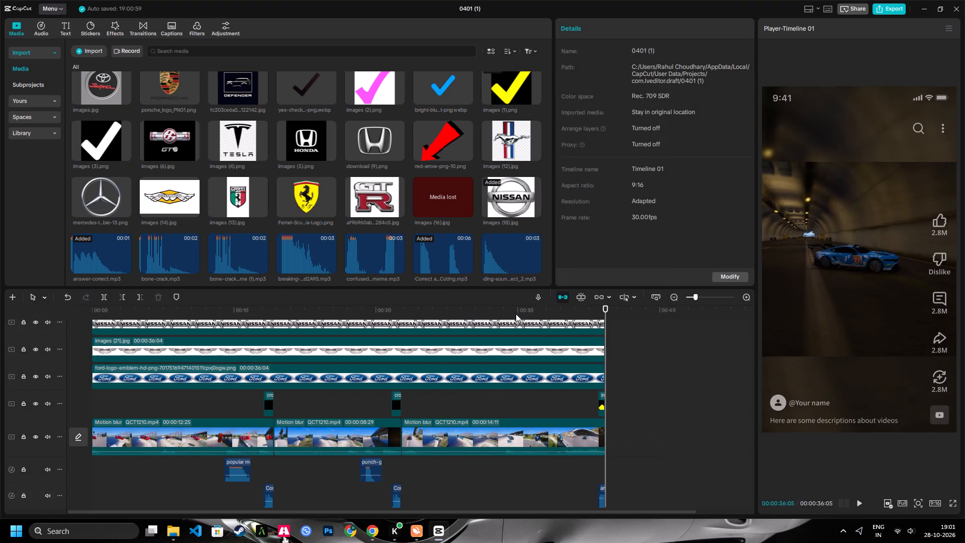
drag(516, 314, 461, 331)
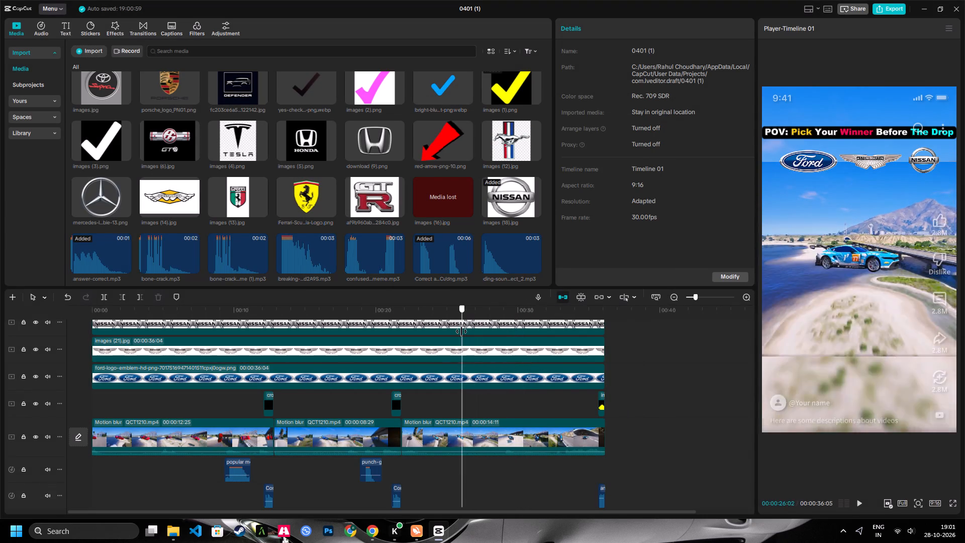
drag(461, 331, 437, 342)
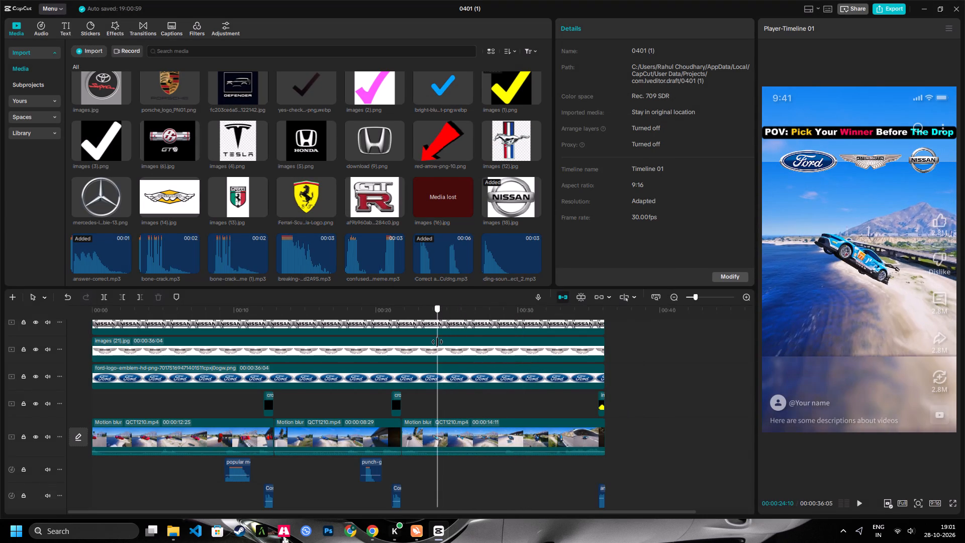
drag(437, 342, 353, 354)
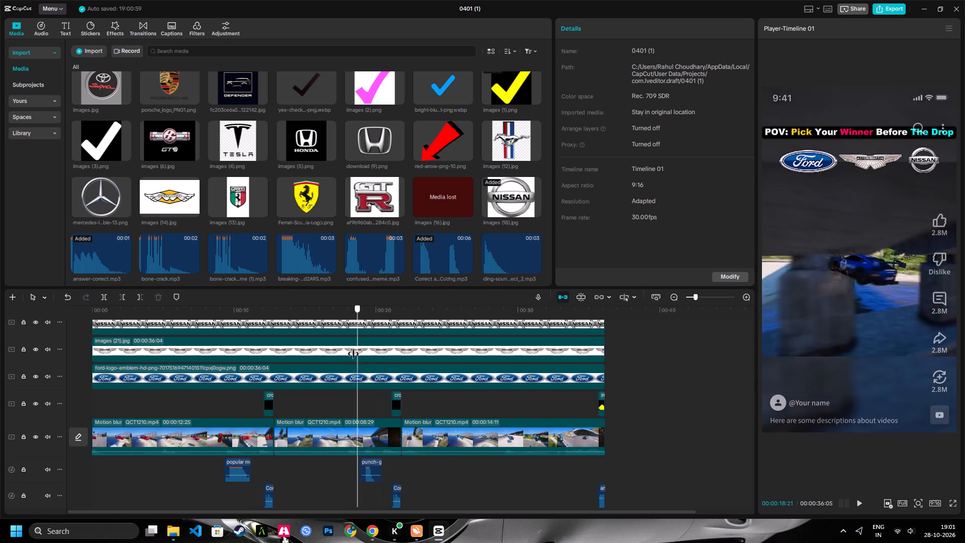
drag(353, 354, 312, 365)
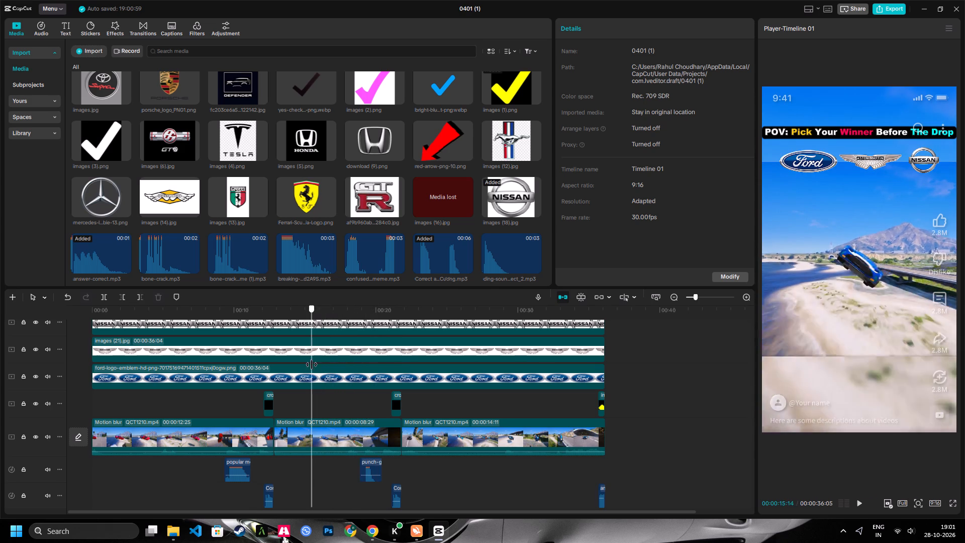
drag(312, 365, 302, 369)
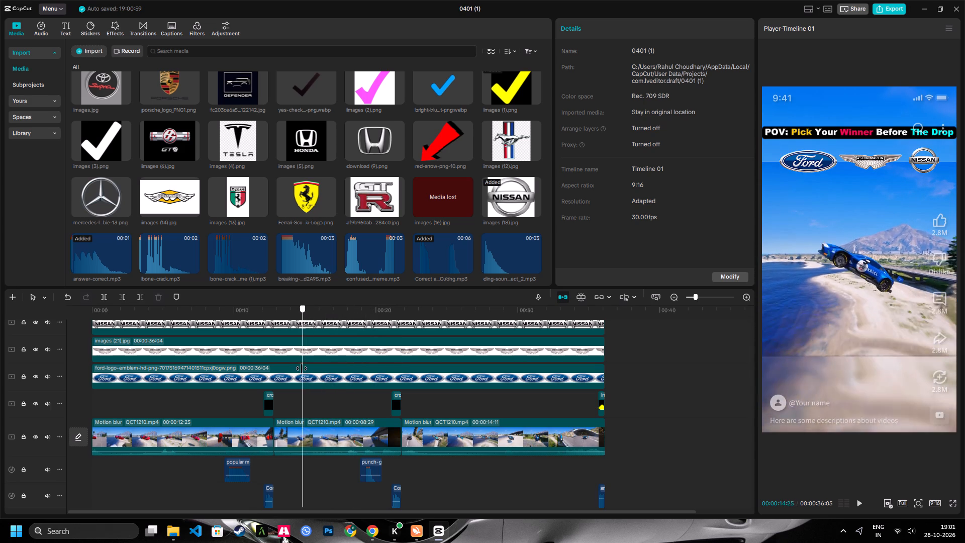
drag(302, 369, 379, 368)
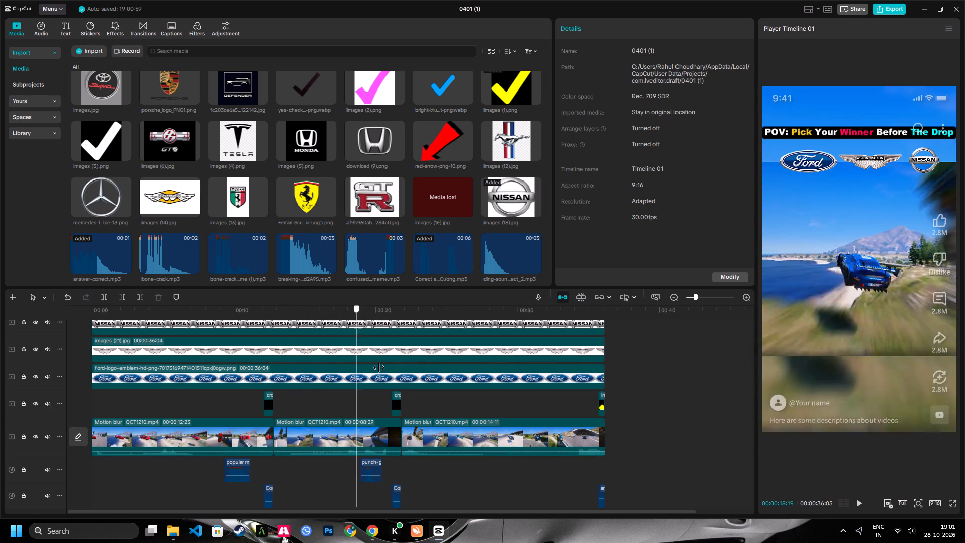
drag(379, 368, 466, 367)
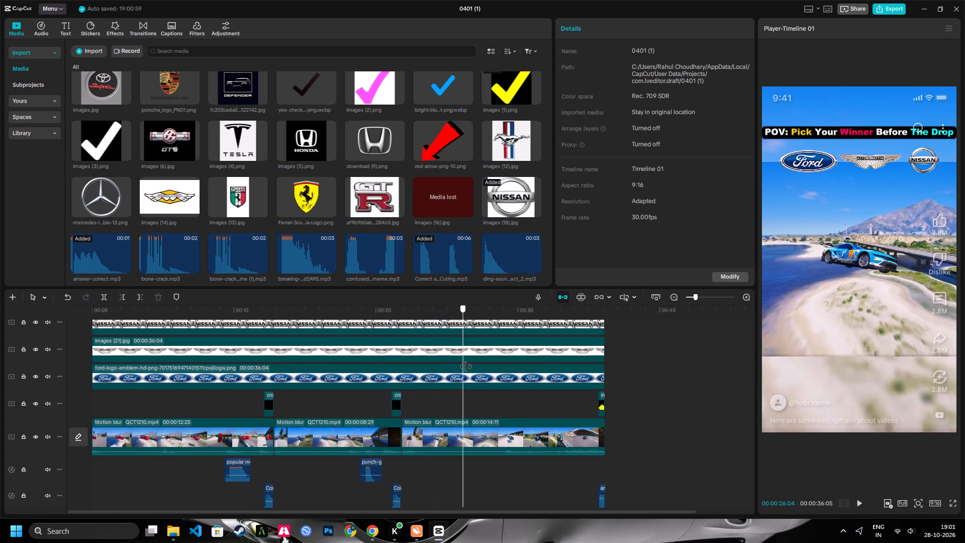
drag(466, 367, 475, 366)
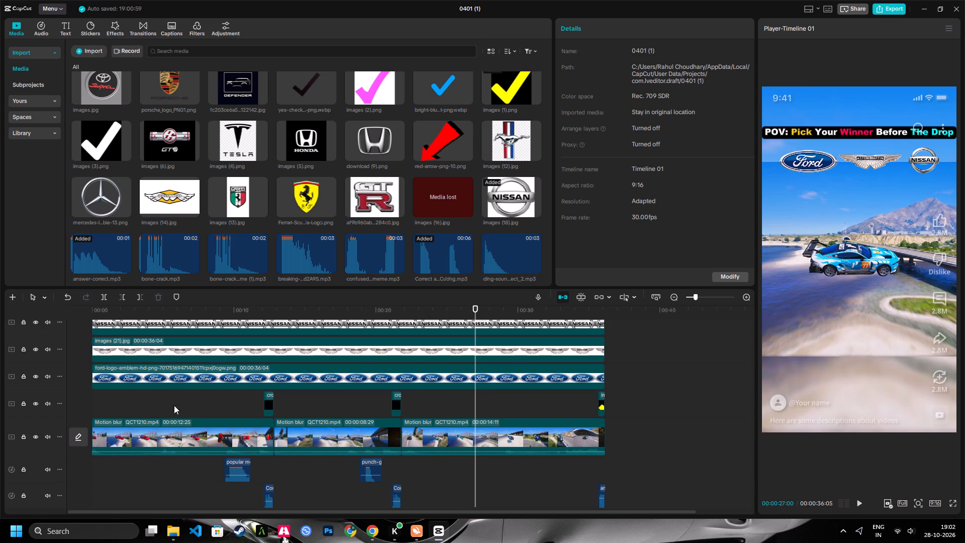
click(82, 436)
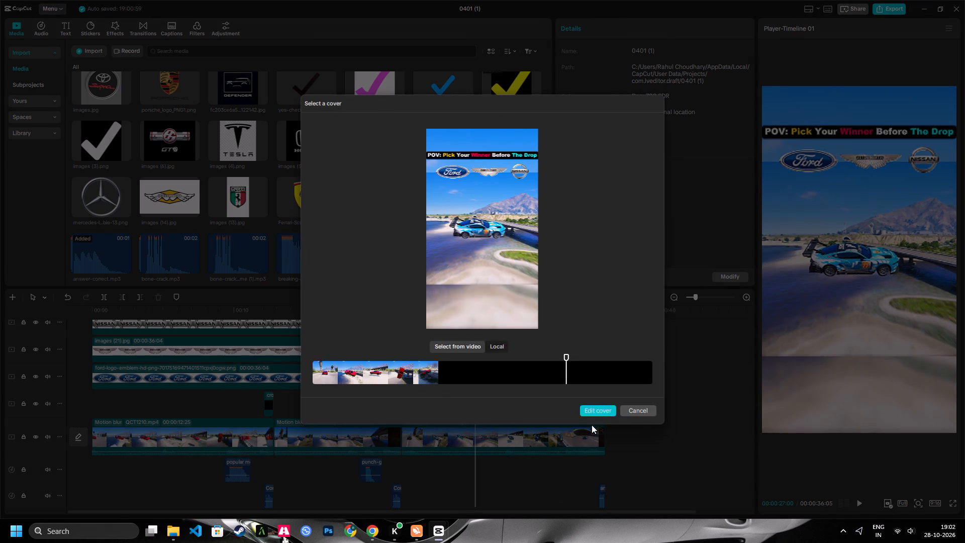
click(601, 411)
click(738, 408)
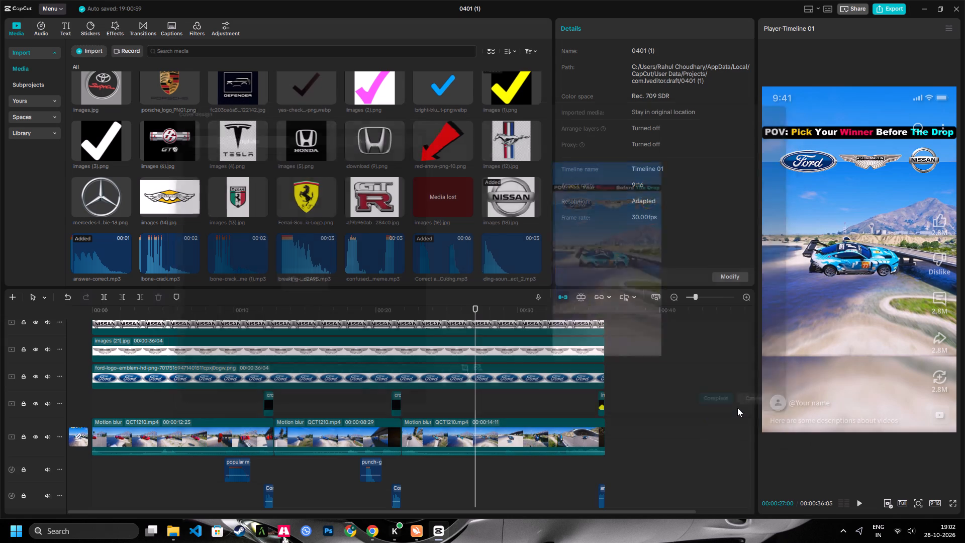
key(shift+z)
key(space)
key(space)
Export the project with its cover as a 4K HEVC mp4, setting the frame rate to 60fps.
click(892, 8)
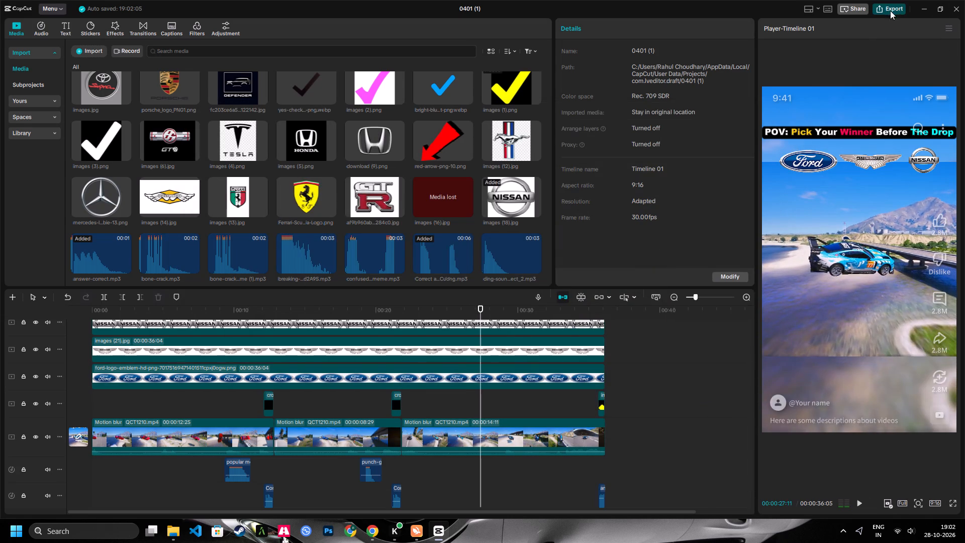
click(558, 286)
click(559, 392)
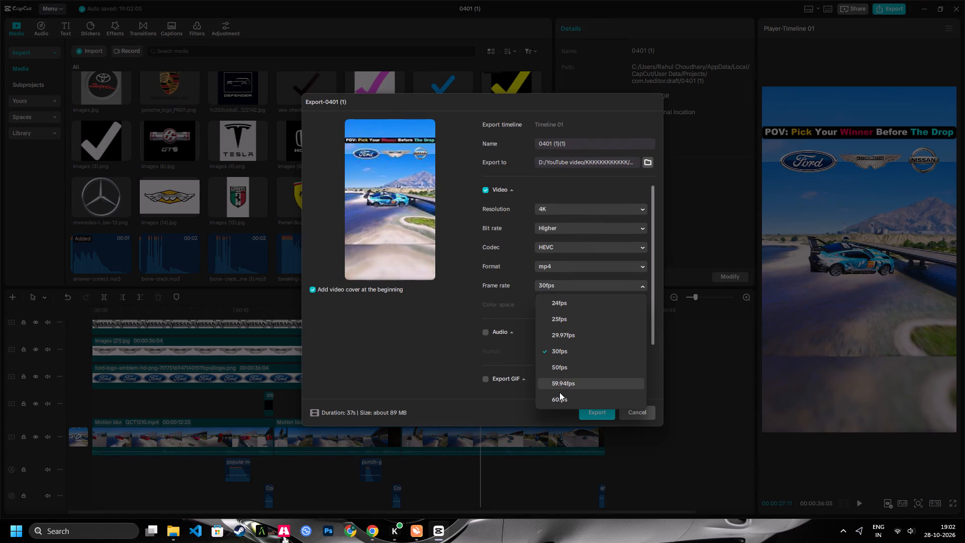
click(559, 403)
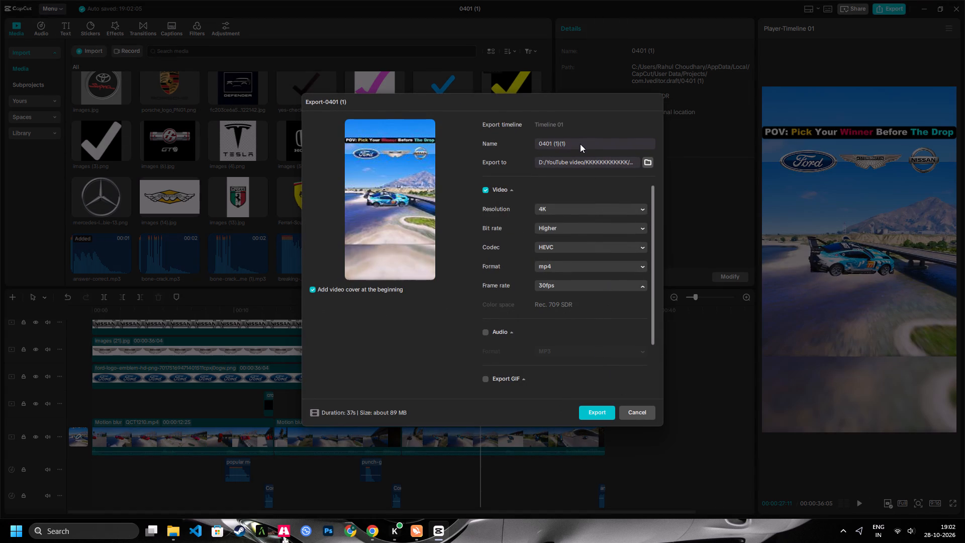
click(599, 411)
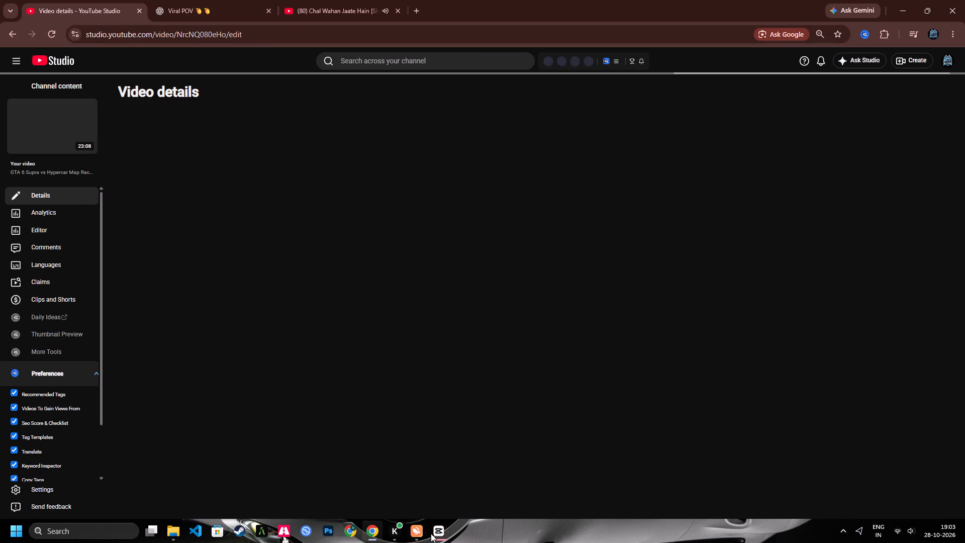
Switch back to CapCut and dismiss the sharing options for the exported video.
click(434, 533)
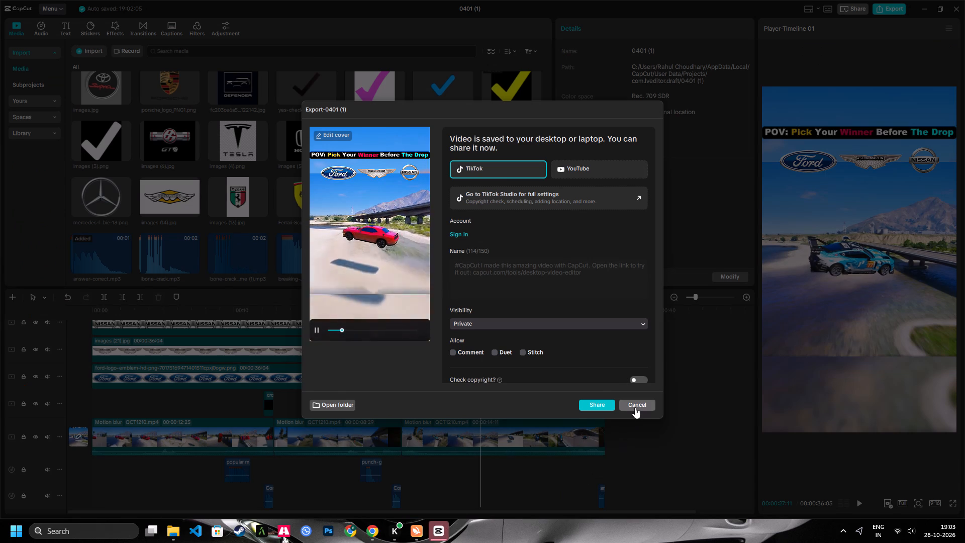
click(635, 407)
Import all the videos from GTA V's rendered folder, including 19 b, 19-10-2026 and Project 33poliiii re, into the project media.
click(594, 310)
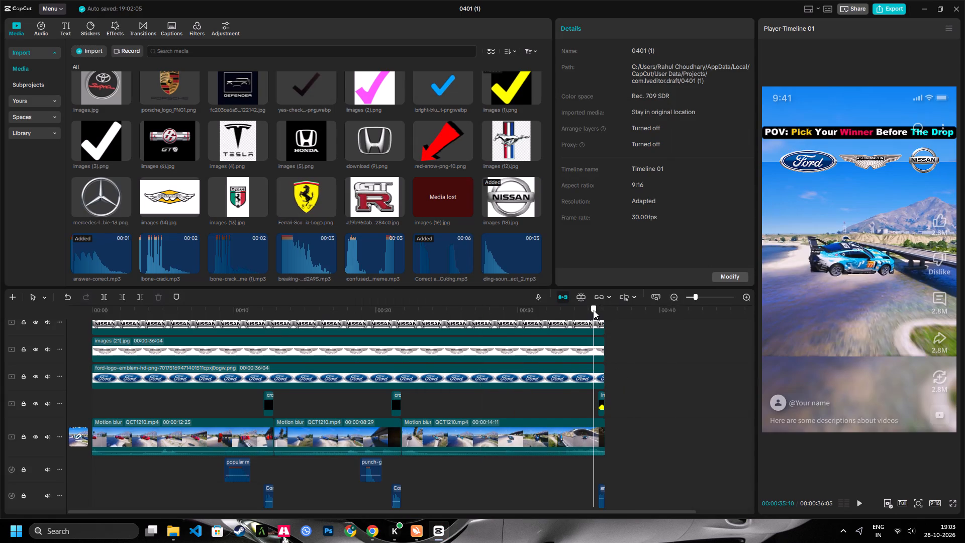
scroll(448, 267, down, 11)
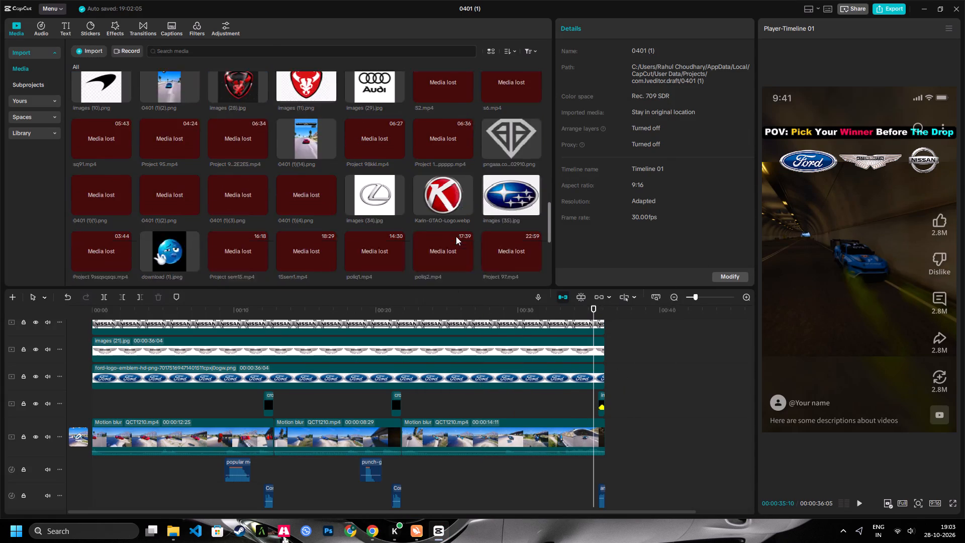
scroll(456, 236, down, 10)
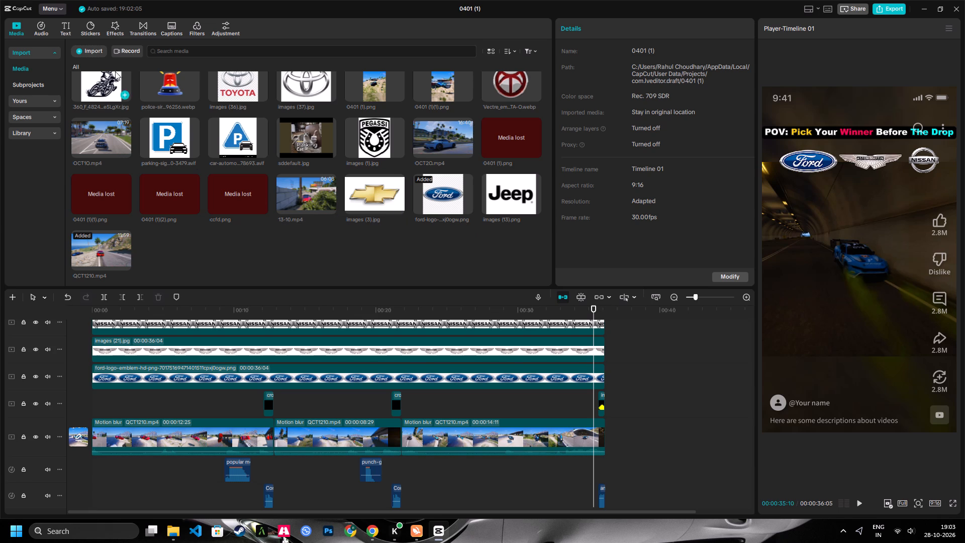
click(91, 49)
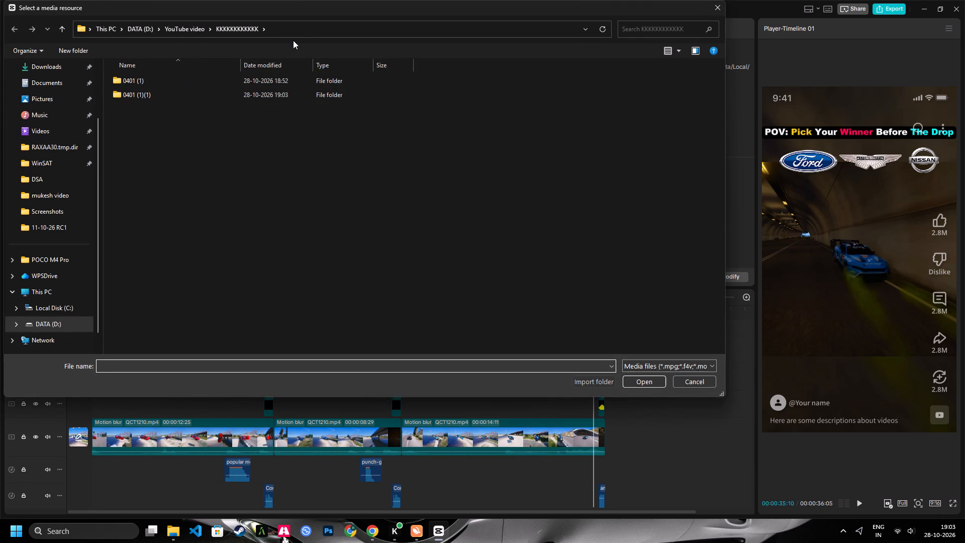
click(293, 40)
click(304, 38)
click(329, 35)
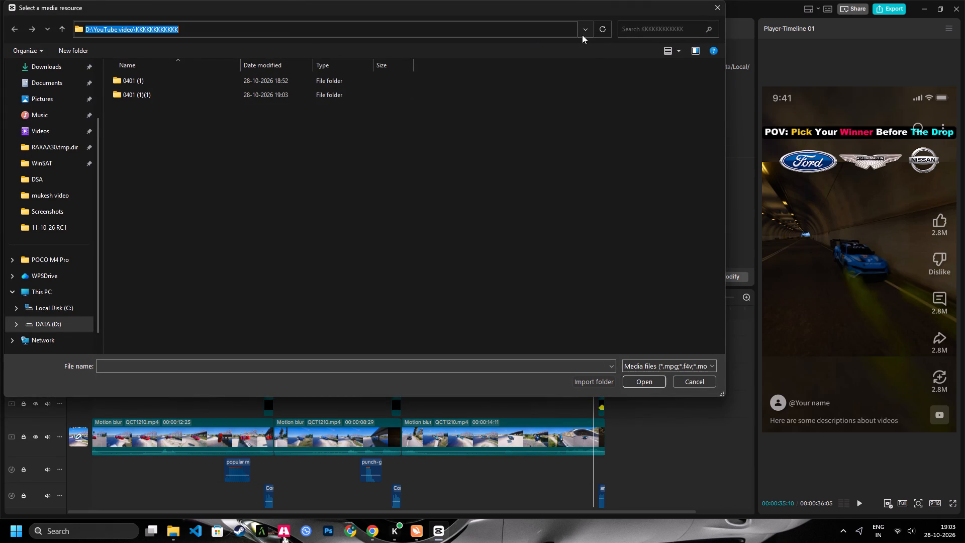
click(582, 35)
click(402, 40)
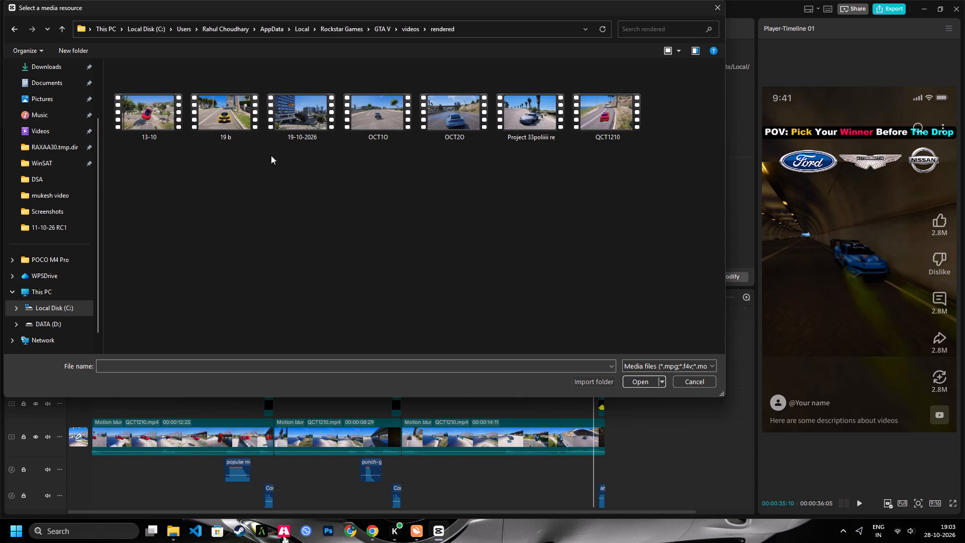
drag(646, 163, 323, 108)
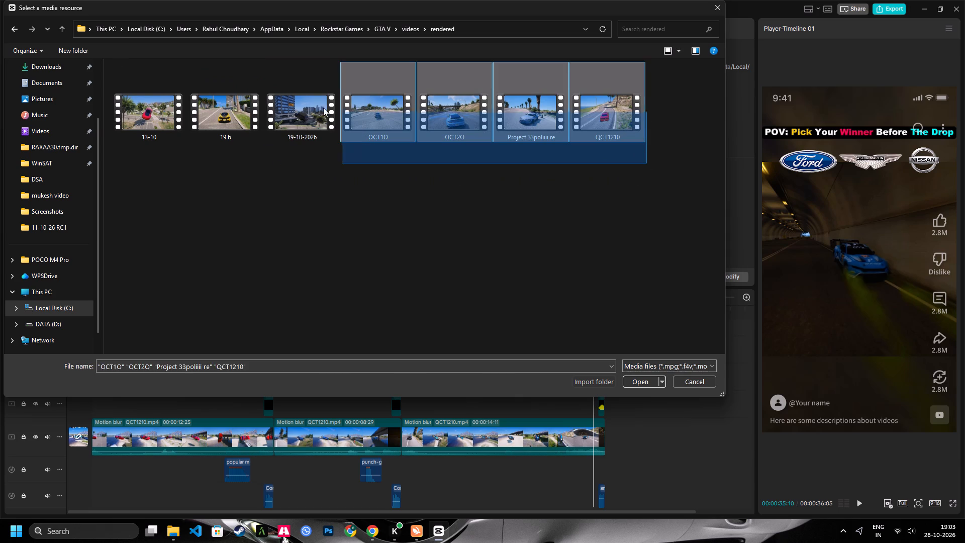
drag(323, 108, 149, 107)
click(640, 378)
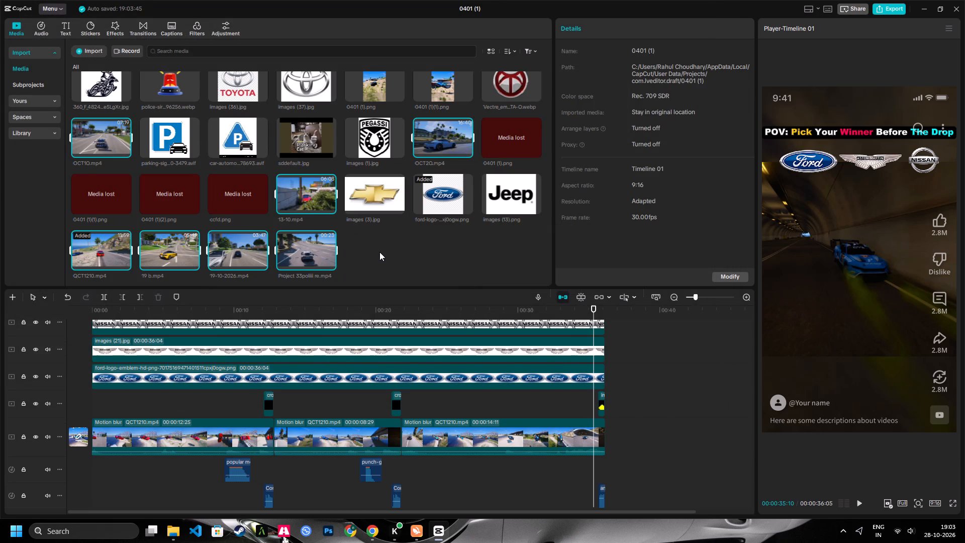
Delete the 19-10-2026.mp4 and Project 33poliiii re.mp4 videos from the project media.
click(379, 252)
drag(400, 257, 257, 255)
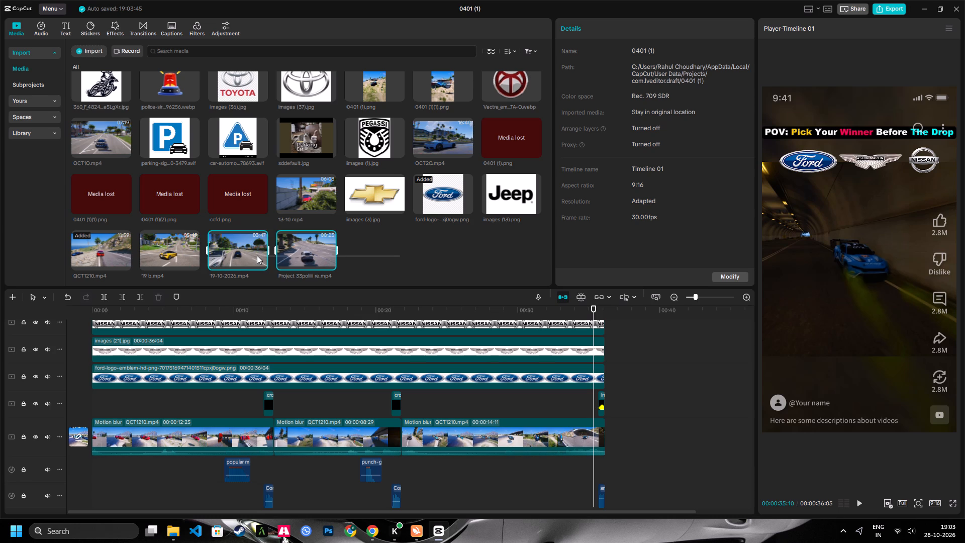
drag(257, 255, 245, 255)
key(Delete)
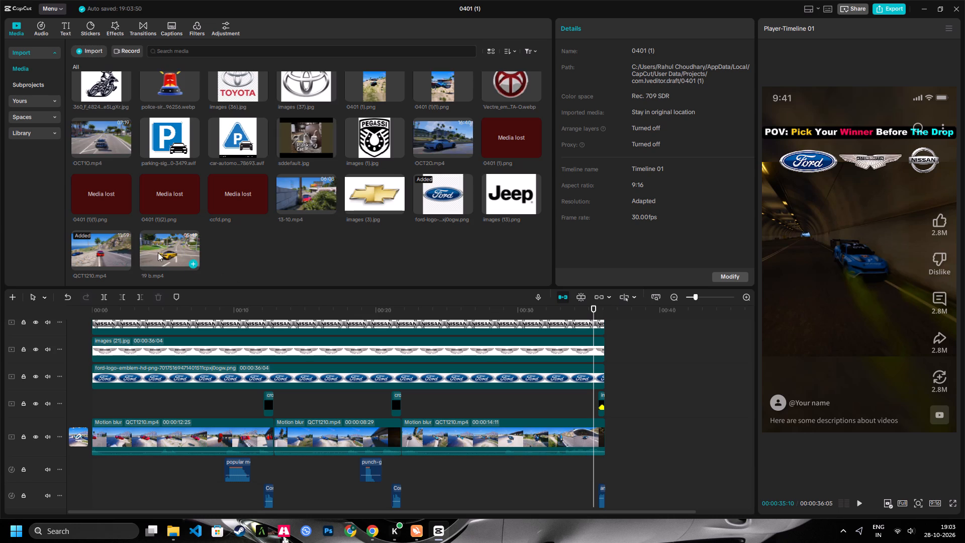
Add 19 b.mp4 to the main video track directly after the last QCT1210.mp4 clip.
click(155, 249)
drag(161, 247, 630, 433)
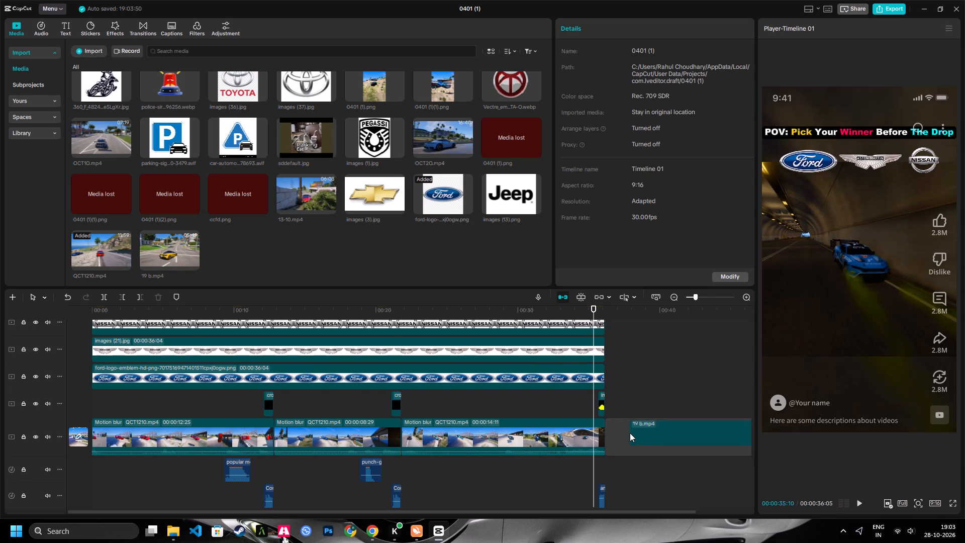
Apply the last QCT1210.mp4 clip's colour adjustments, including auto adjust at intensity 40, to all clips.
click(578, 431)
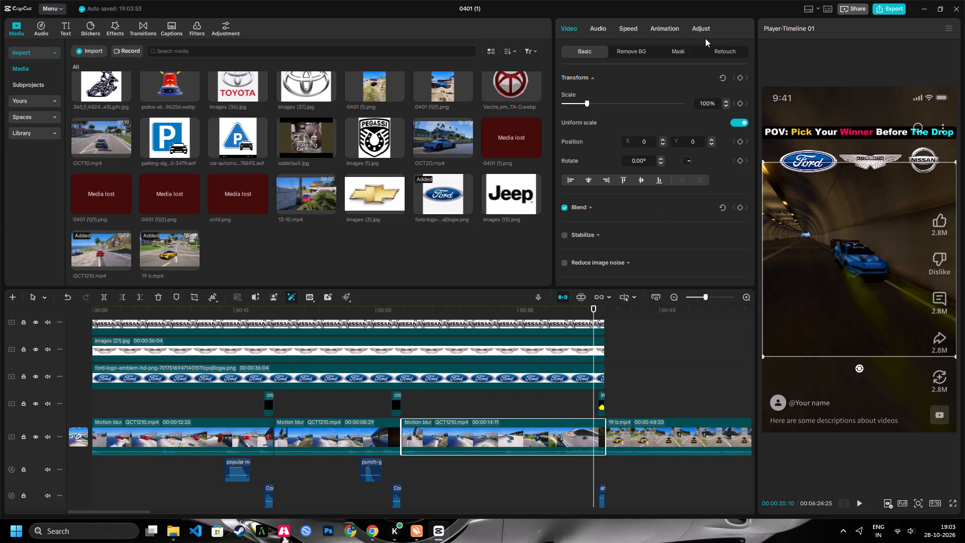
double_click(704, 23)
click(701, 27)
triple_click(728, 272)
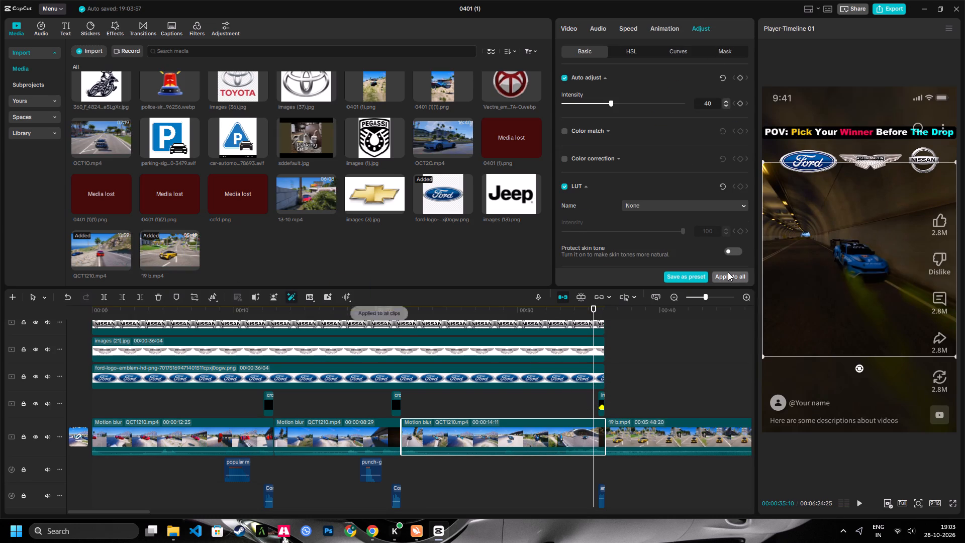
click(728, 272)
Apply the last QCT1210.mp4 clip's canvas setting to all clips.
click(572, 32)
click(569, 30)
scroll(657, 224, down, 8)
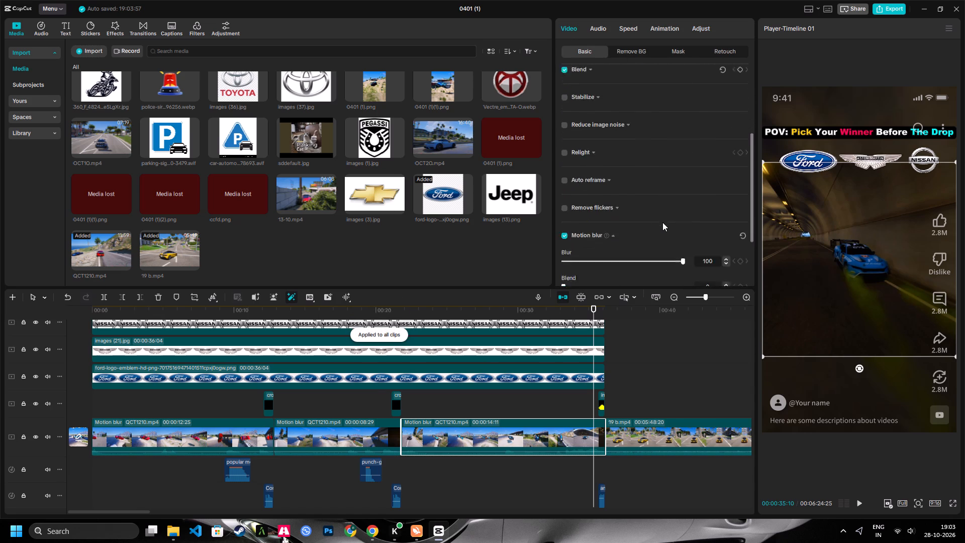
scroll(662, 222, down, 4)
double_click(726, 264)
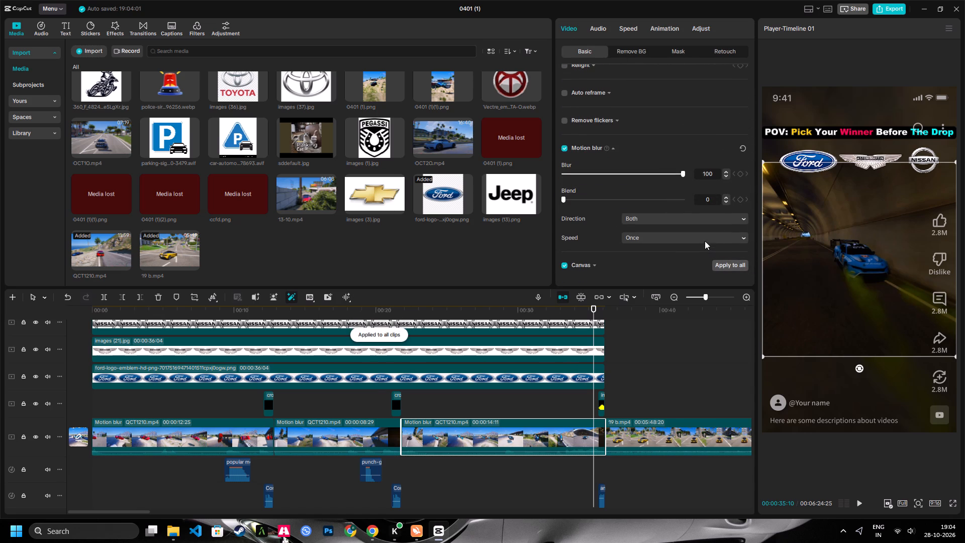
Turn on motion blur for the 19 b.mp4 clip.
click(663, 422)
click(566, 149)
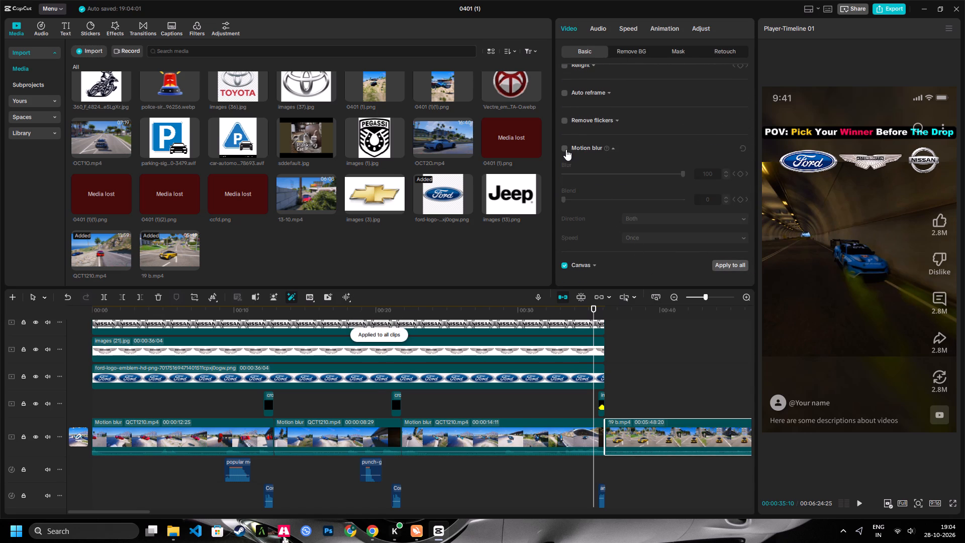
click(671, 427)
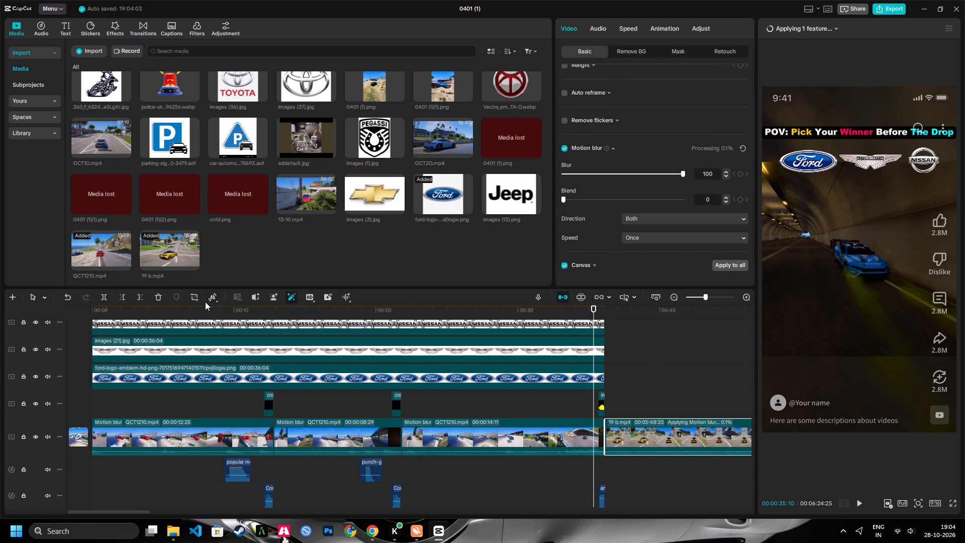
Crop the 19 b.mp4 clip to a roughly square frame using a preset crop ratio.
click(192, 296)
click(459, 410)
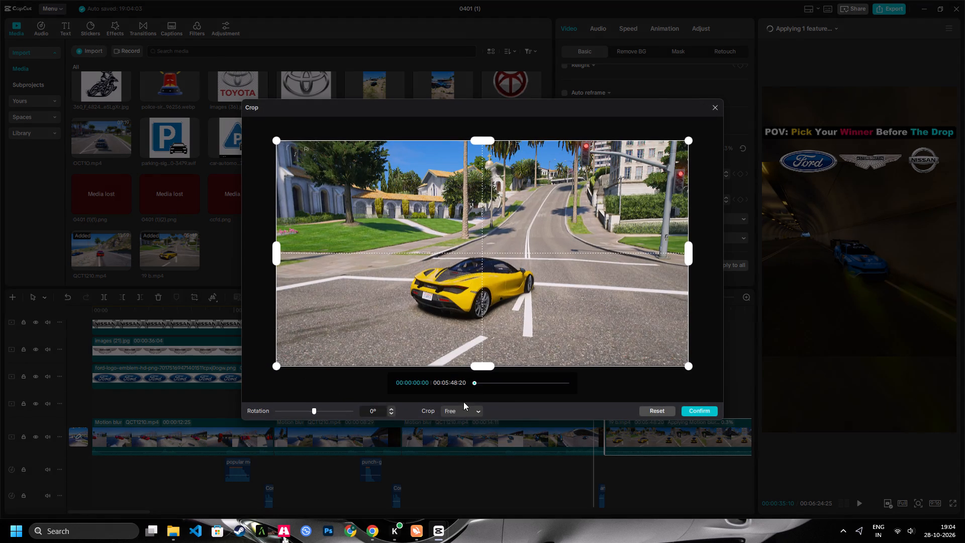
click(465, 330)
click(711, 413)
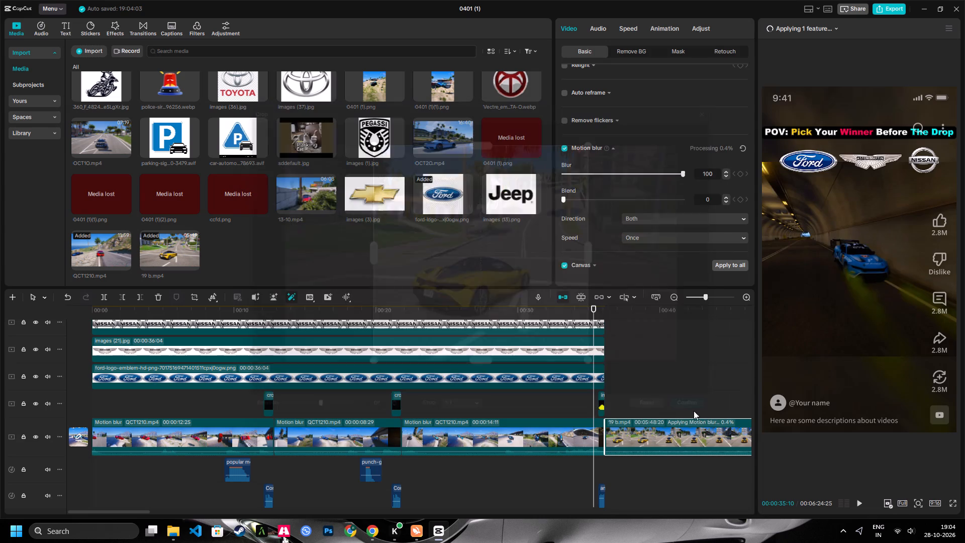
Delete the three QCT1210.mp4 clips from the main track, leaving only the 19 b.mp4 clip.
click(517, 426)
key(Delete)
click(334, 439)
key(Delete)
click(238, 433)
key(Delete)
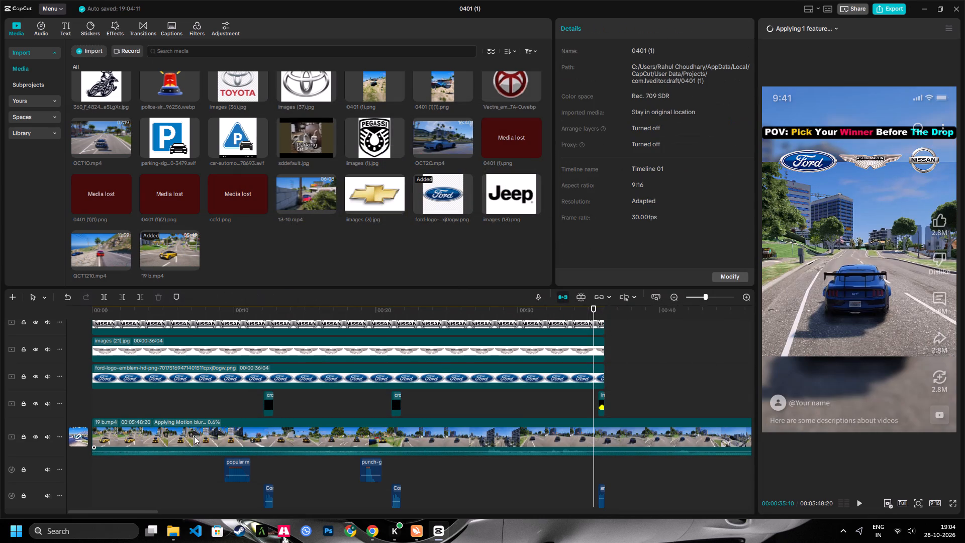
Find the end of the yellow car section in the 19 b.mp4 clip and remove everything before about 22.5 s.
drag(138, 308, 0, 330)
key(space)
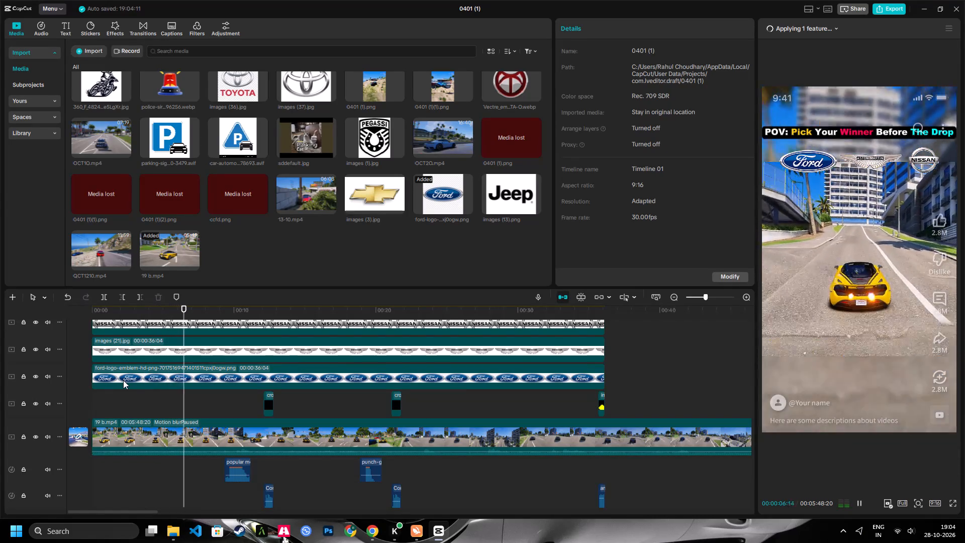
drag(212, 314, 233, 312)
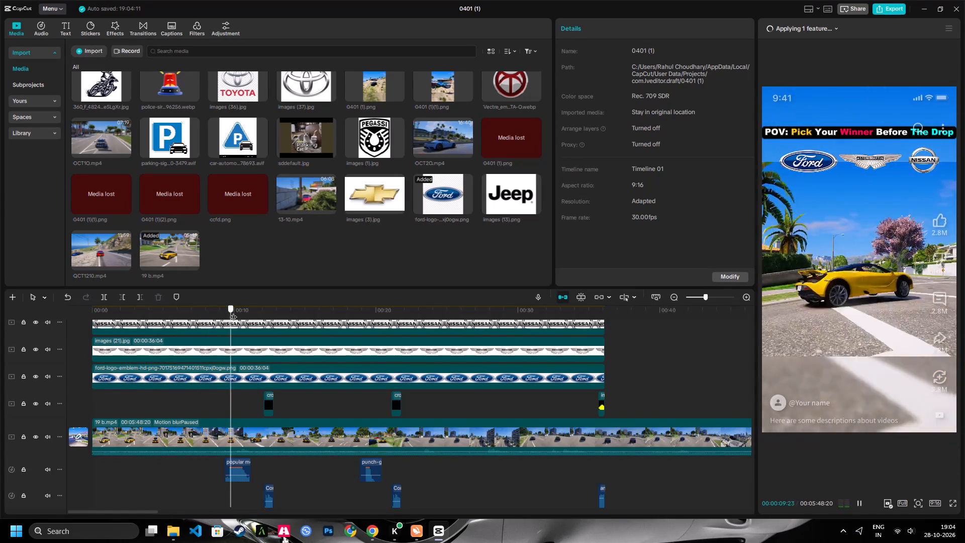
drag(233, 312, 368, 327)
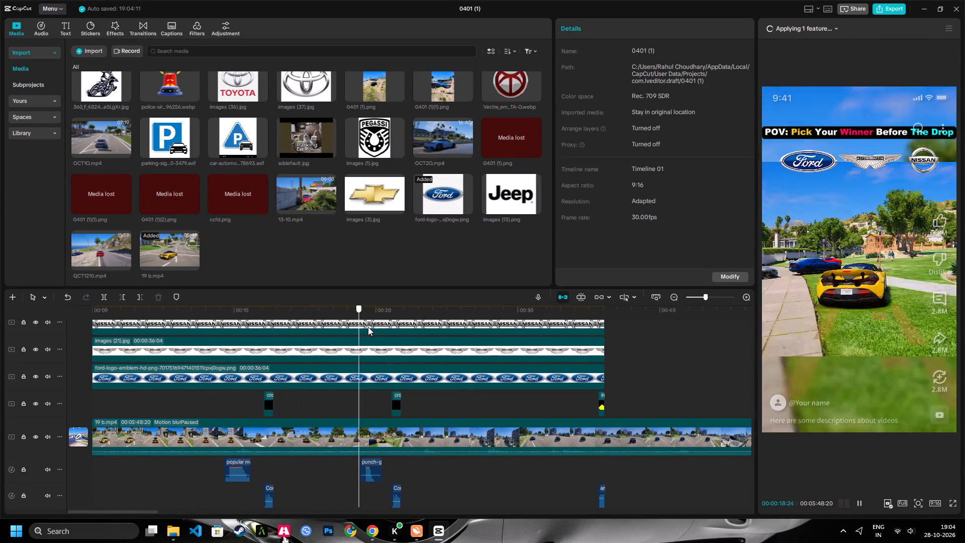
drag(368, 327, 429, 333)
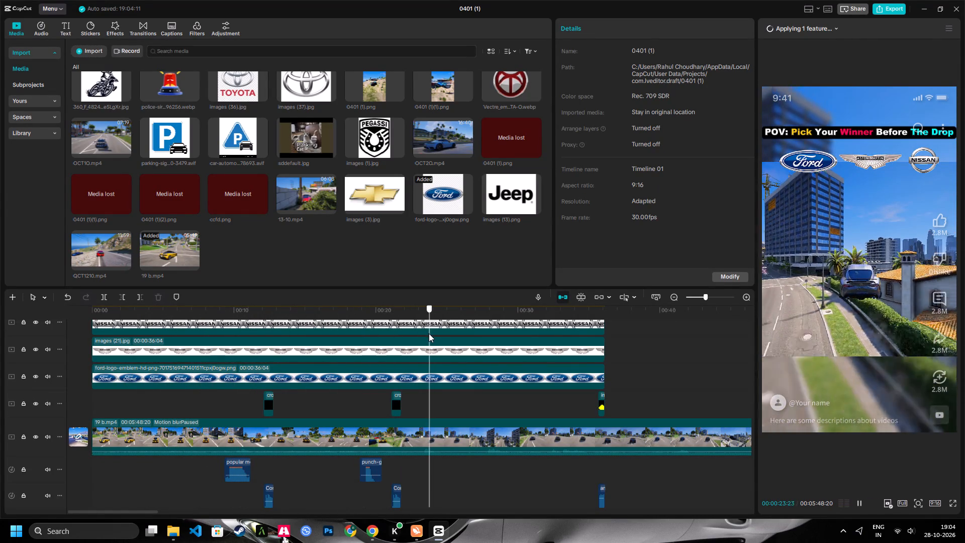
drag(429, 333, 412, 340)
click(119, 296)
Play on through the 19 b.mp4 clip and cut off its first 9 s or so, before the silver car's run.
key(space)
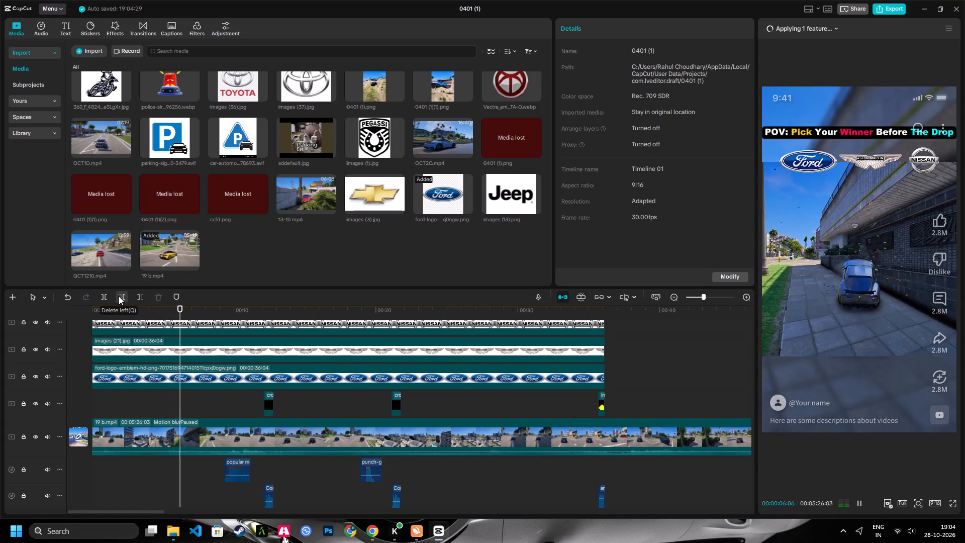
key(space)
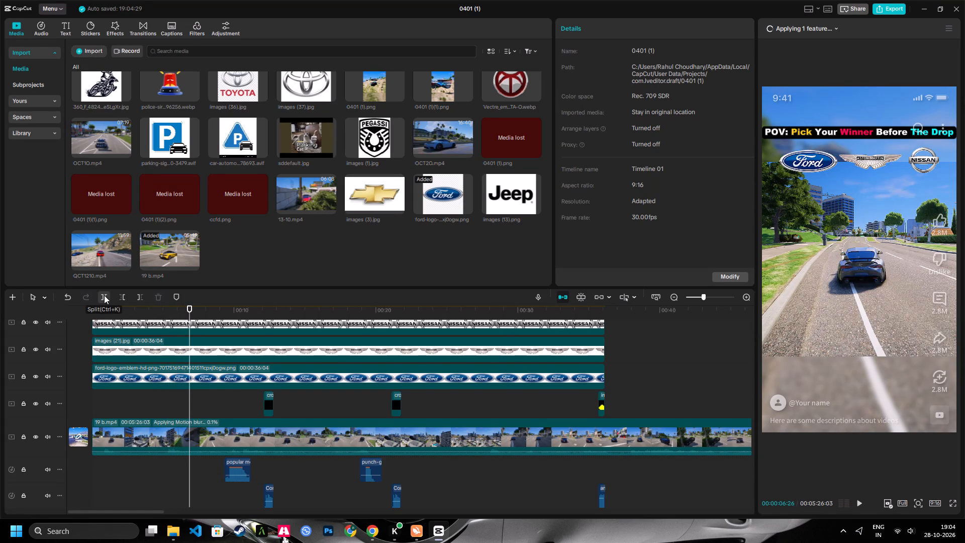
key(space)
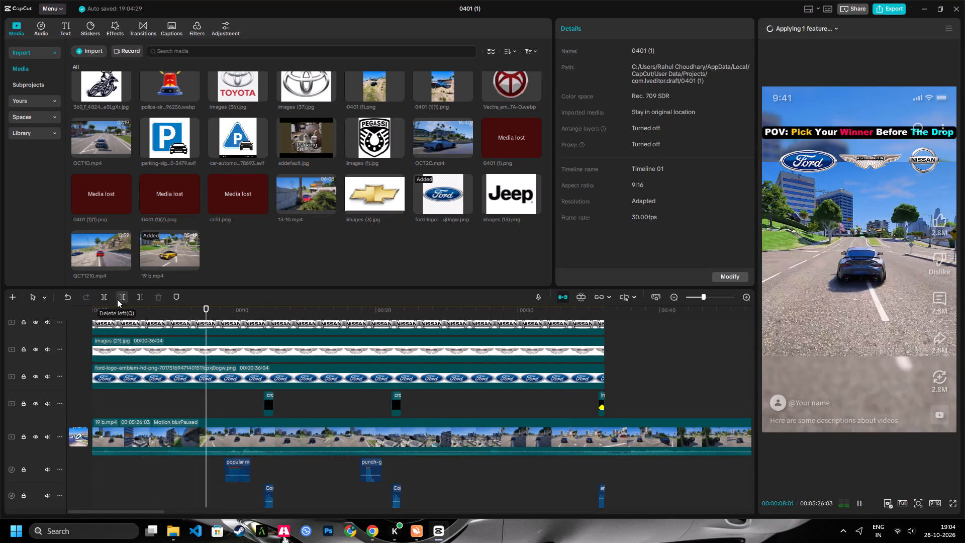
key(space)
key(space)
click(124, 298)
Split the 19 b.mp4 clip at about 3.7 s, after the silver car's crash.
key(space)
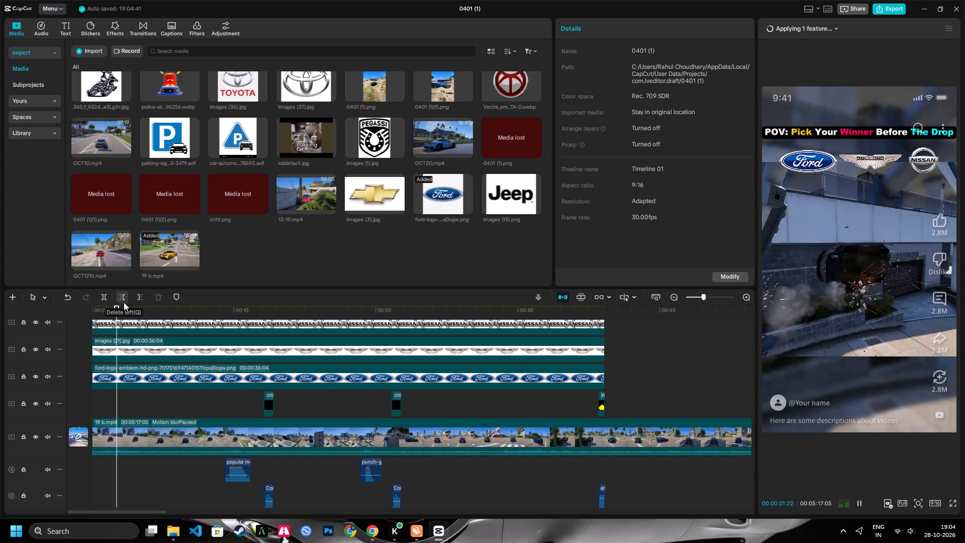
key(space)
key(space)
key(space)
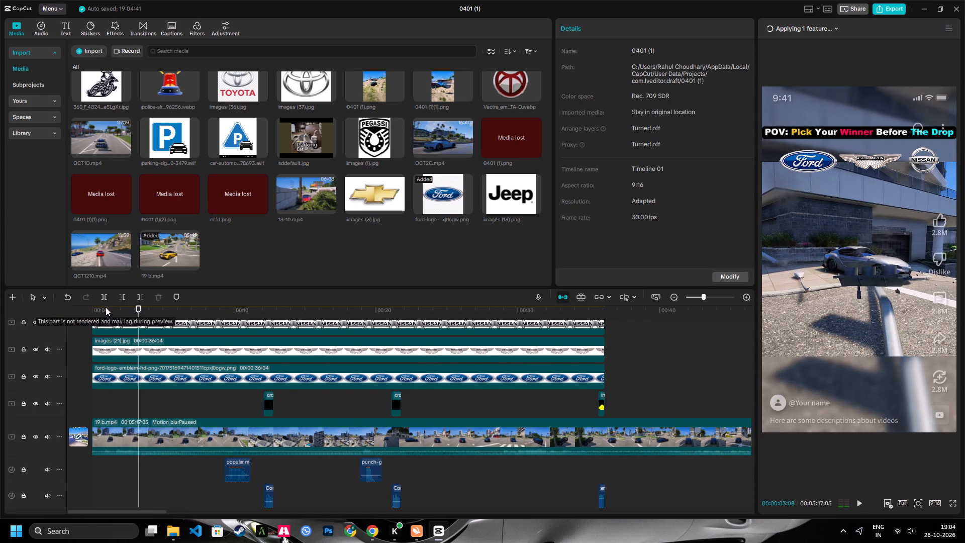
key(space)
click(102, 297)
Isolate the blue car's run as a second 19 b.mp4 segment about 11 s long, trimming its start and splitting after the run.
key(space)
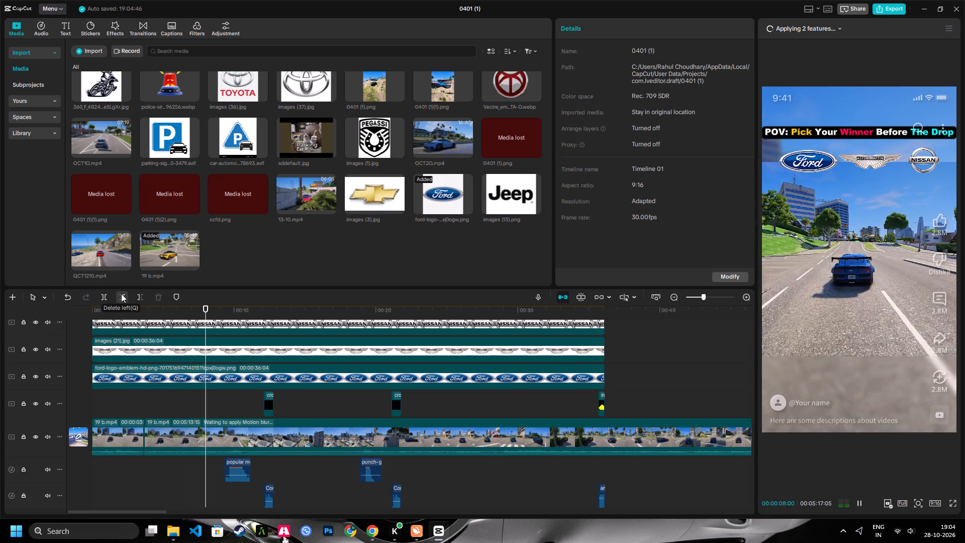
click(121, 294)
key(space)
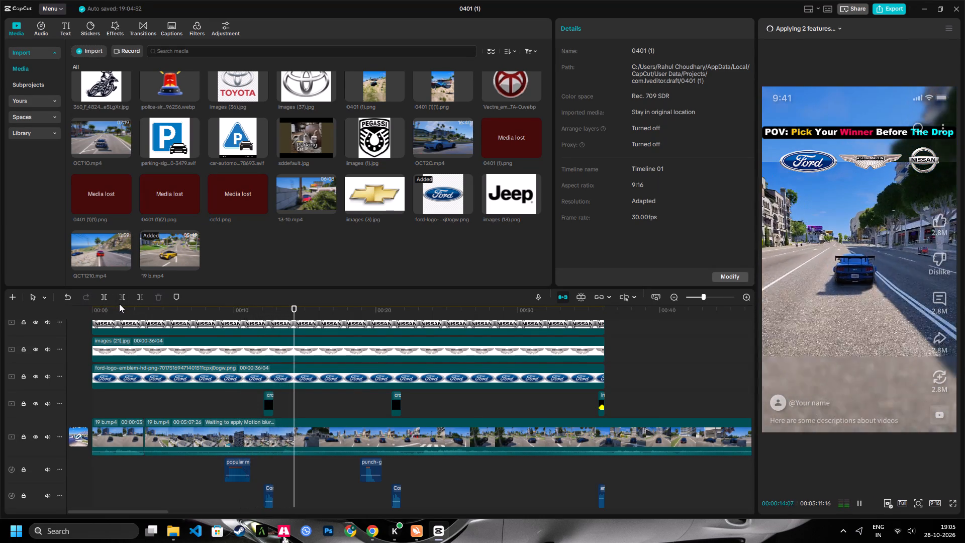
key(space)
click(100, 297)
Trim the start of the third 19 b.mp4 segment up to about 01:03, within the red car's approach along the road.
key(space)
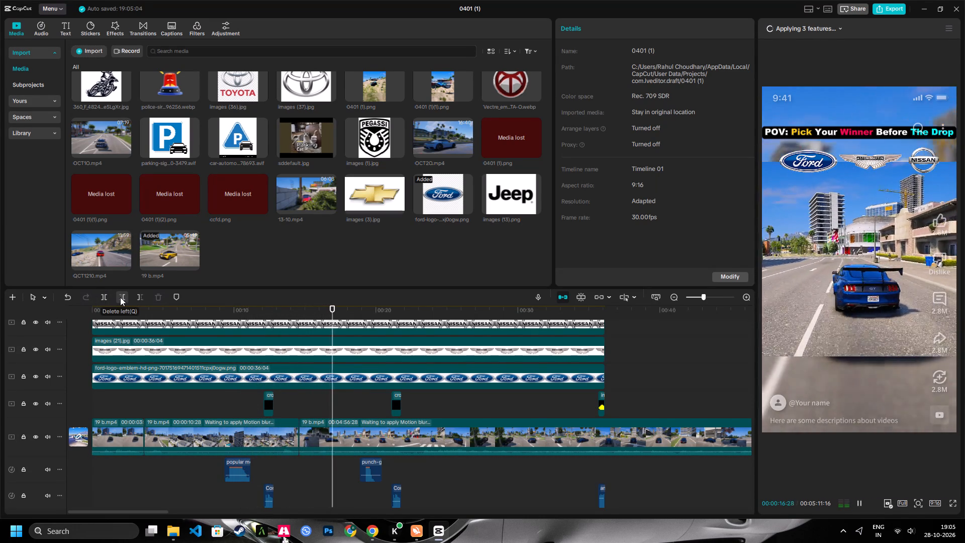
drag(344, 308, 583, 334)
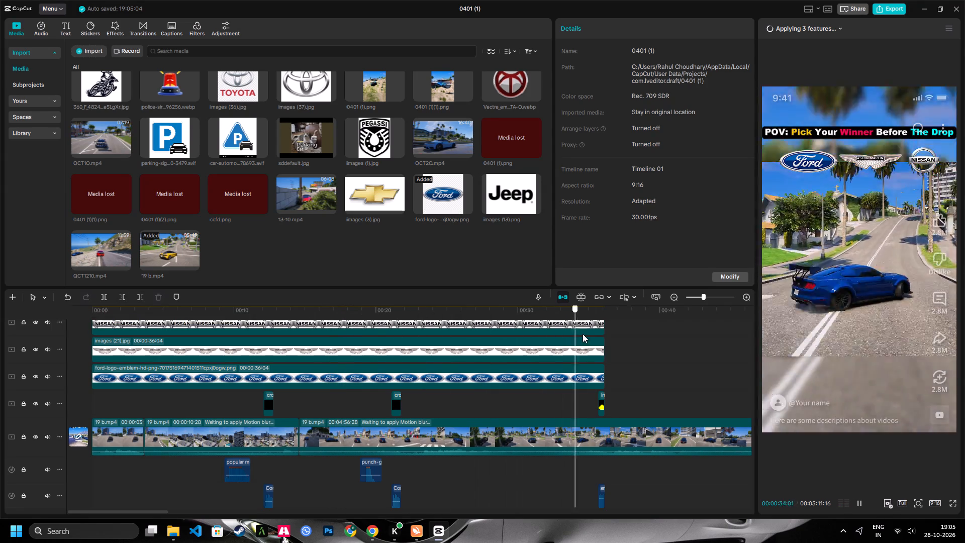
drag(583, 334, 695, 342)
key(space)
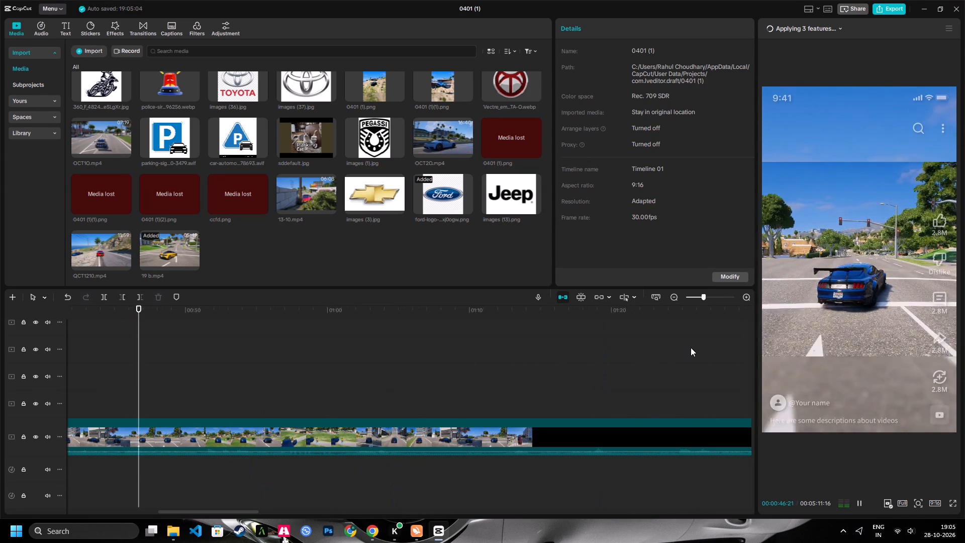
drag(198, 313, 317, 319)
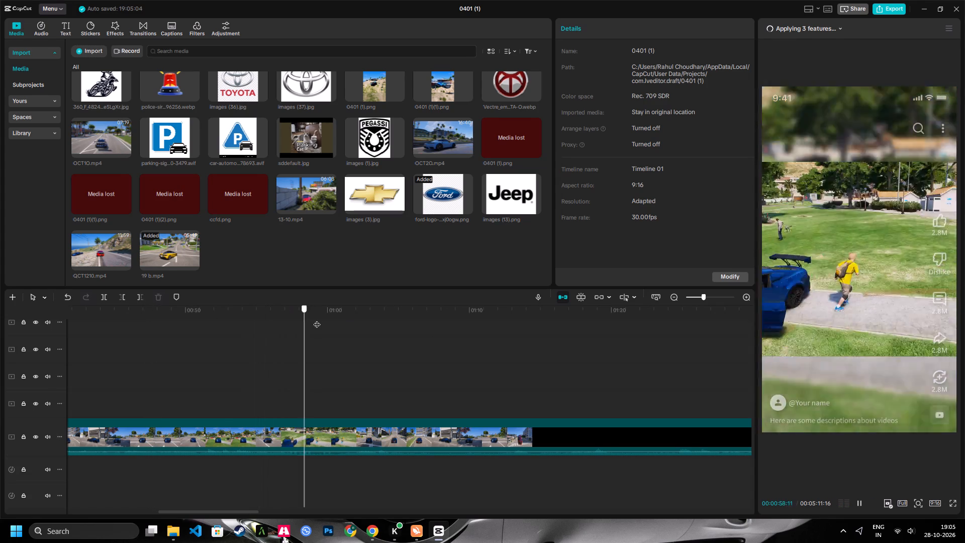
drag(317, 319, 350, 337)
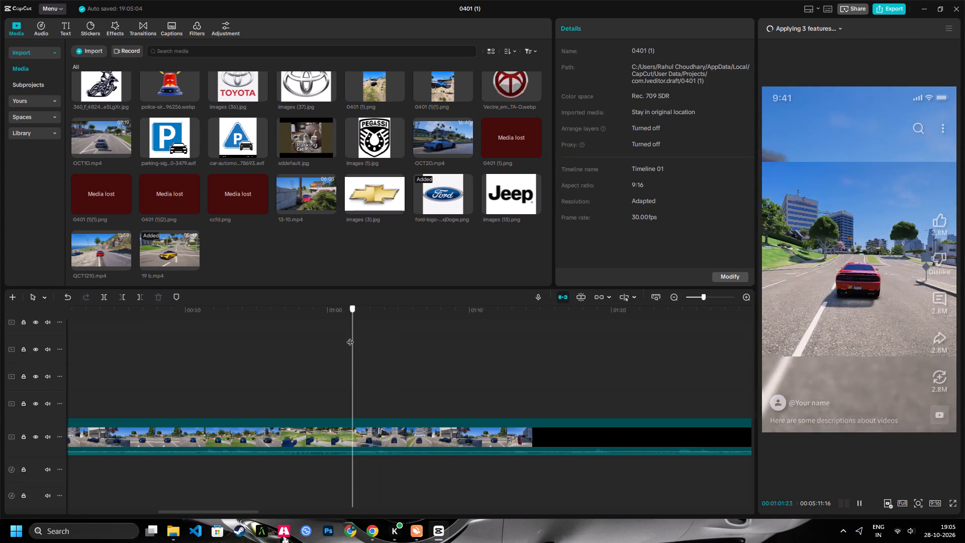
drag(350, 337, 344, 338)
key(space)
key(space)
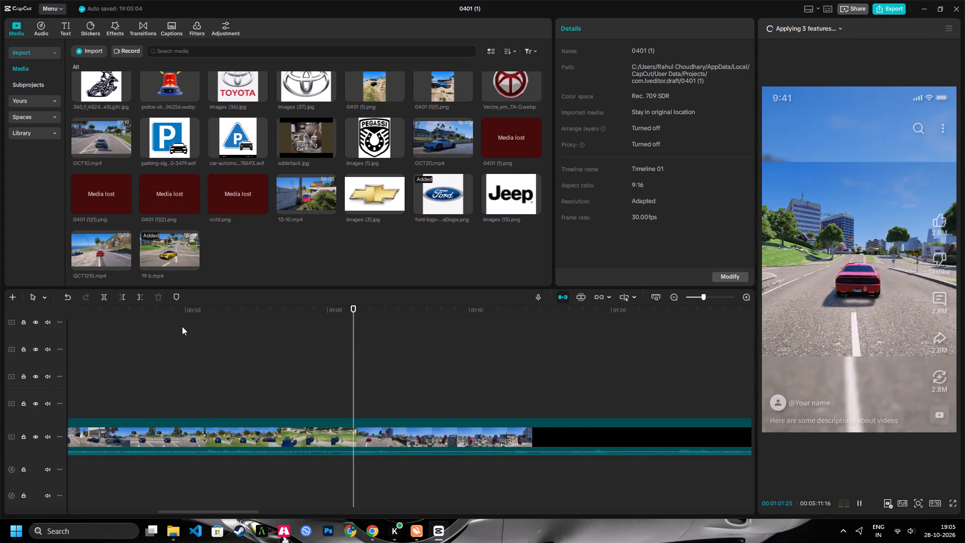
key(space)
key(space)
key(space)
click(122, 296)
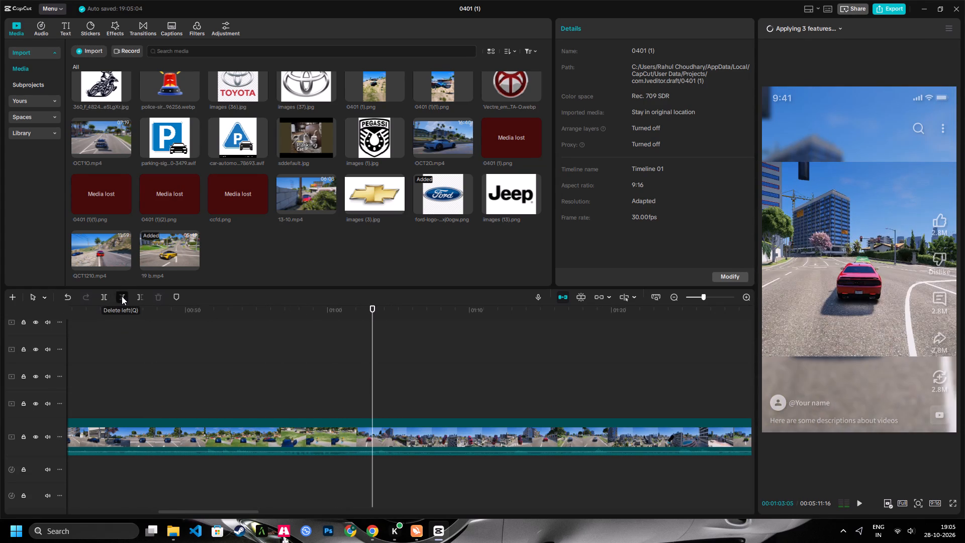
Remove the rest of the third 19 b.mp4 segment after the red car's run, ending it at about 26 s.
key(space)
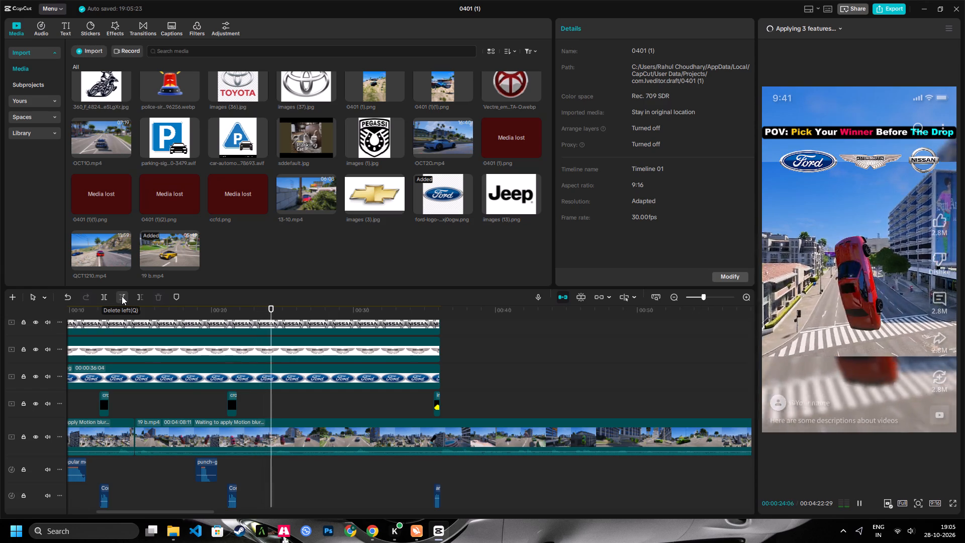
key(space)
key(space)
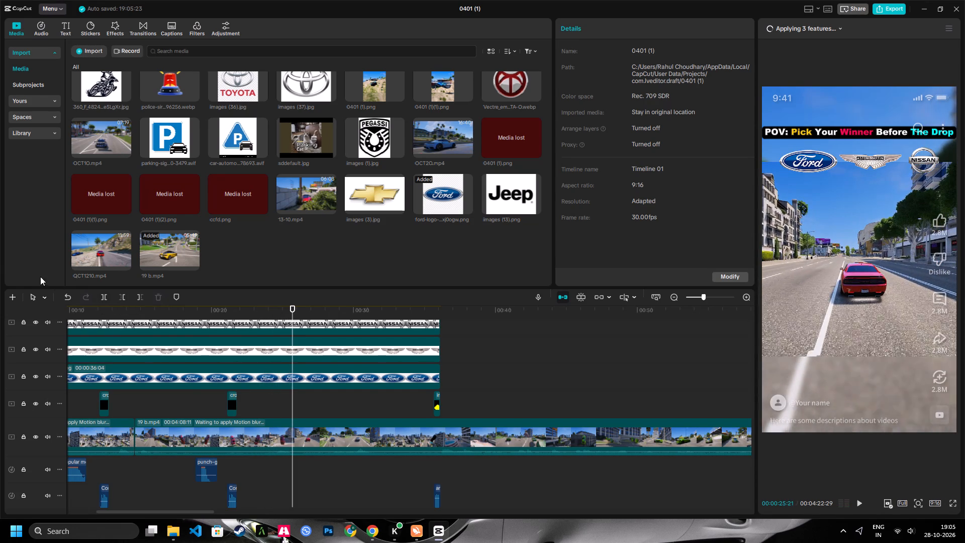
key(space)
click(137, 300)
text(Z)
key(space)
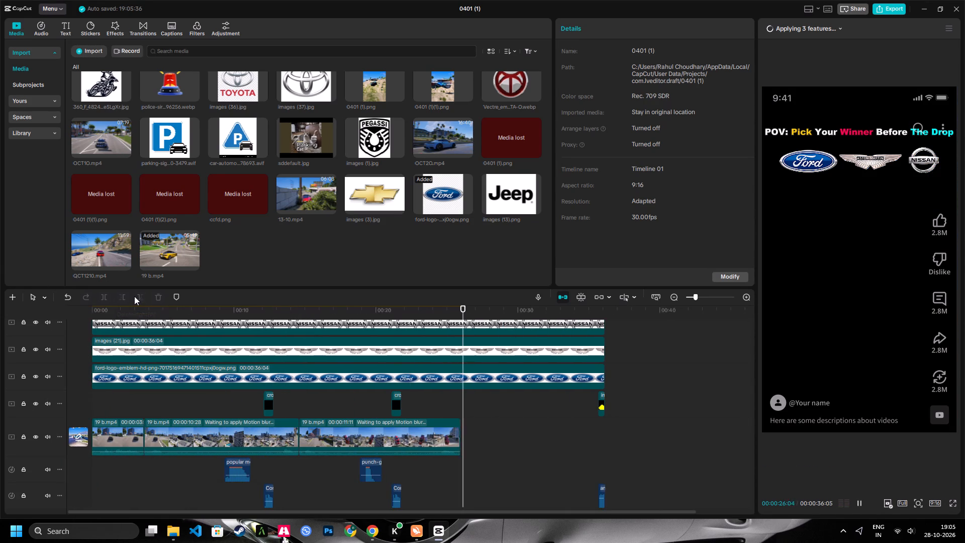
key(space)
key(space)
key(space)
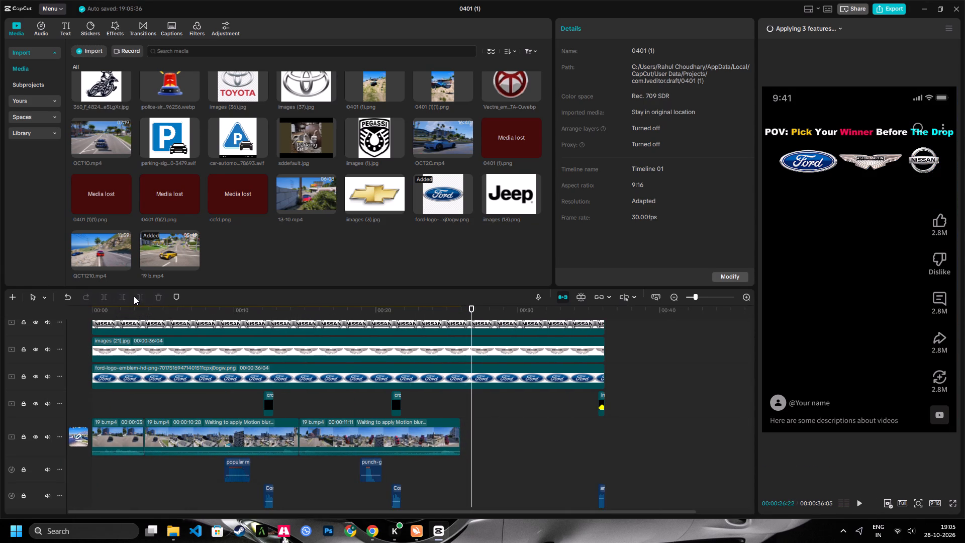
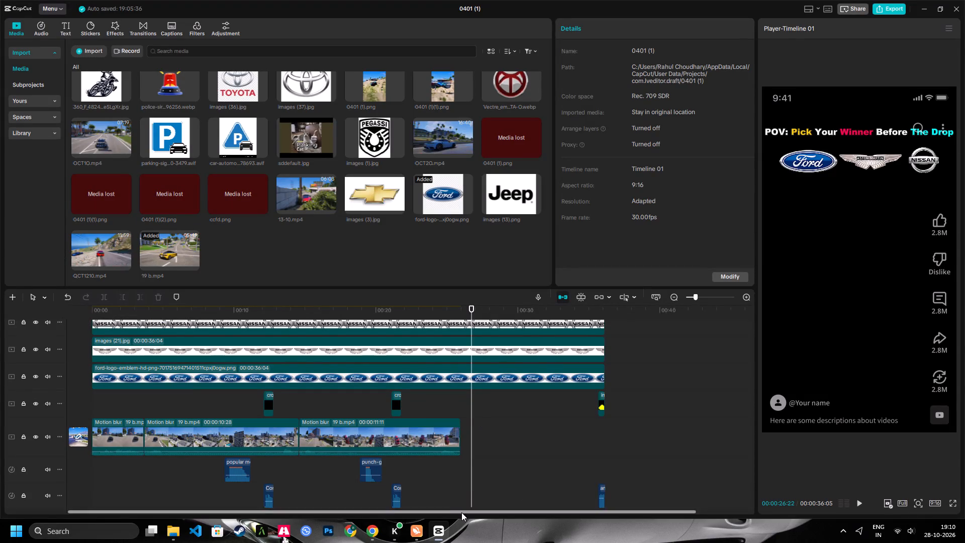
Switch to YouTube Studio in Chrome and review the Supra vs Hypercar video's analytics, the channel content, channel analytics and dashboard.
click(371, 530)
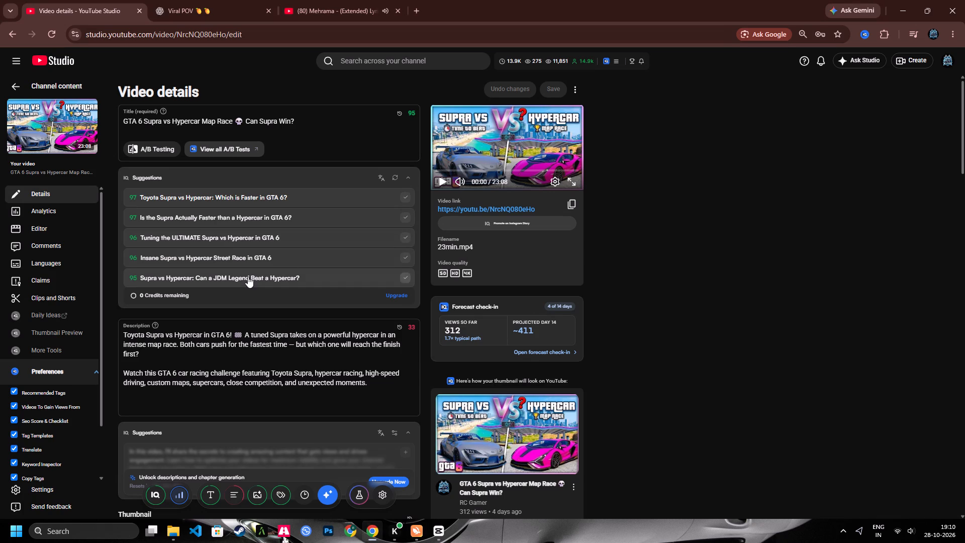
click(14, 84)
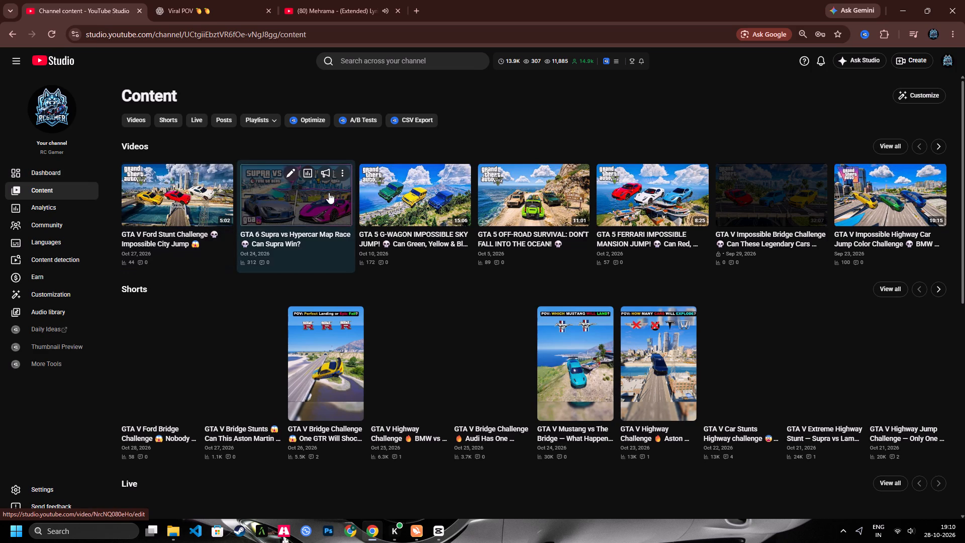
click(310, 207)
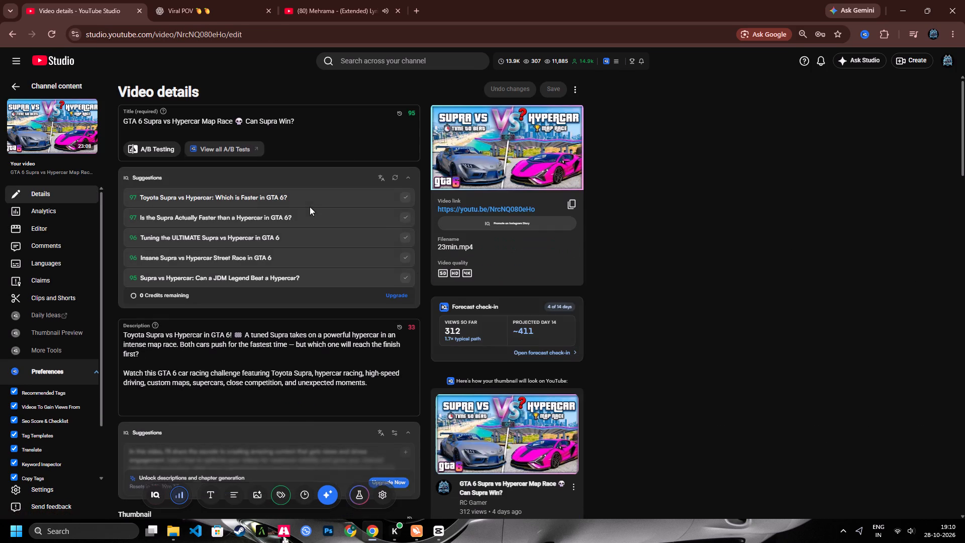
click(58, 210)
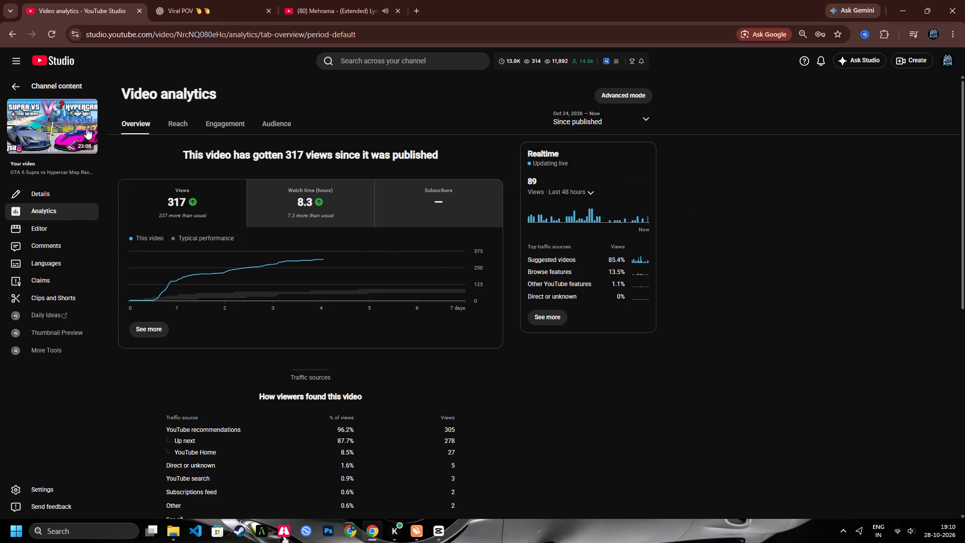
click(20, 82)
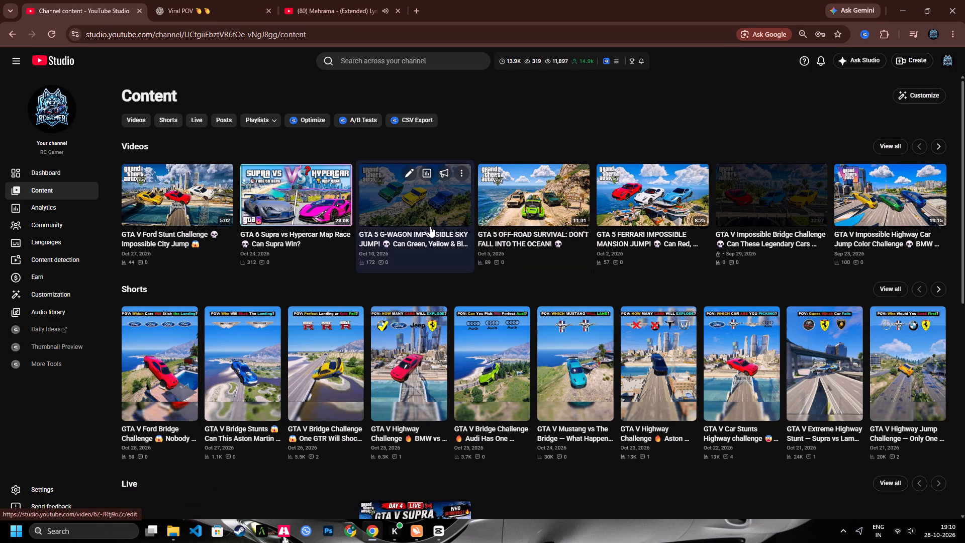
scroll(368, 270, down, 1)
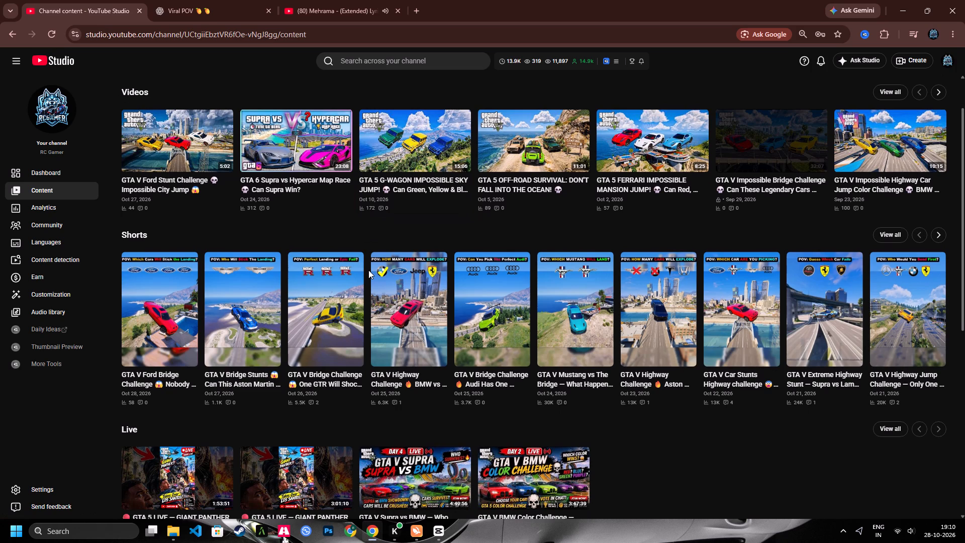
click(88, 200)
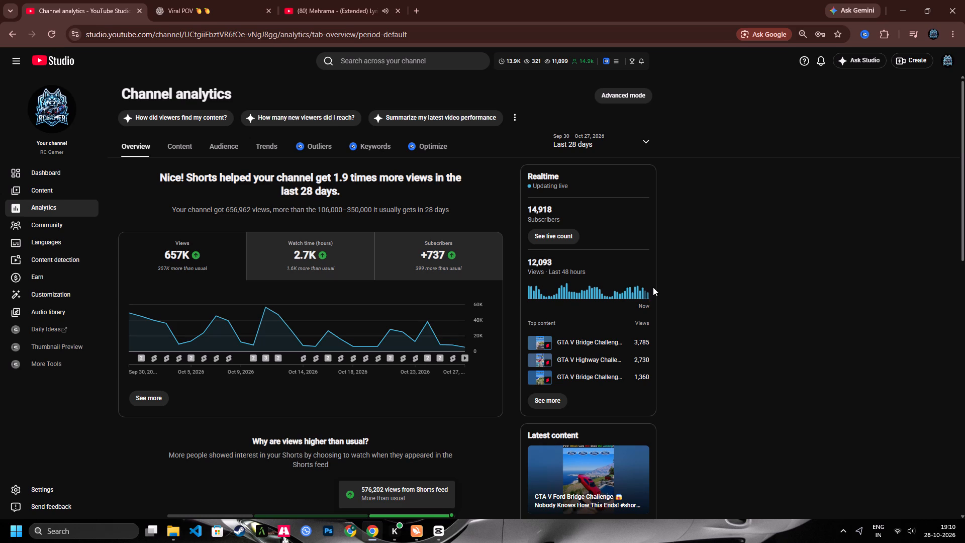
click(54, 175)
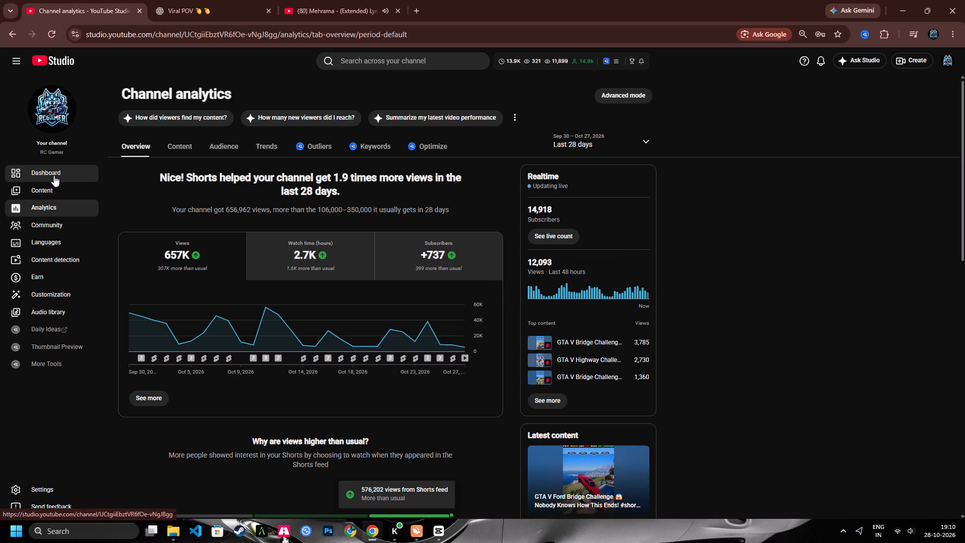
click(54, 175)
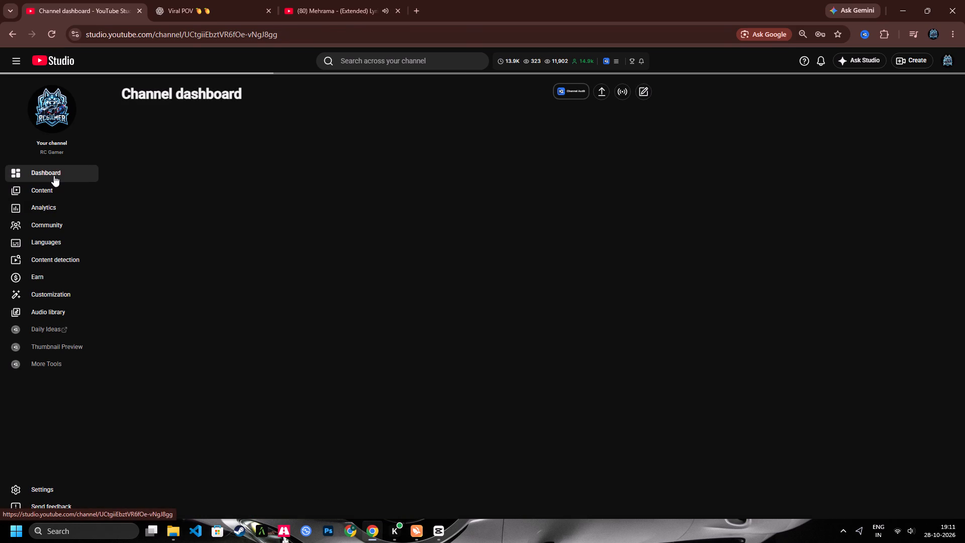
drag(138, 236, 201, 238)
click(199, 240)
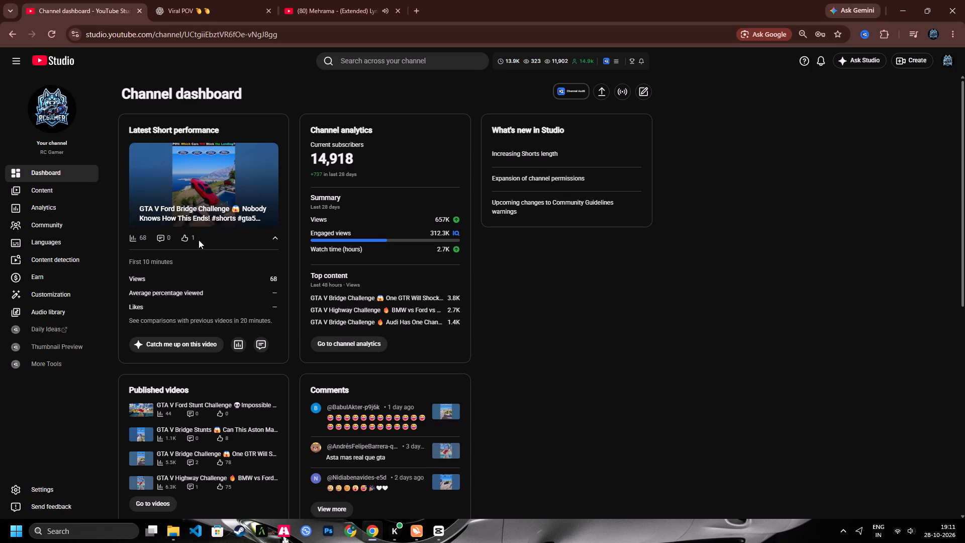
click(235, 343)
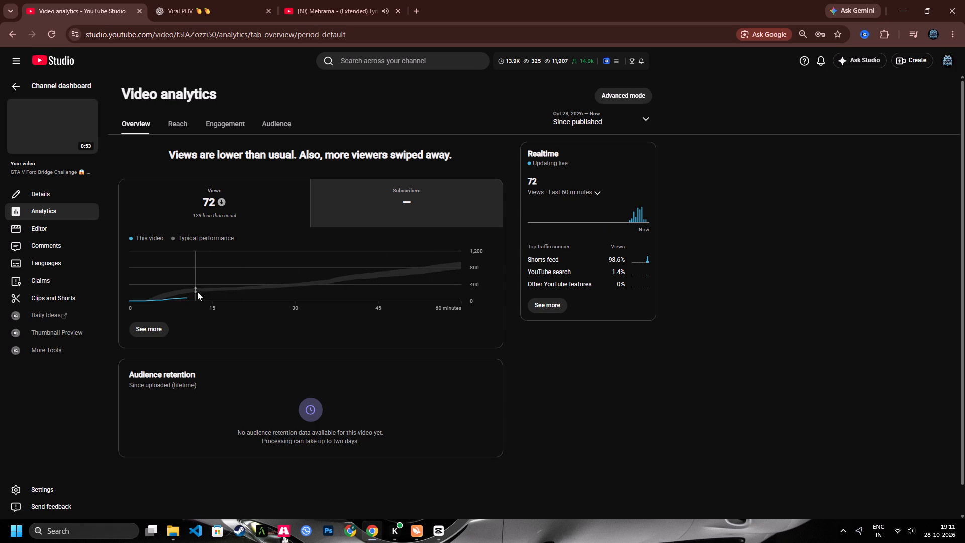
click(184, 126)
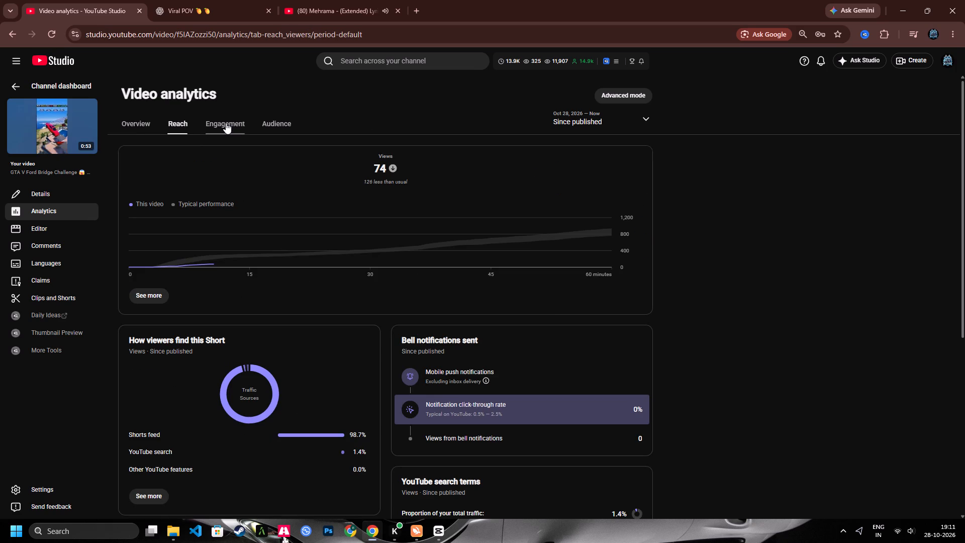
scroll(240, 139, down, 3)
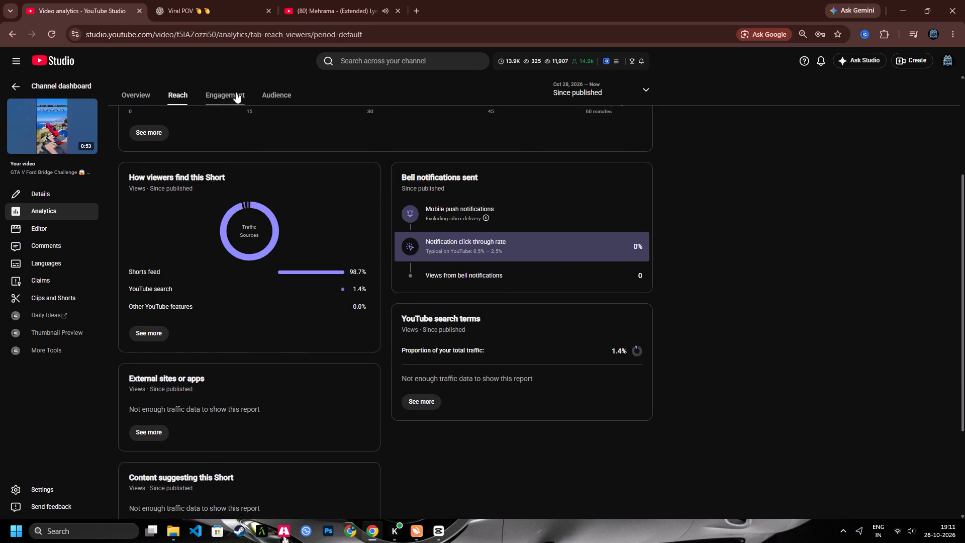
click(236, 92)
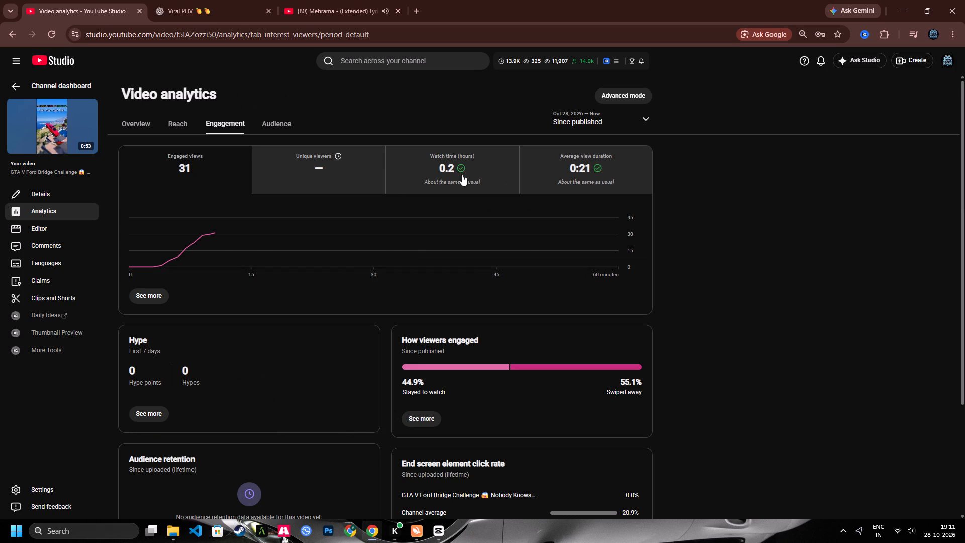
scroll(555, 187, down, 2)
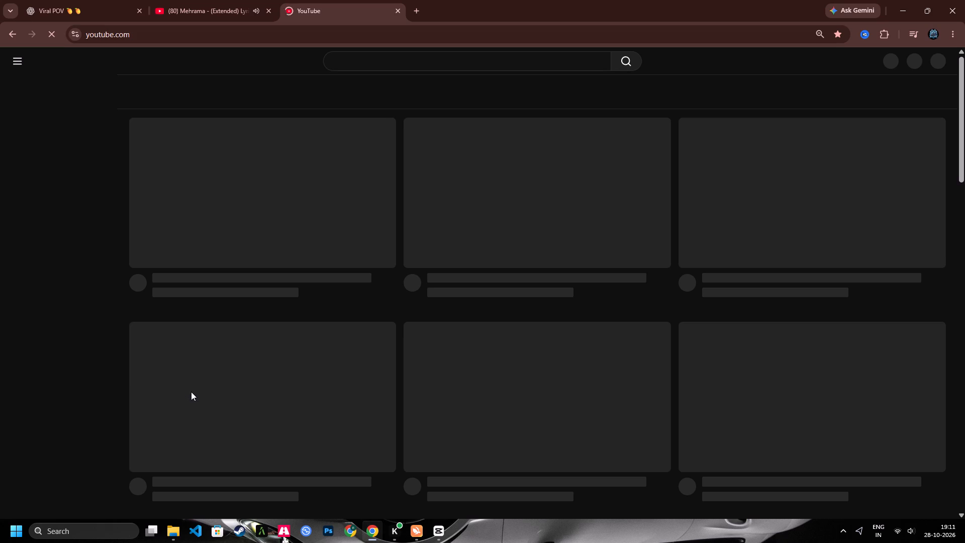
scroll(455, 341, down, 1)
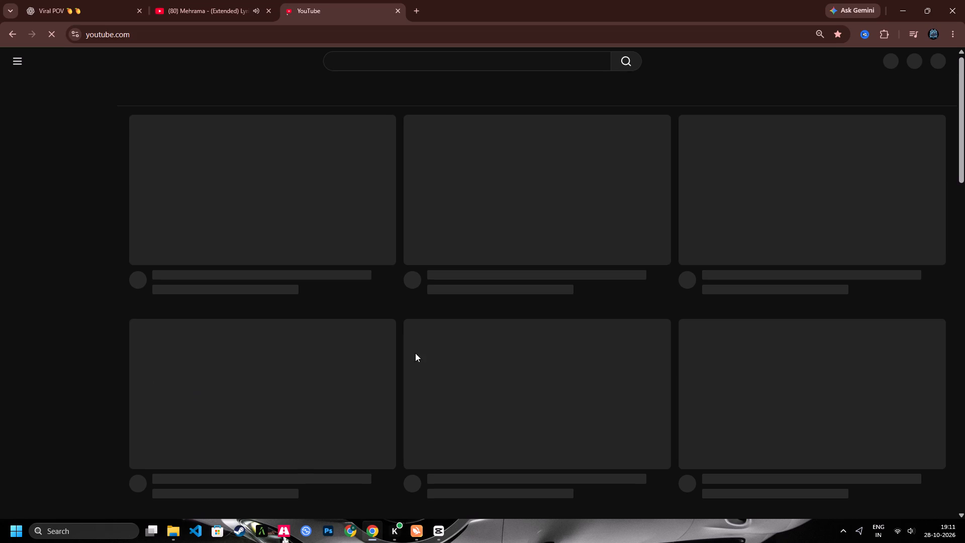
scroll(415, 353, down, 3)
scroll(438, 339, up, 3)
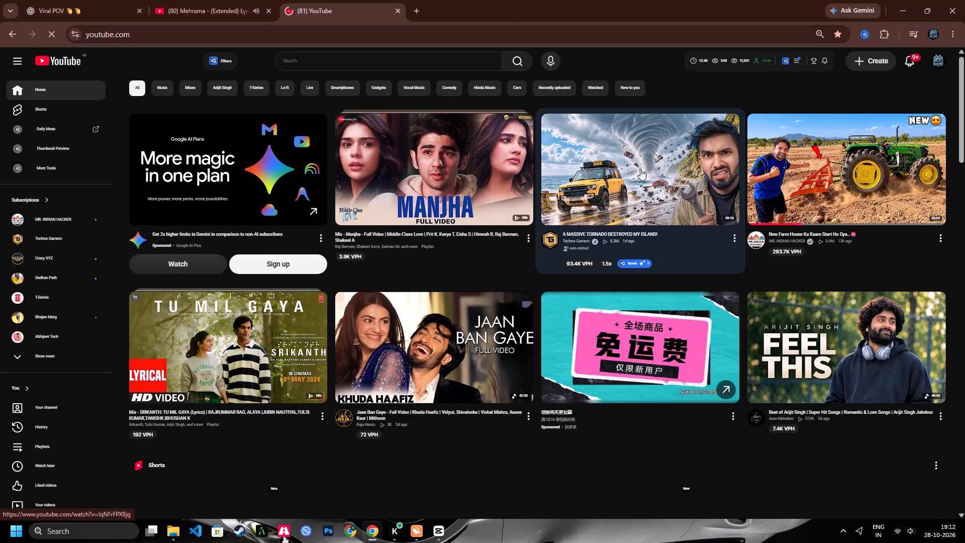
scroll(624, 172, down, 2)
click(46, 214)
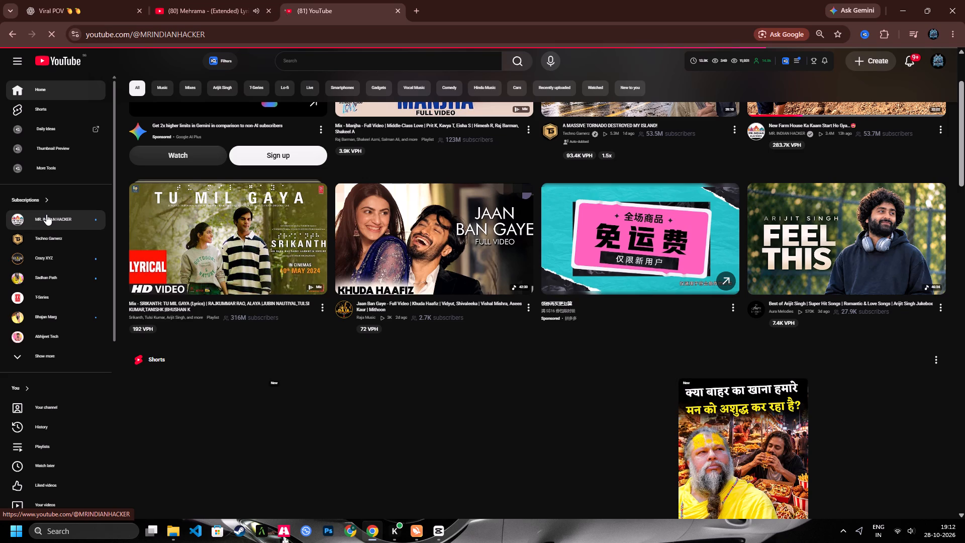
scroll(46, 214, down, 2)
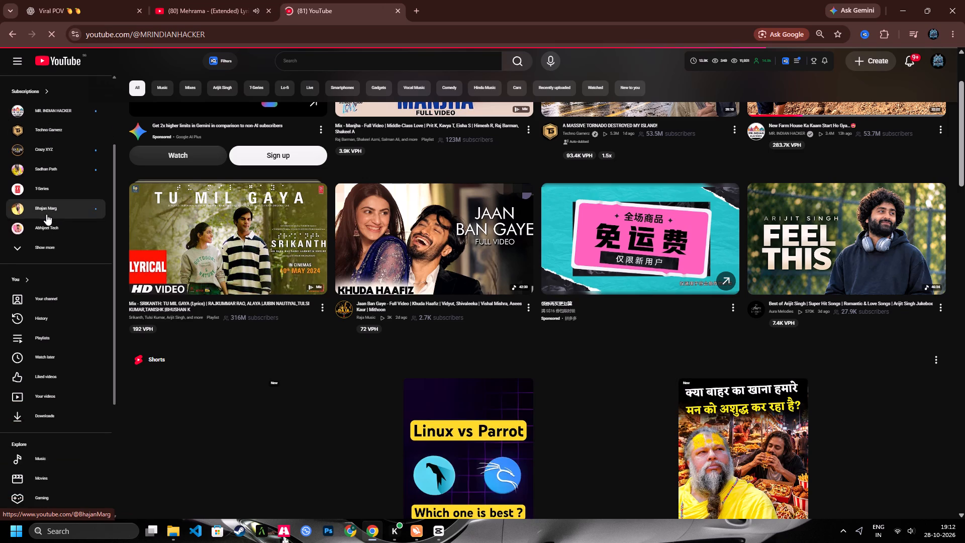
scroll(51, 221, up, 3)
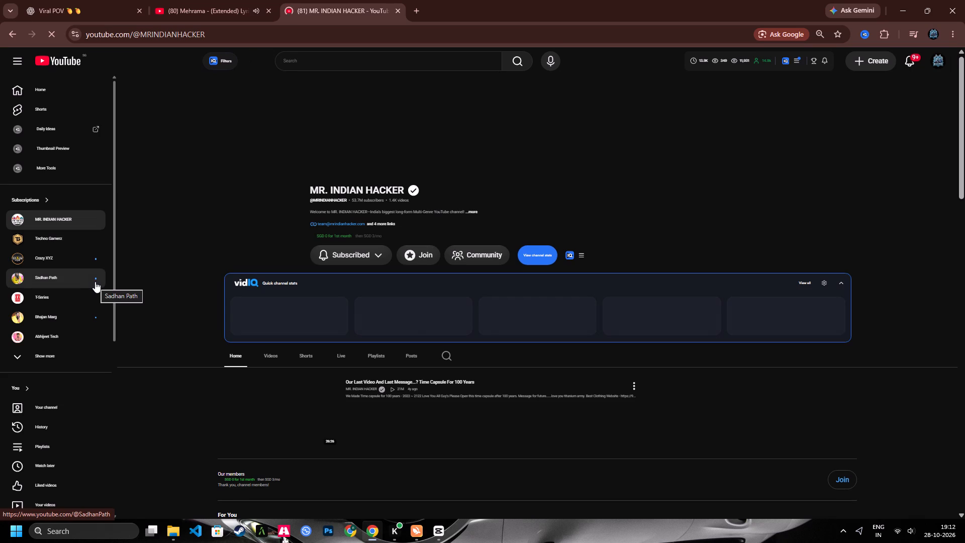
scroll(122, 276, down, 3)
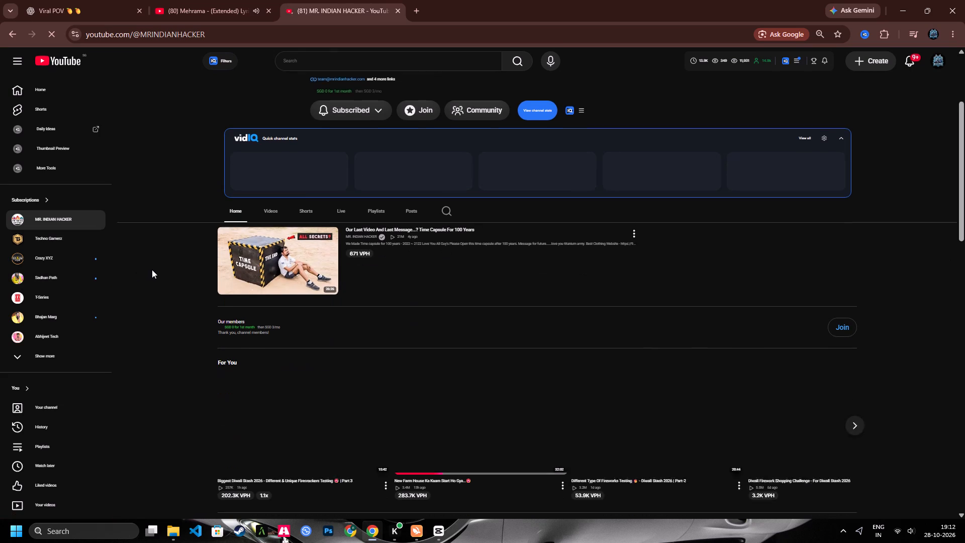
Open the Crazy XYZ channel from the subscriptions and look over its page.
click(63, 257)
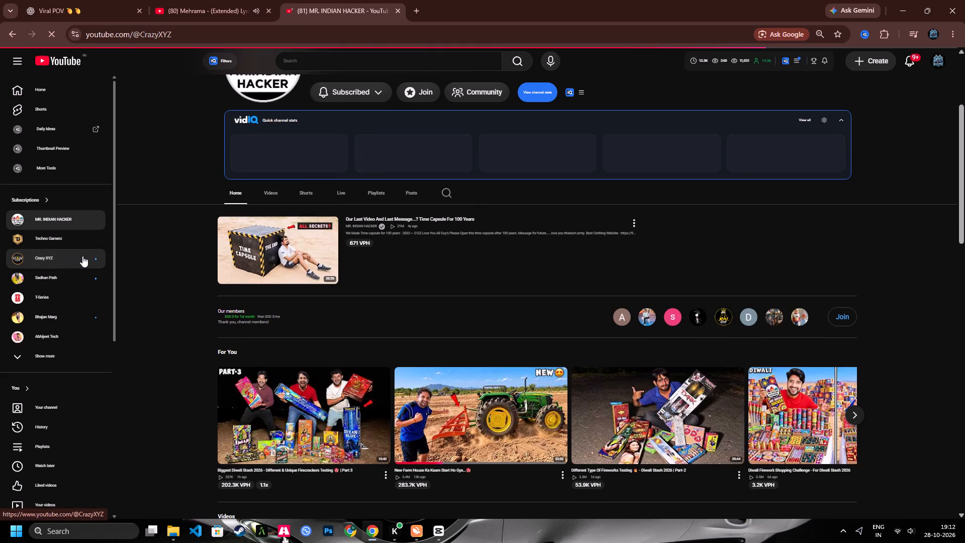
scroll(393, 308, down, 2)
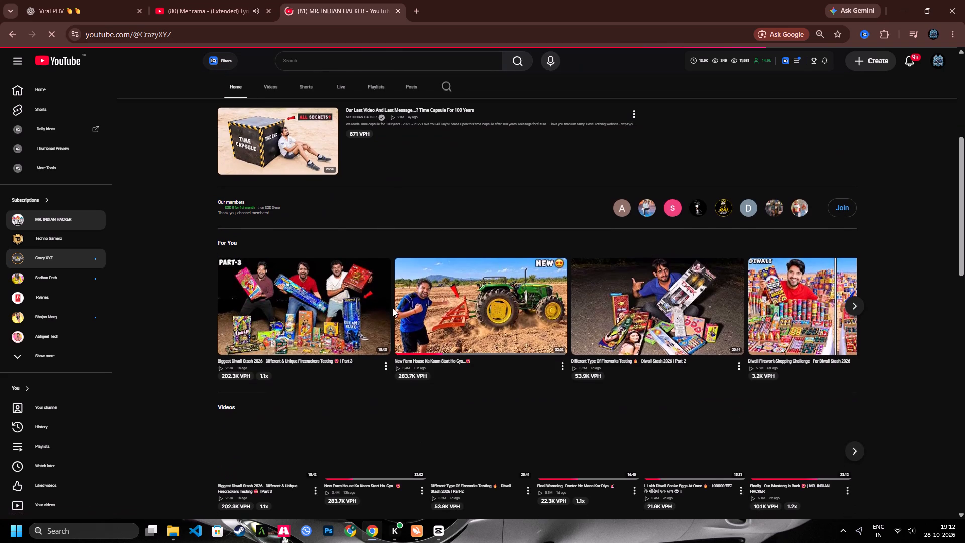
click(857, 305)
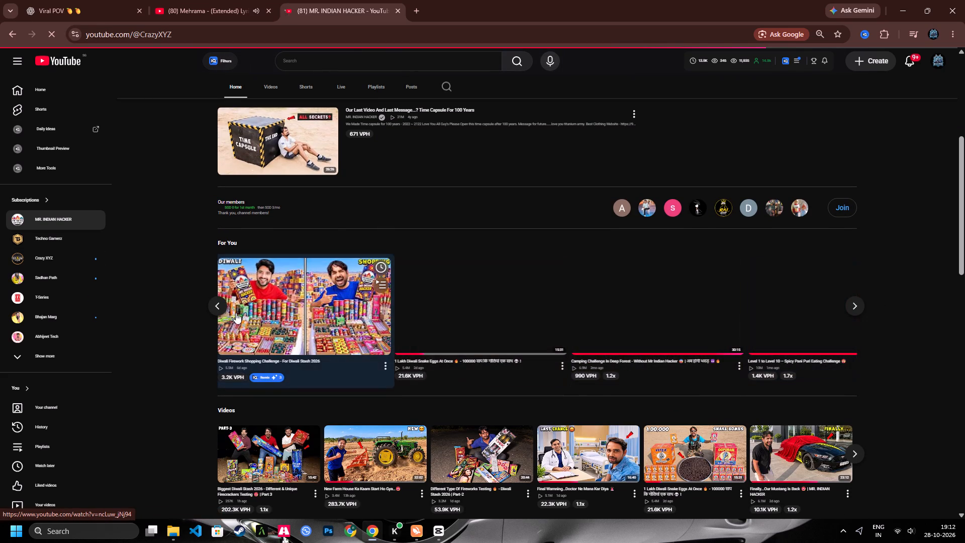
click(219, 306)
scroll(380, 338, down, 3)
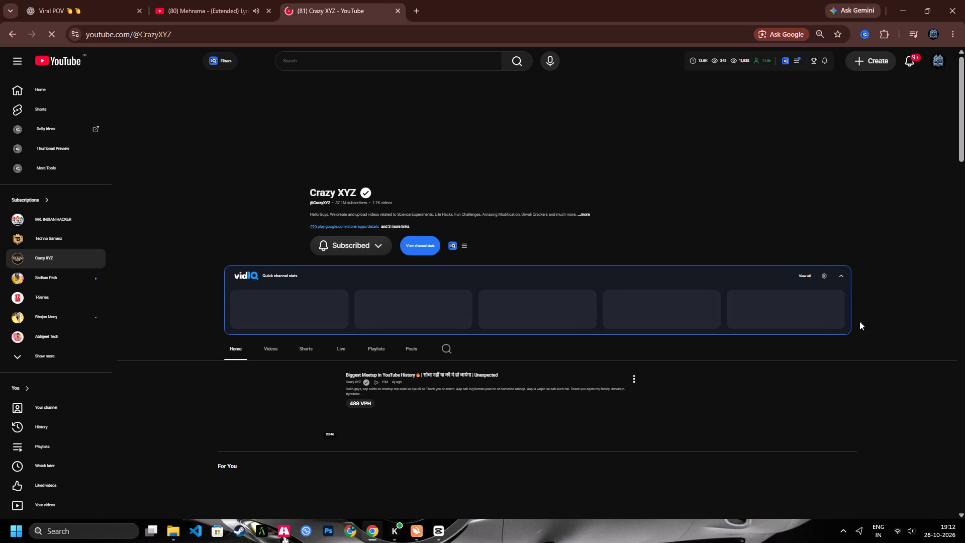
scroll(539, 317, down, 1)
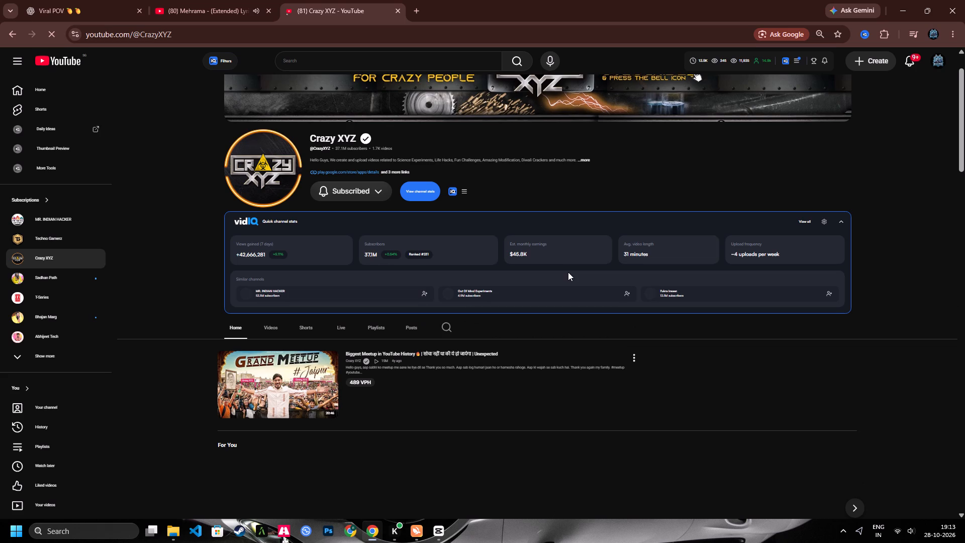
scroll(568, 272, down, 1)
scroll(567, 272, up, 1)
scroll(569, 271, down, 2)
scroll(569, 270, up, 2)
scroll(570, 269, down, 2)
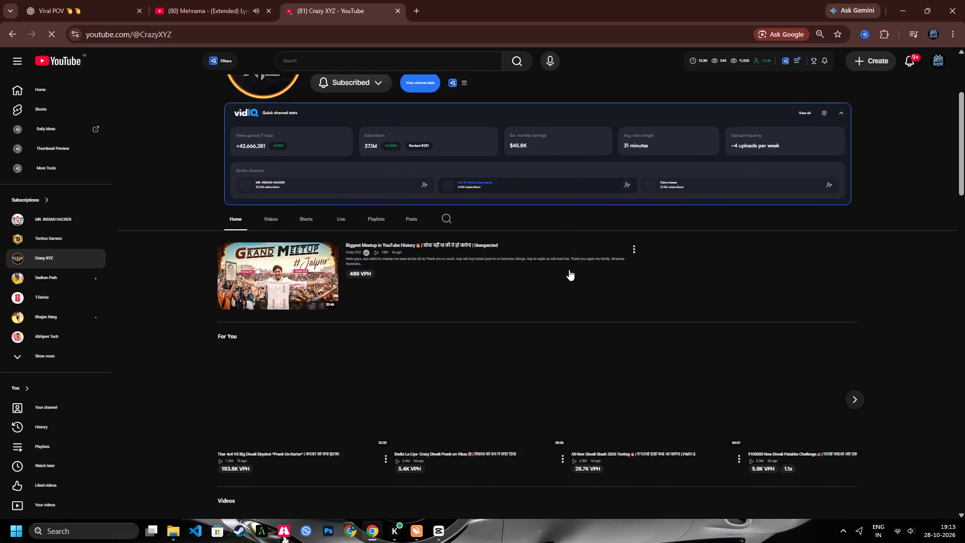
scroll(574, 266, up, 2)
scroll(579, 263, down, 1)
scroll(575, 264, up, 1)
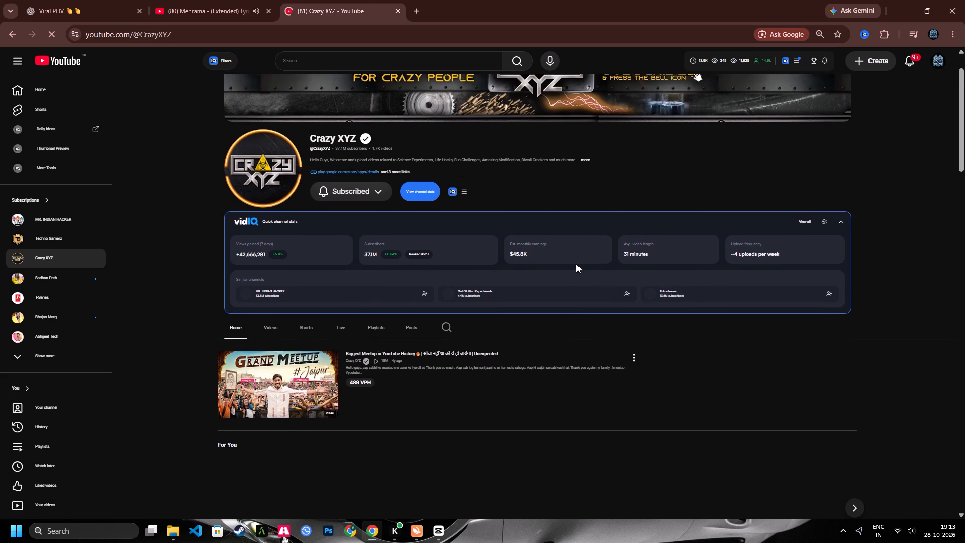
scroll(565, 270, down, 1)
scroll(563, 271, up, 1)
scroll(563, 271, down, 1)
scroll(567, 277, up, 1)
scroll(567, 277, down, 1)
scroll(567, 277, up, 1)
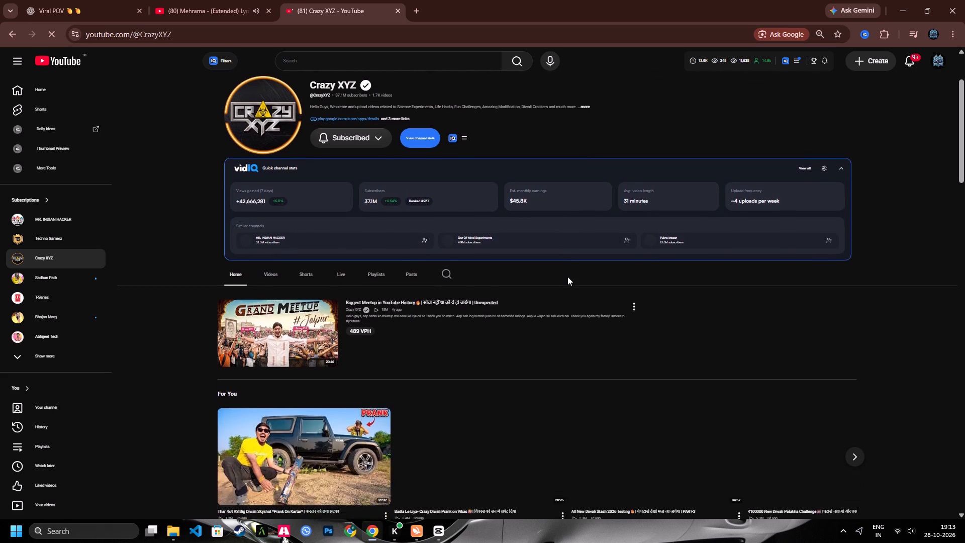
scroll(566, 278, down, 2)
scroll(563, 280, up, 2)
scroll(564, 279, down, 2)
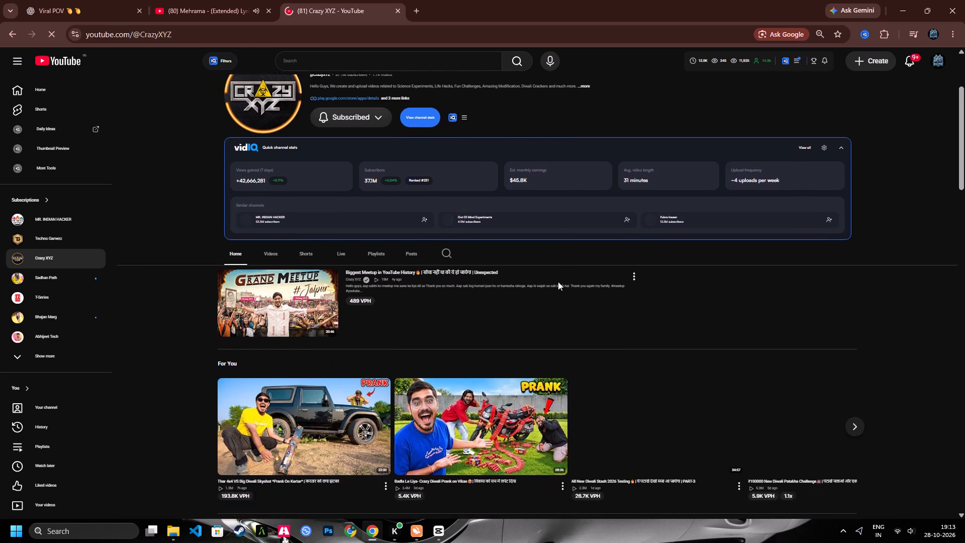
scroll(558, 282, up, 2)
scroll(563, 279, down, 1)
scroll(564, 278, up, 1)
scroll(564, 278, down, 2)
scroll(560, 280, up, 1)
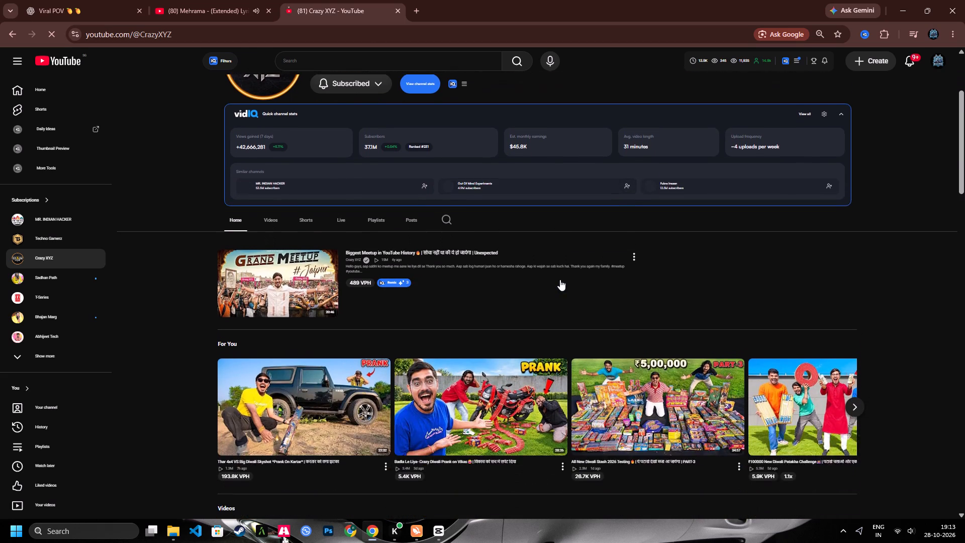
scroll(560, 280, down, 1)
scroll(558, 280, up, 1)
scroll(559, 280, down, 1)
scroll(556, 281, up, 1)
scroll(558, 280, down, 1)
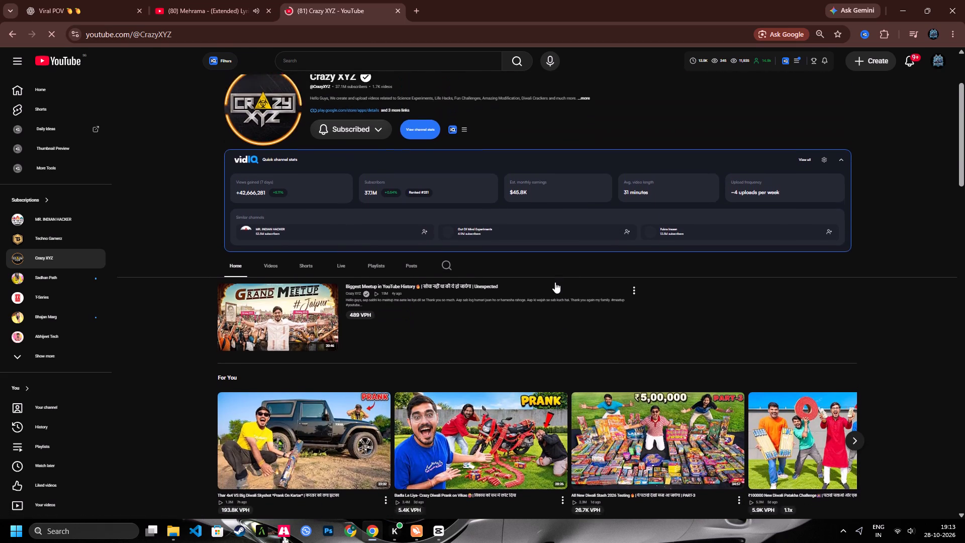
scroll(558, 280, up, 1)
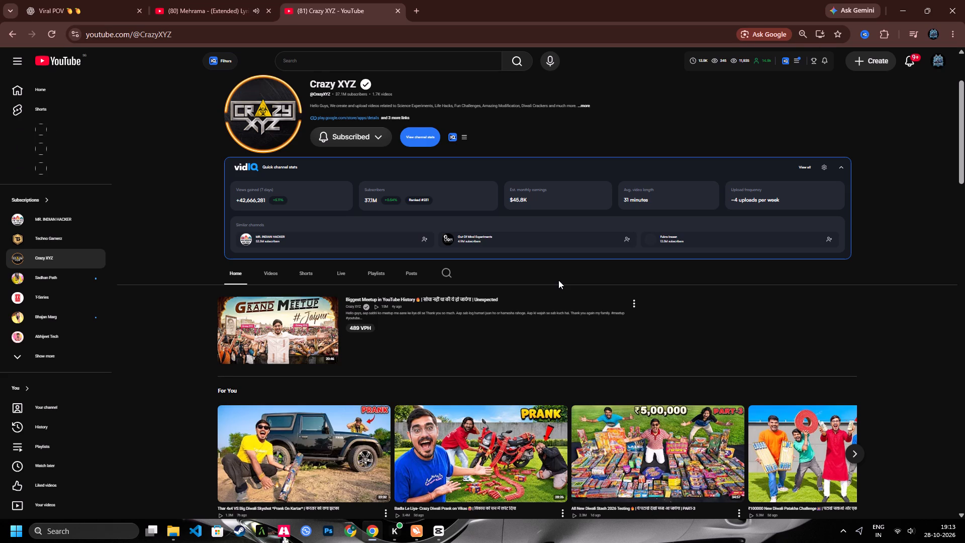
Pause the Mehrama song video and return to the Crazy XYZ channel page.
click(268, 0)
click(289, 167)
click(380, 0)
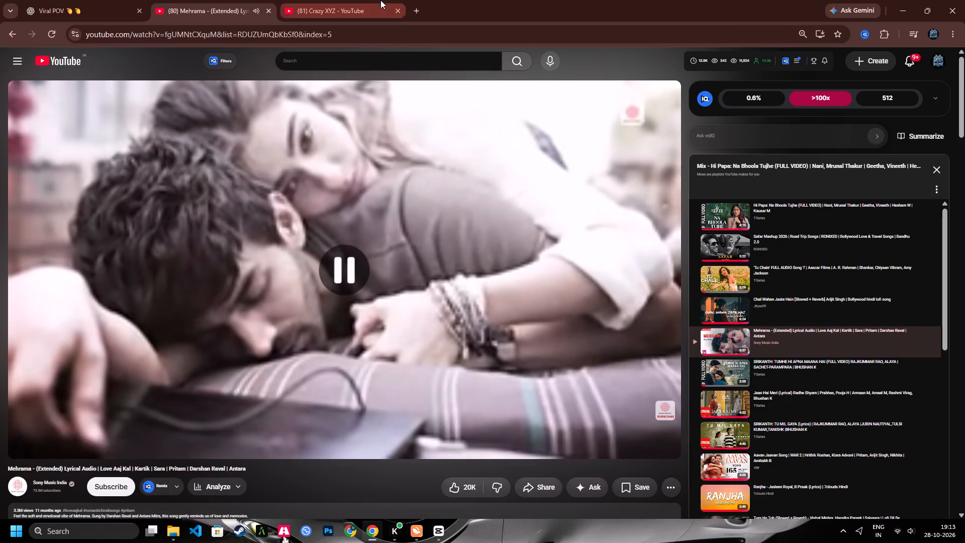
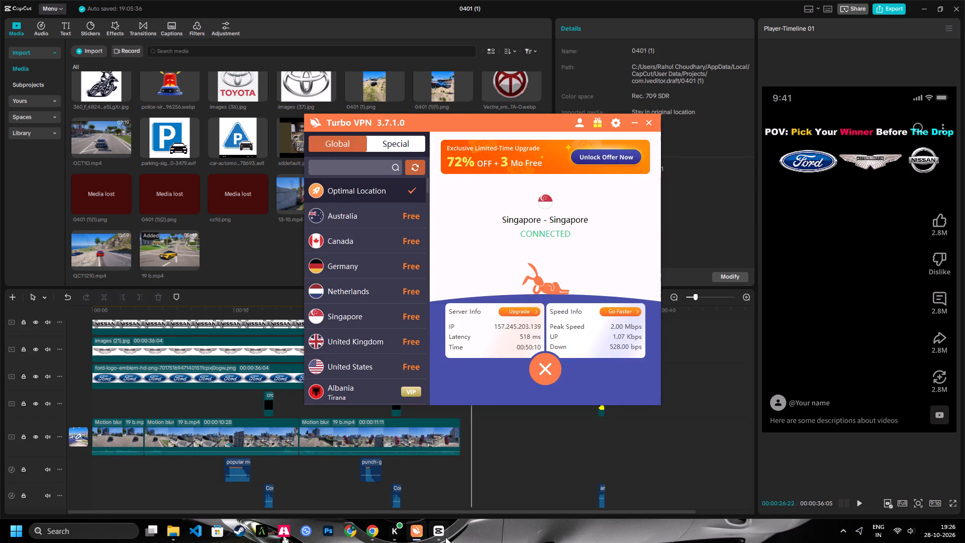
click(445, 537)
Trim the Clear II layer, the POV title and the three car-logo overlays to end with the last 19 b.mp4 clip at 00:00:25:25.
drag(472, 309, 437, 331)
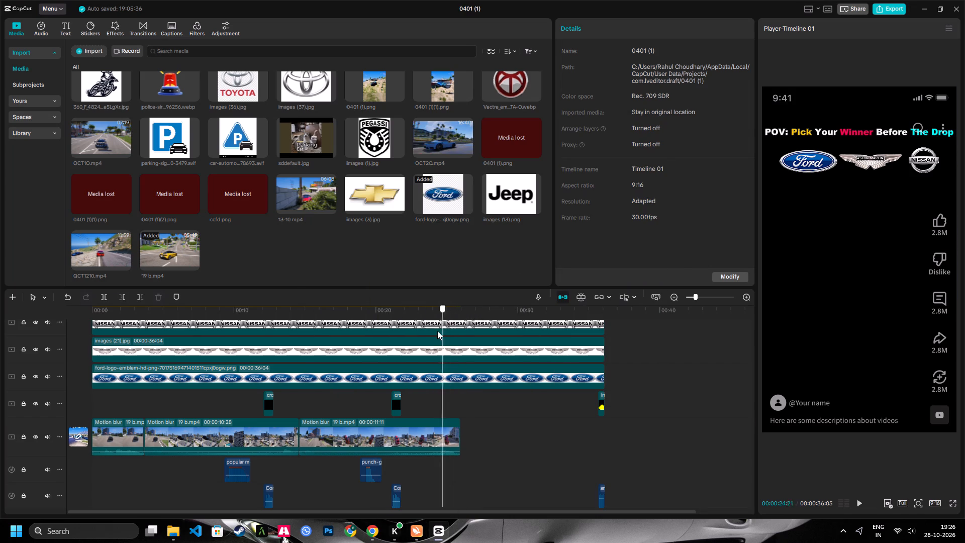
drag(437, 331, 458, 330)
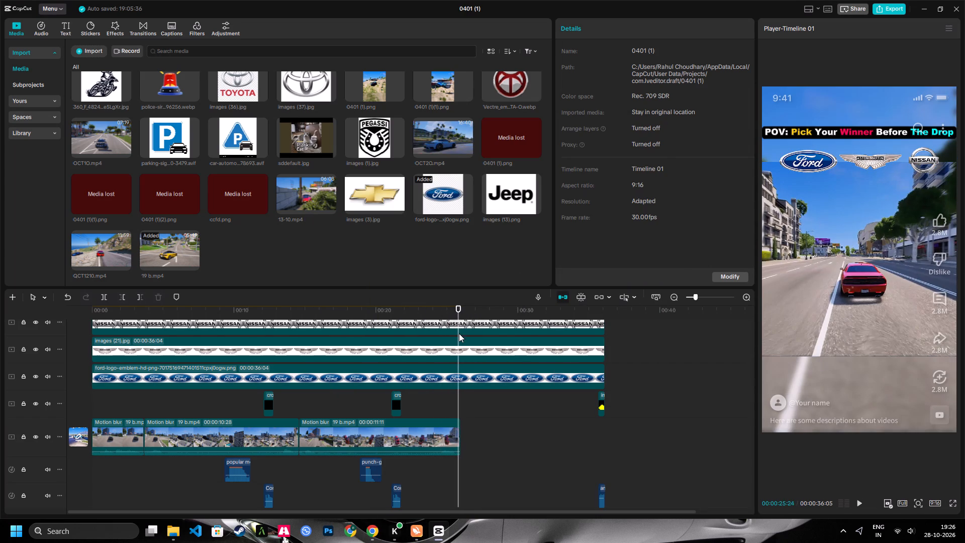
drag(490, 418, 468, 279)
scroll(450, 376, up, 3)
key(Right)
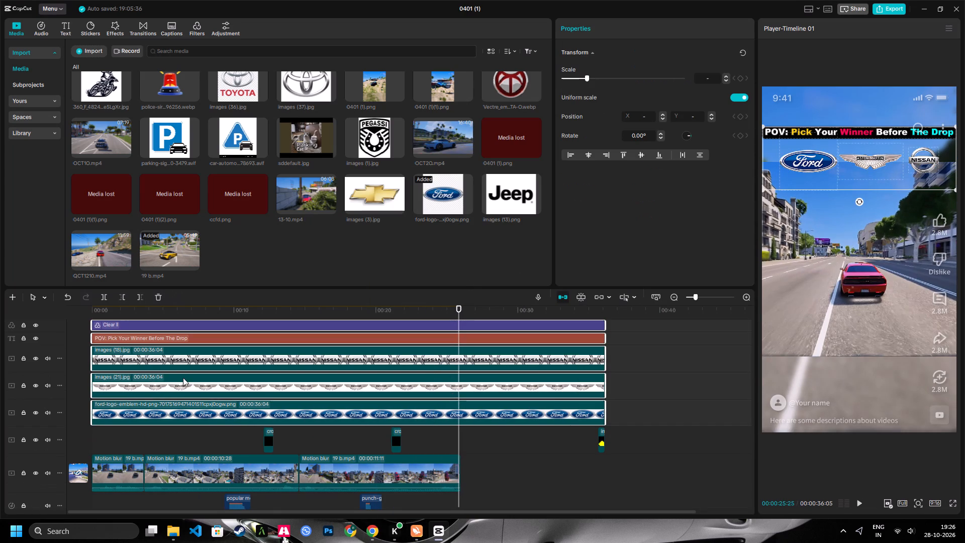
click(142, 295)
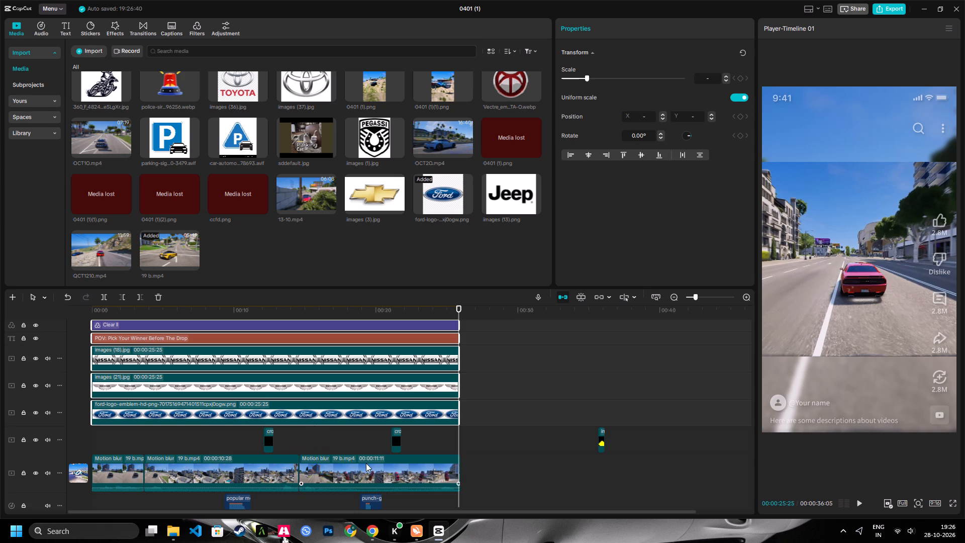
Move the yellow checkmark image and its answer-correct sound back so they finish at the end of the last 19 b.mp4 clip.
scroll(563, 347, down, 3)
drag(606, 314, 603, 320)
drag(630, 399, 596, 402)
ctrl+drag(623, 494, 574, 497)
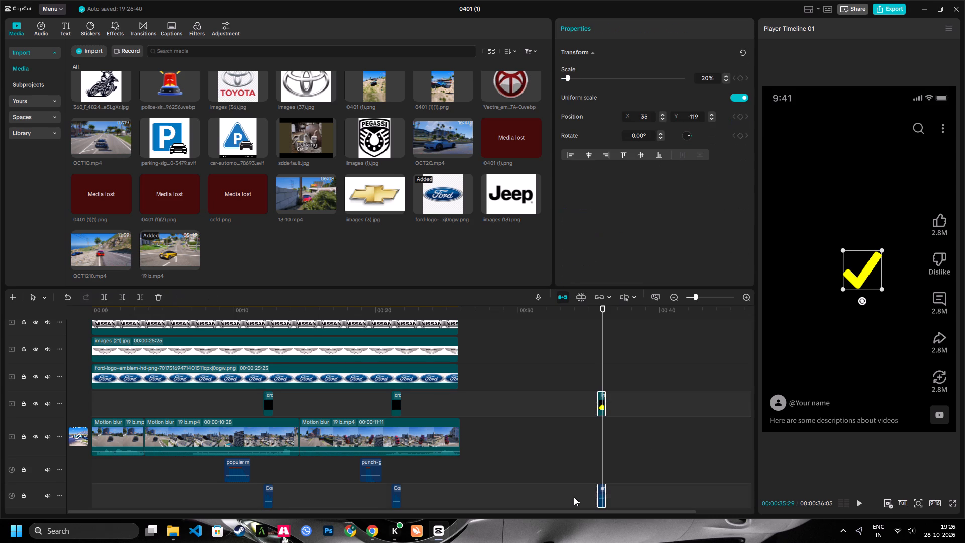
key(ctrl+c)
key(ctrl+x)
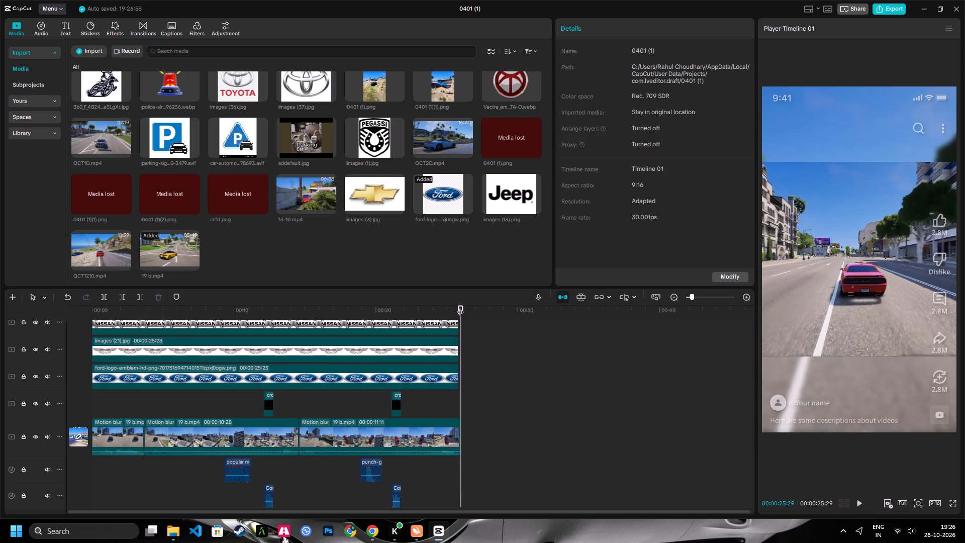
click(456, 314)
drag(694, 297, 702, 299)
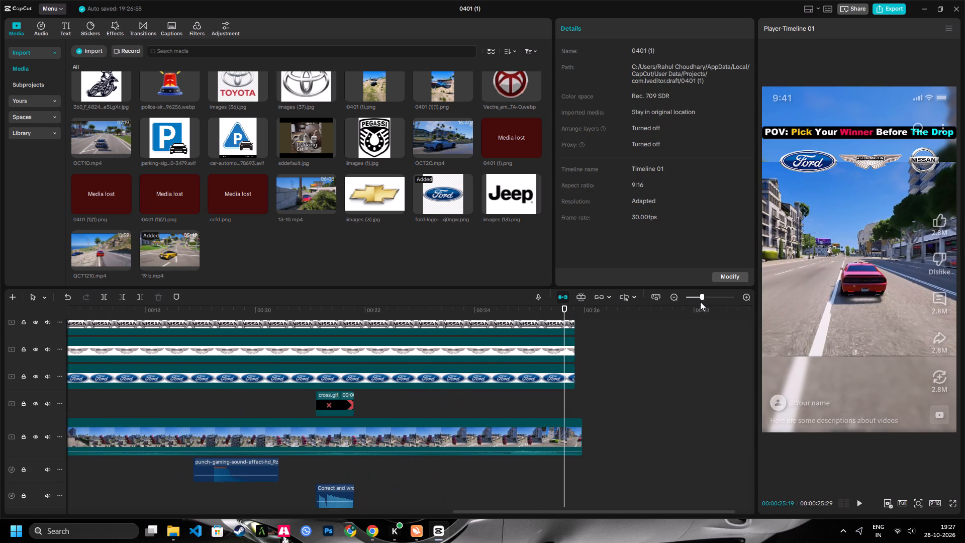
key(ctrl+v)
drag(578, 403, 570, 405)
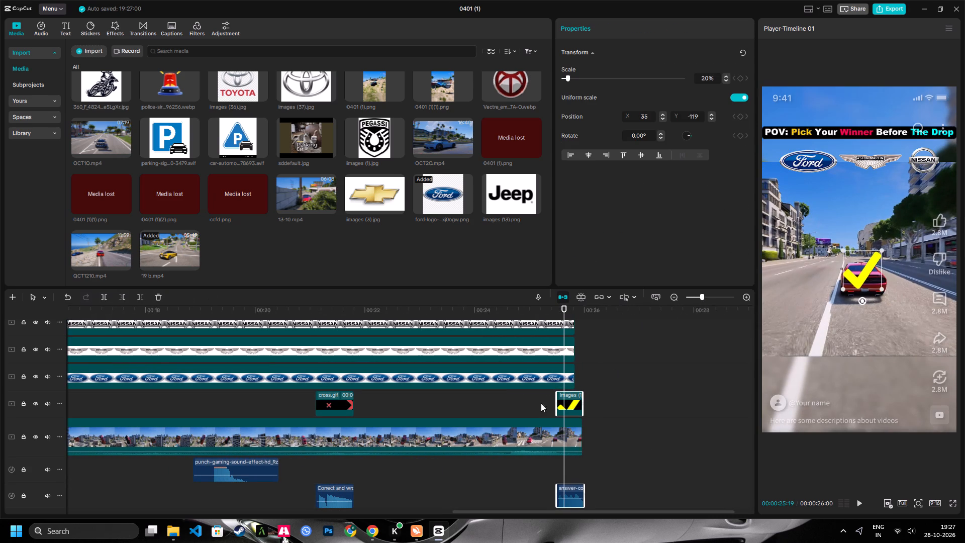
Move the later cross.gif and its wrong-answer sound from the third clip to the end of the second 19 b.mp4 clip.
click(326, 407)
scroll(330, 479, down, 2)
ctrl+click(336, 465)
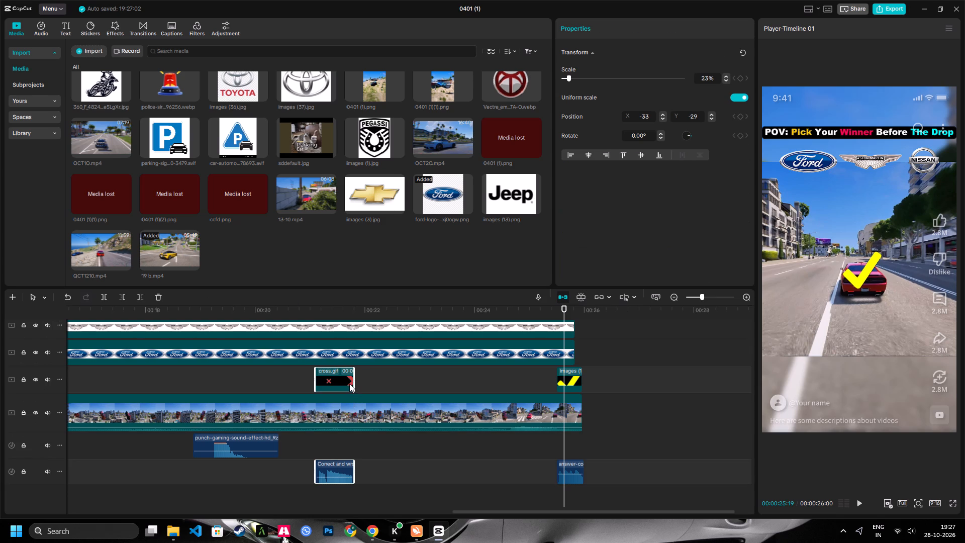
key(ctrl+c)
key(ctrl+x)
key(shift+z)
drag(382, 312, 377, 320)
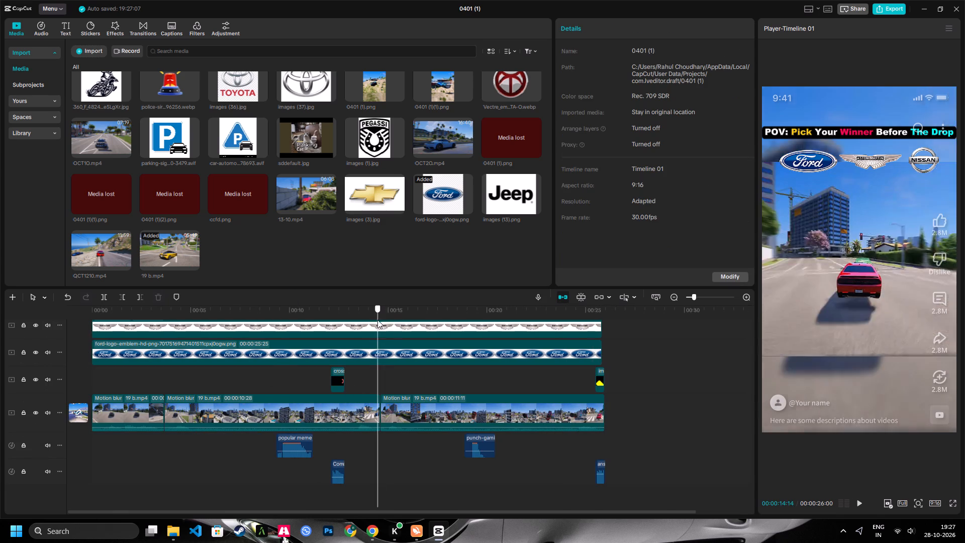
drag(377, 320, 374, 326)
key(ctrl+v)
drag(697, 299, 704, 303)
drag(408, 382, 382, 383)
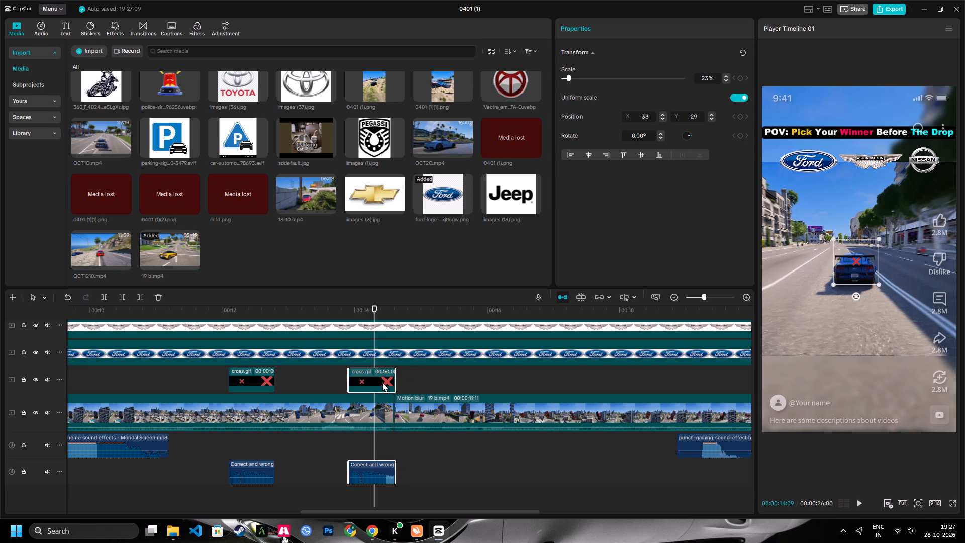
drag(382, 383, 381, 383)
Move the earlier cross.gif and its wrong-answer sound to the end of the first 19 b.mp4 clip.
click(262, 384)
ctrl+click(267, 470)
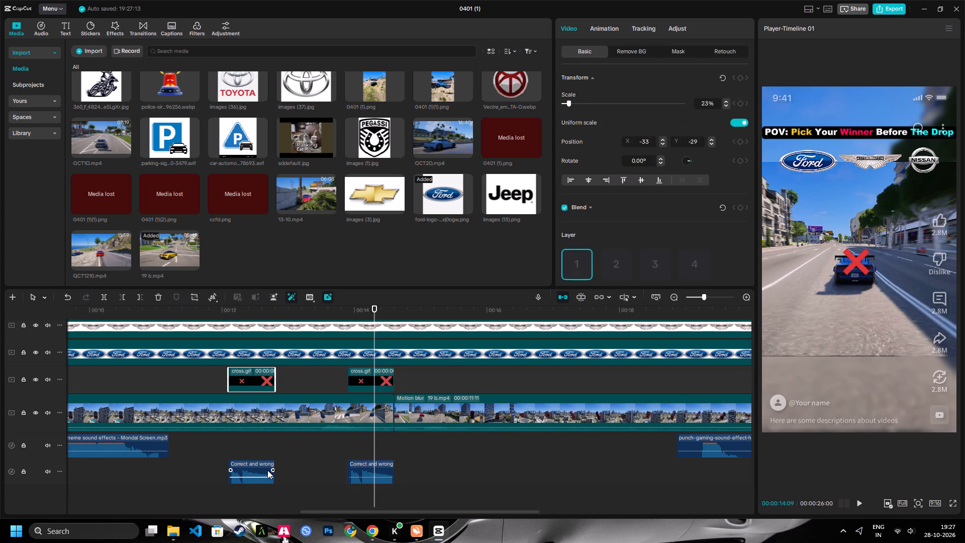
key(ctrl+x)
key(shift+z)
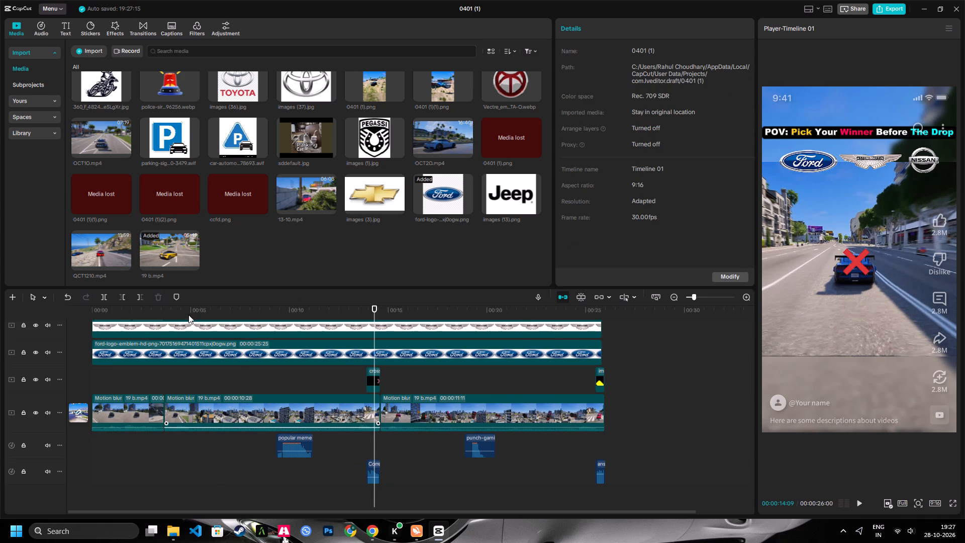
drag(173, 315, 160, 322)
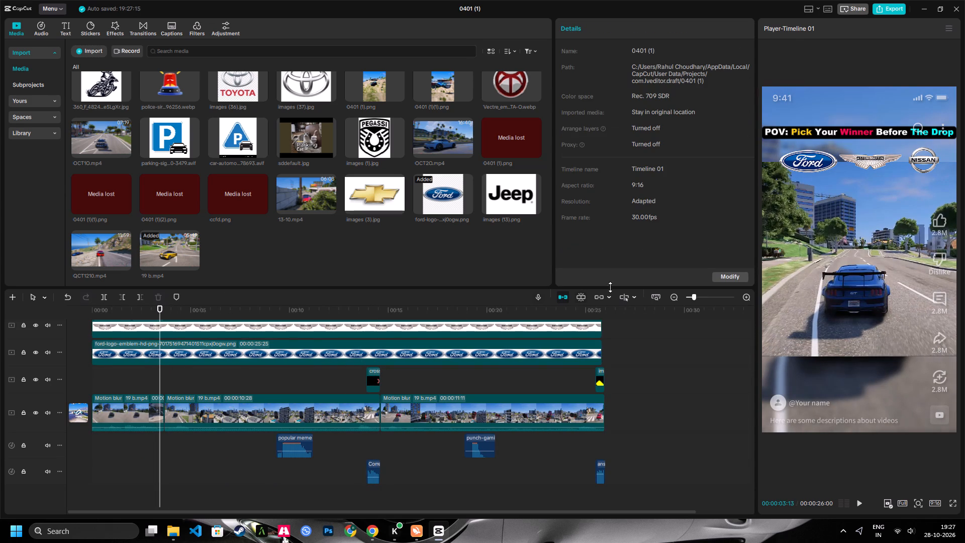
drag(698, 298, 705, 298)
key(ctrl+v)
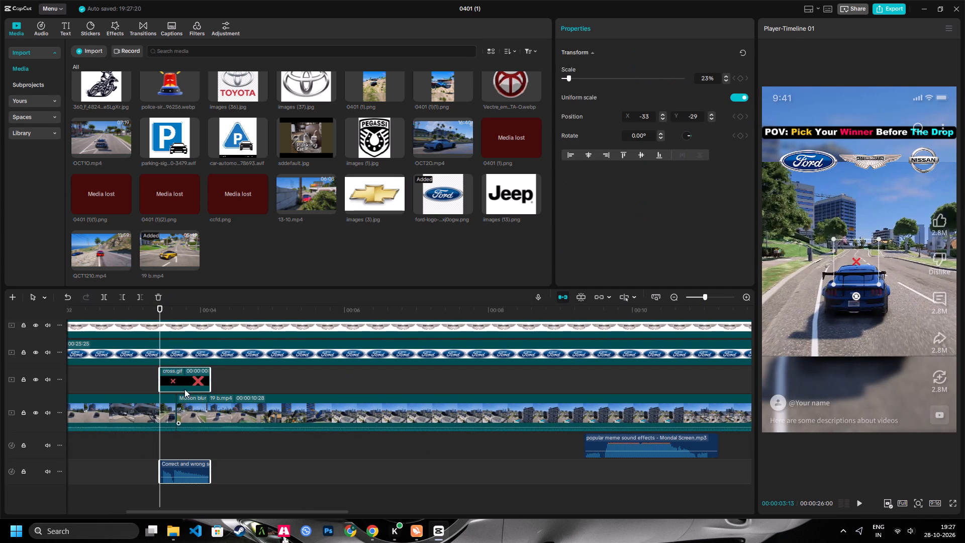
drag(203, 379, 167, 379)
key(shift+z)
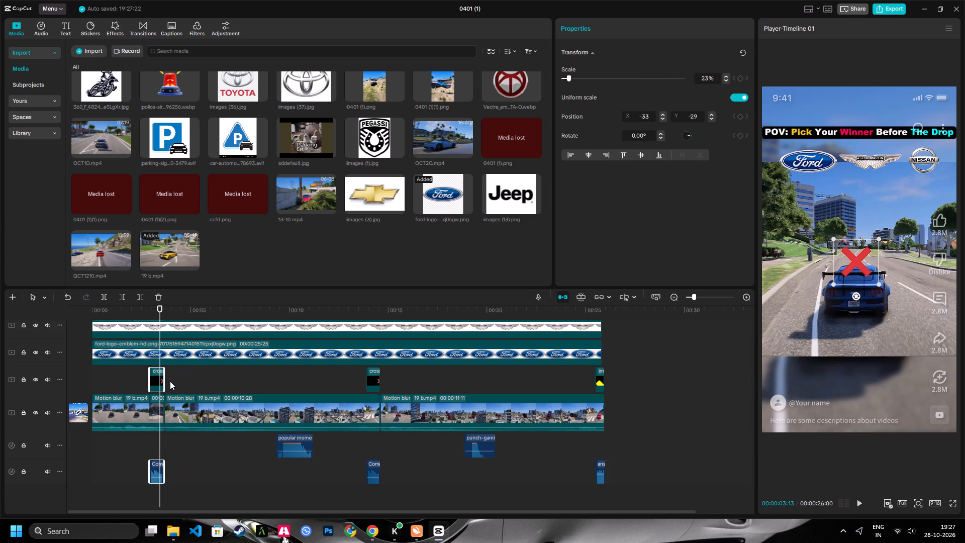
Move the popular meme sound effect under the first car's crash, starting at about 1.4 seconds, and play the section back.
key(space)
key(space)
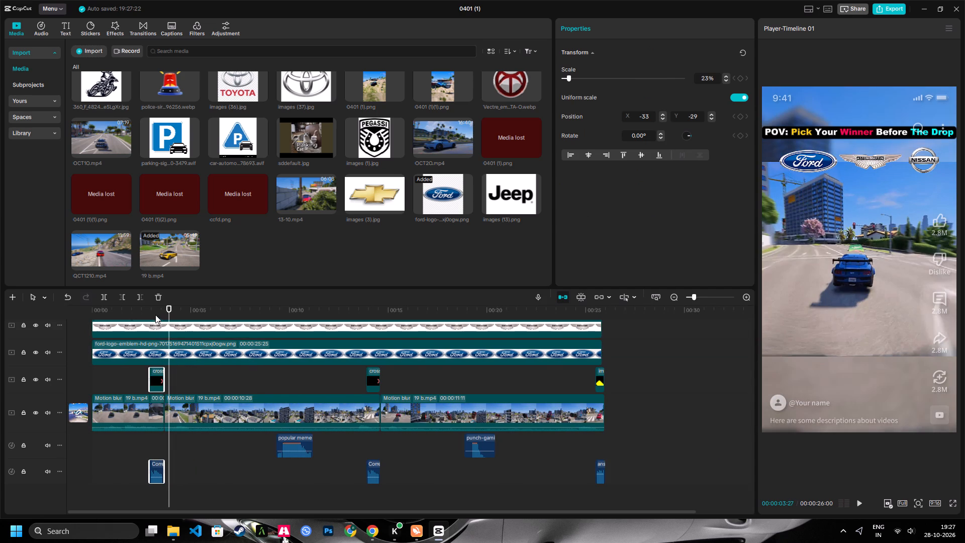
drag(150, 308, 0, 316)
key(shift+z)
key(space)
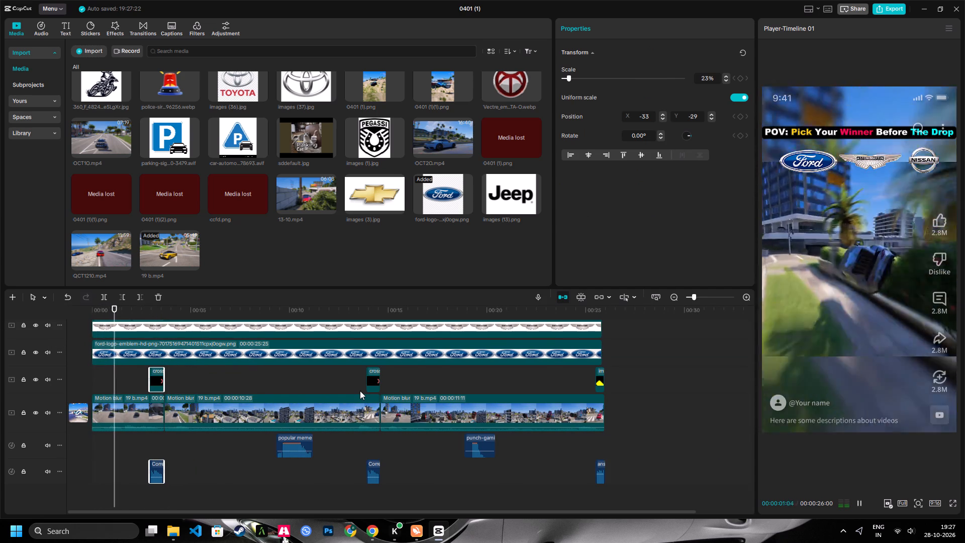
key(space)
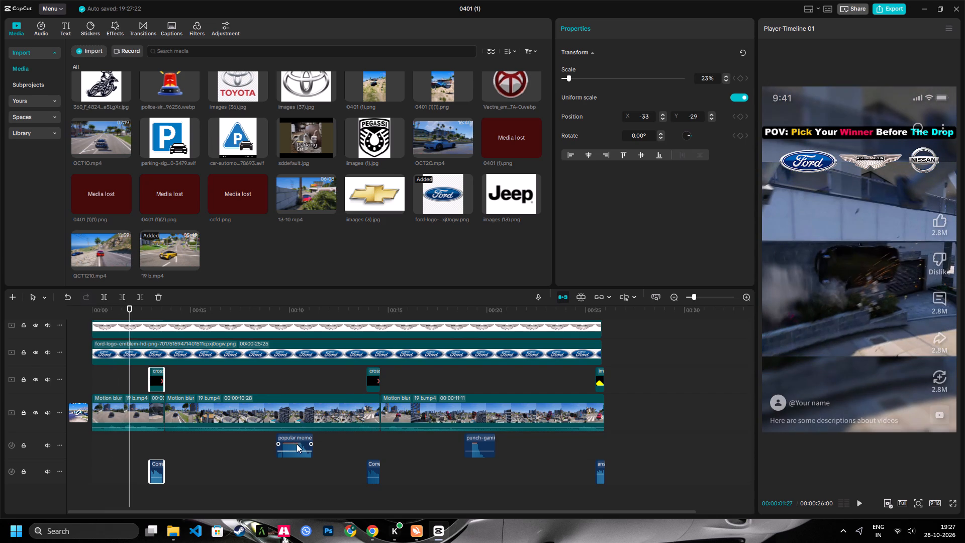
drag(297, 447, 141, 438)
click(120, 314)
drag(701, 297, 708, 299)
key(space)
key(space)
key(space)
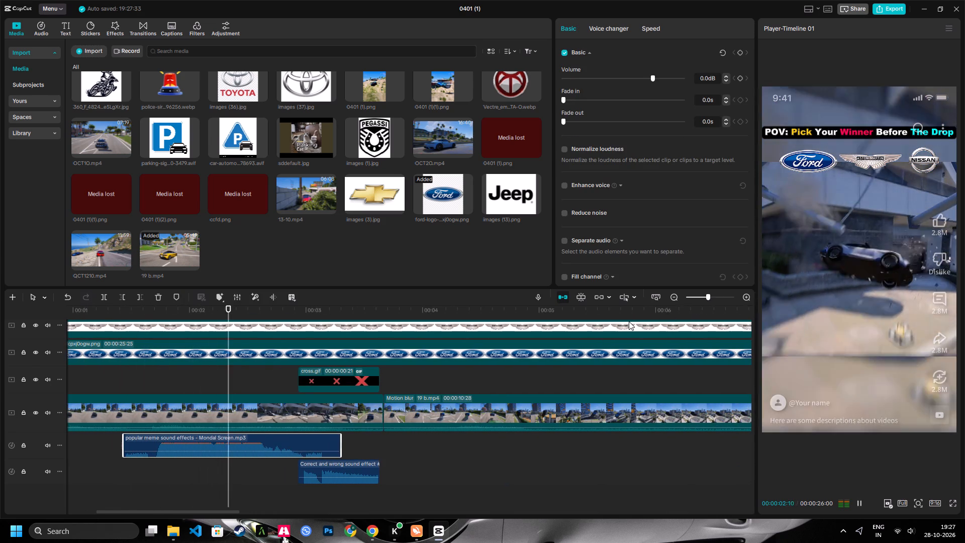
key(space)
key(space)
key(shift+z)
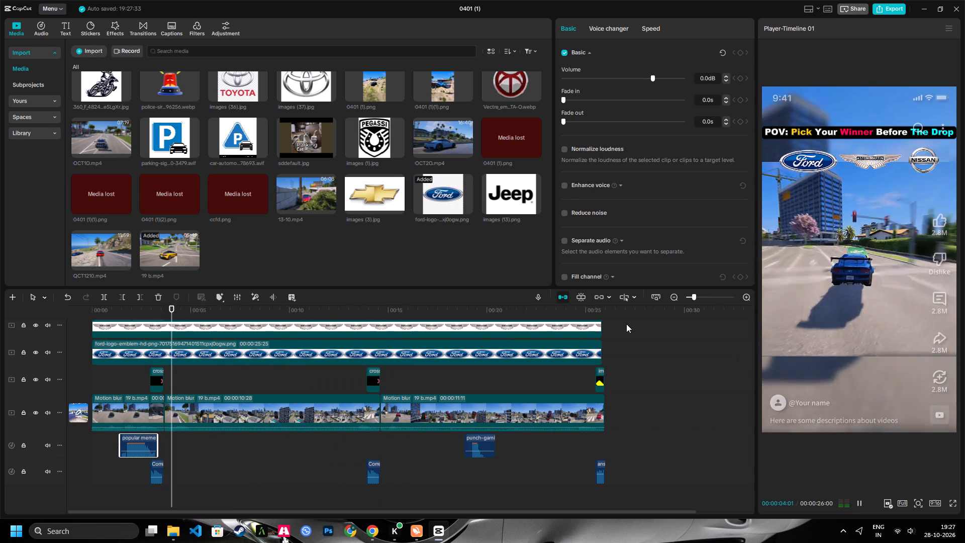
key(space)
Trim the first 19 b.mp4 clip to end at 00:00:03:10, where the blue car's run begins.
click(152, 315)
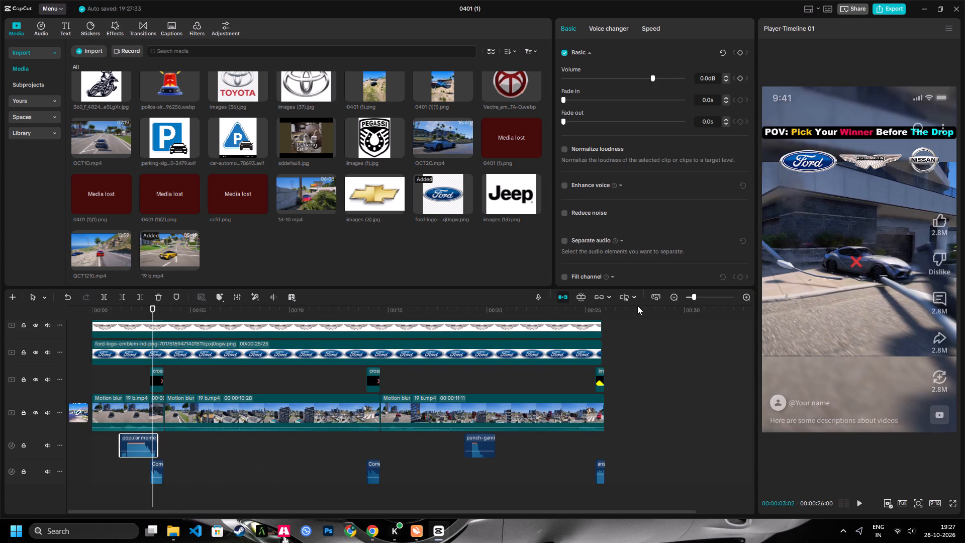
drag(698, 296, 723, 304)
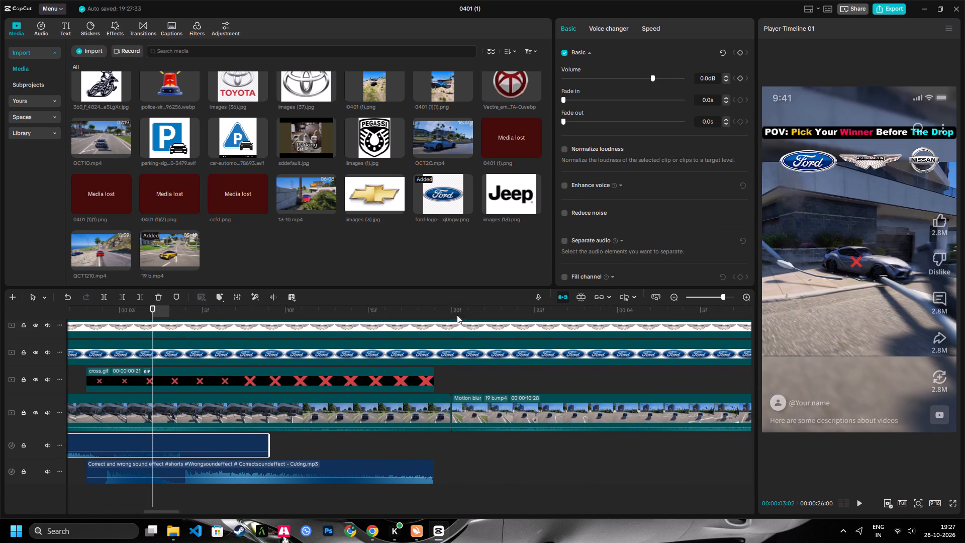
click(437, 312)
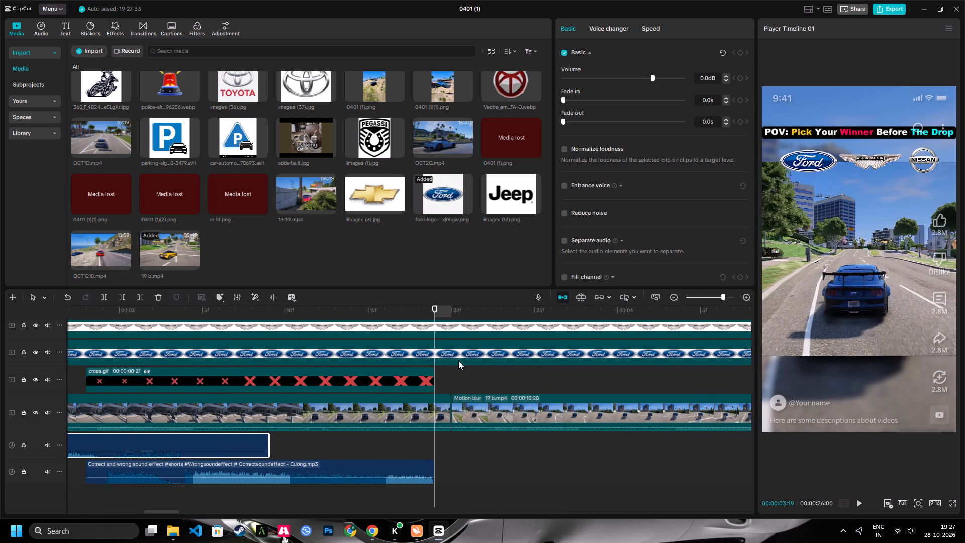
key(Left)
key(Left)
key(Left)
key(Left)
key(Left)
key(Left)
key(Left)
key(Left)
key(Left)
key(Left)
key(Left)
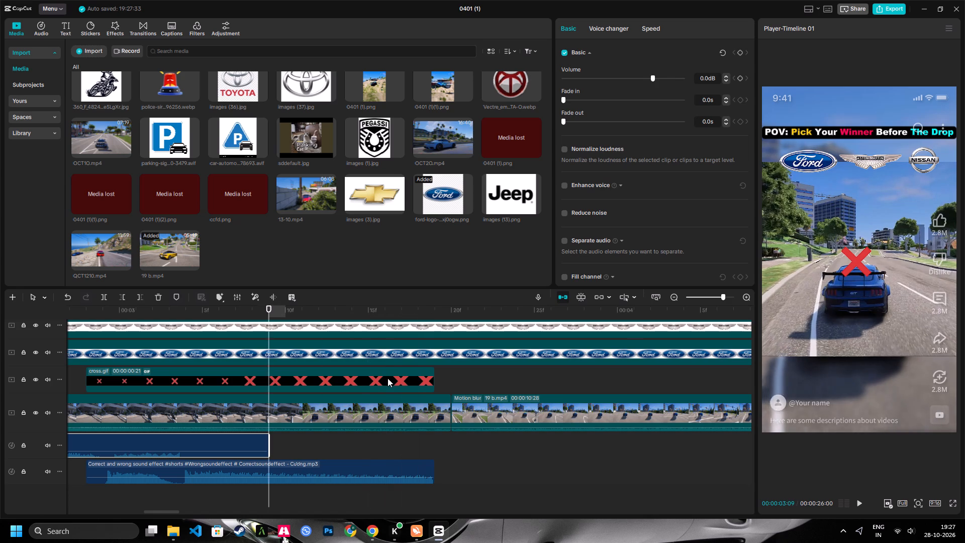
key(Right)
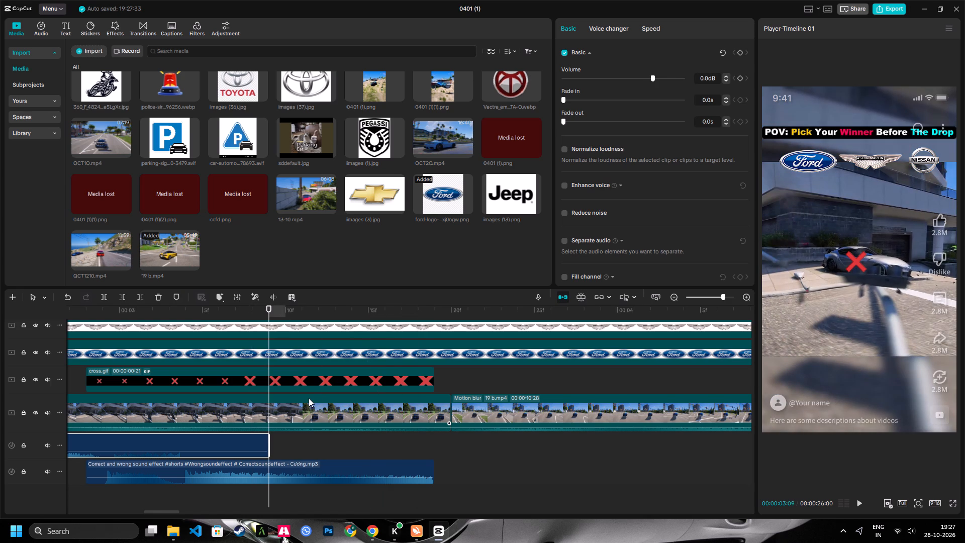
key(Right)
click(308, 400)
key(Right)
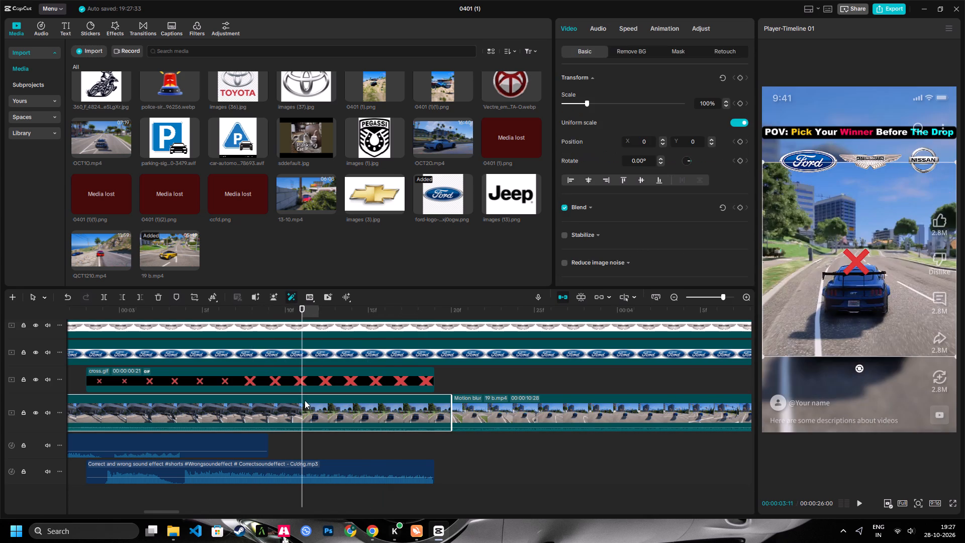
key(Left)
click(140, 300)
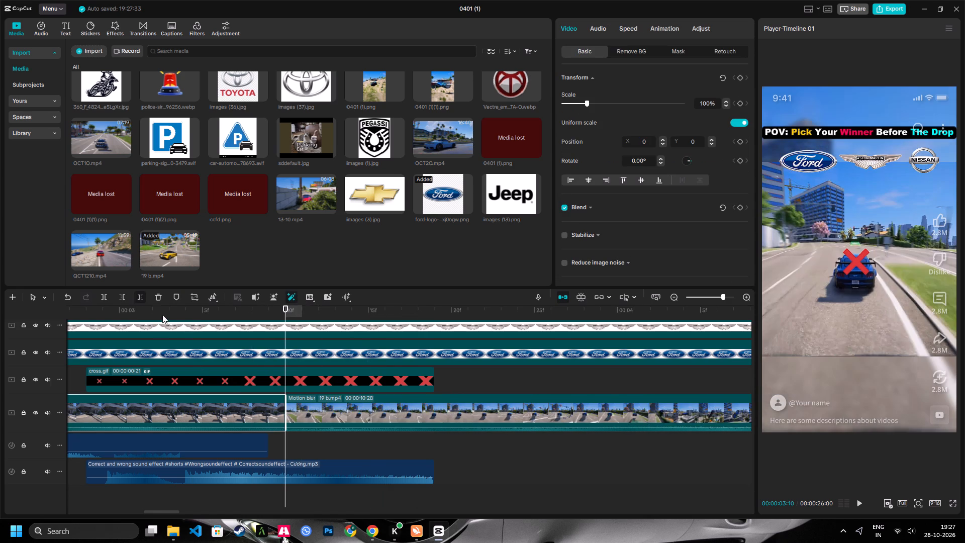
key(shift+z)
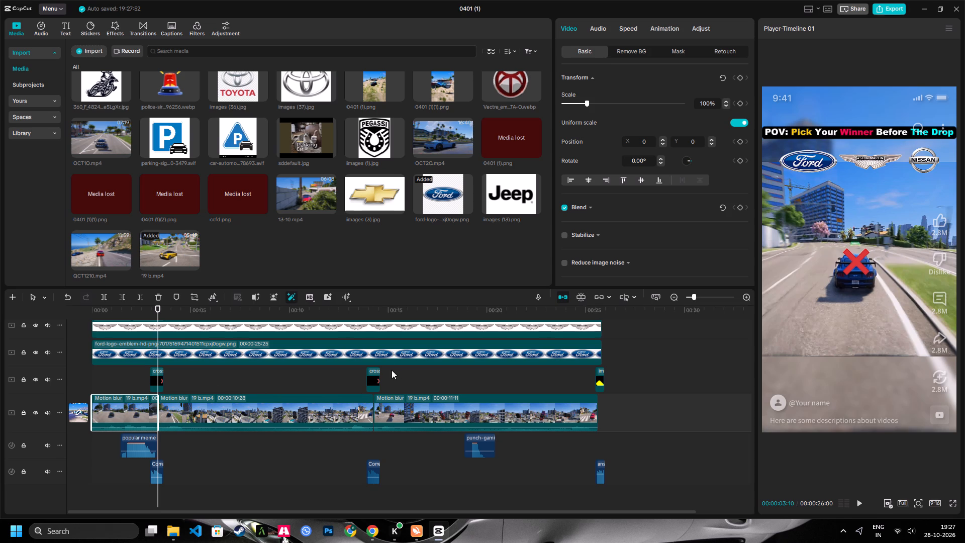
Trim the first cross.gif and its wrong-answer sound to end at 00:00:03:10, where the first 19 b.mp4 clip ends.
key(space)
key(space)
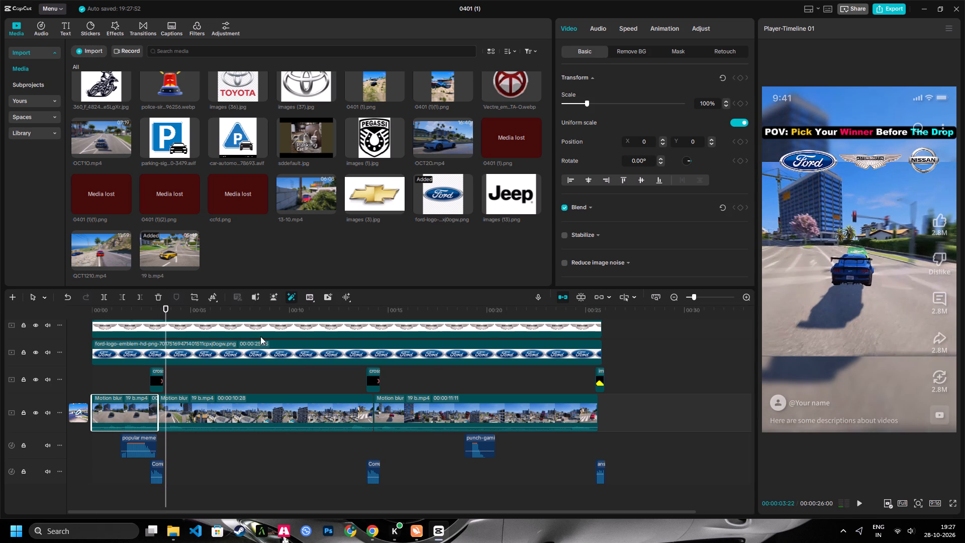
click(159, 309)
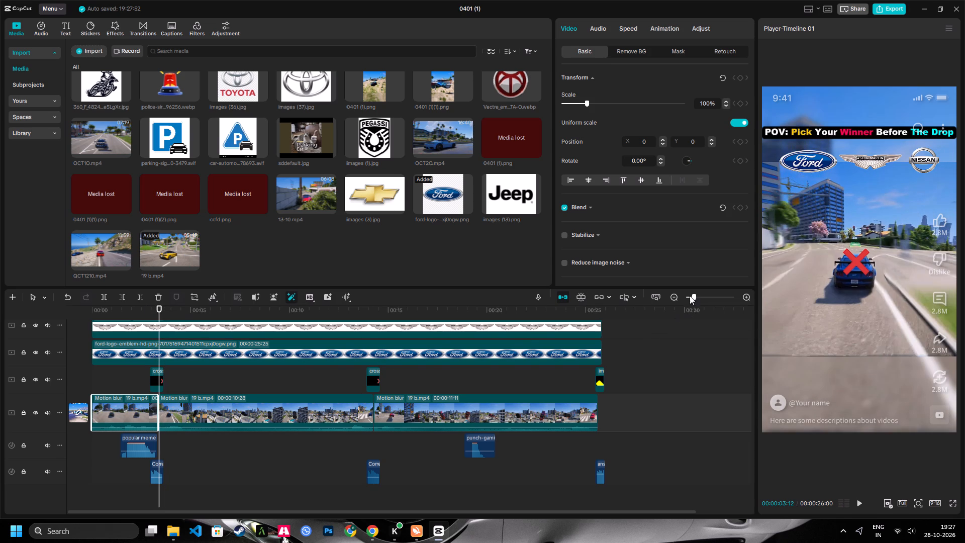
drag(702, 295, 718, 299)
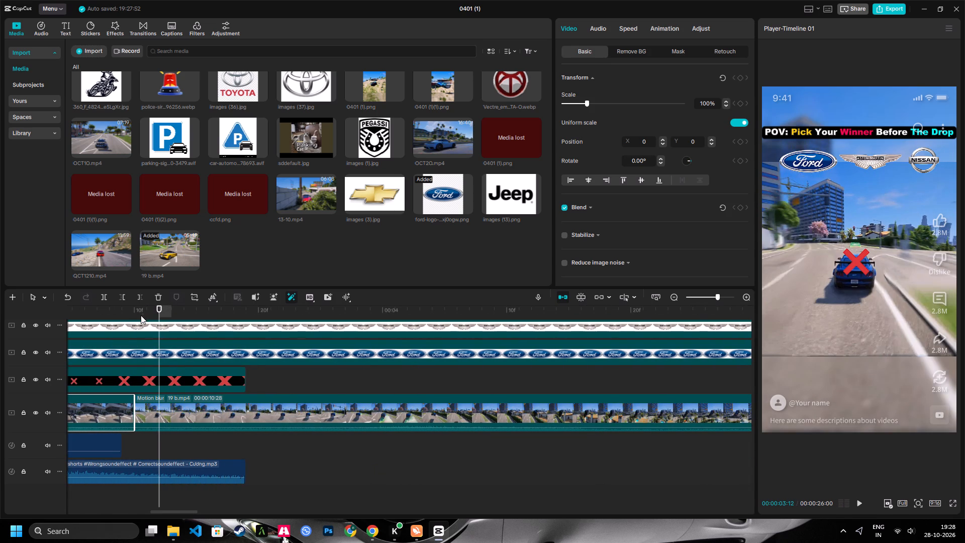
click(138, 313)
click(160, 371)
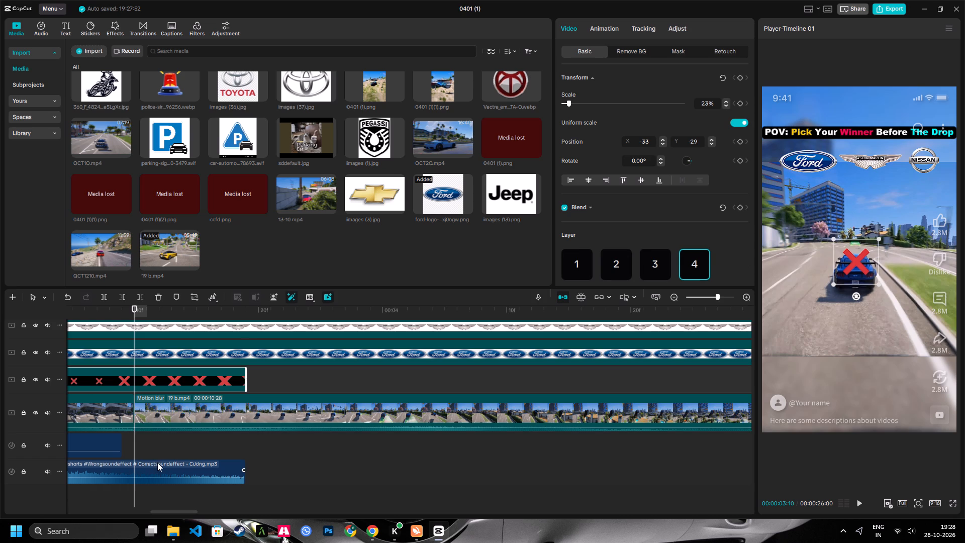
shift+click(157, 466)
click(141, 296)
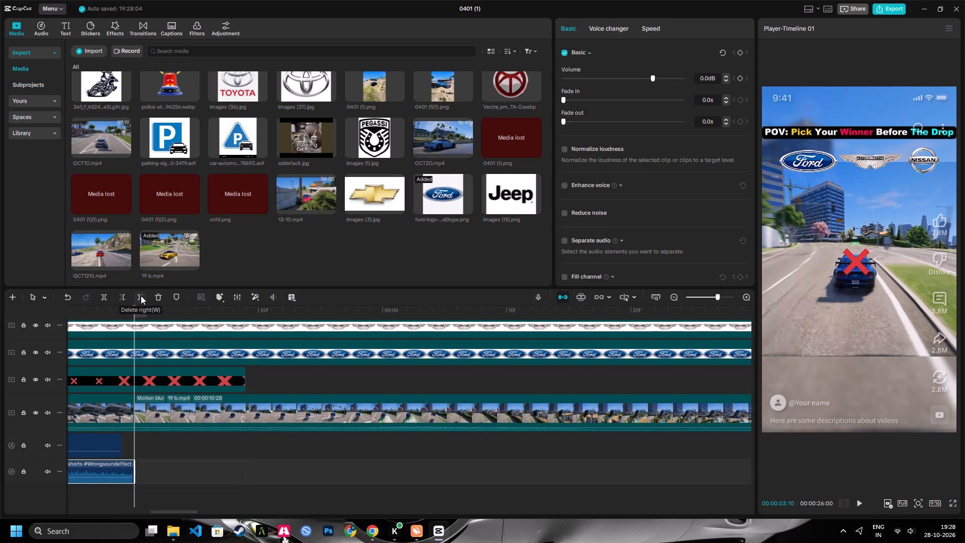
ctrl+click(159, 371)
click(140, 297)
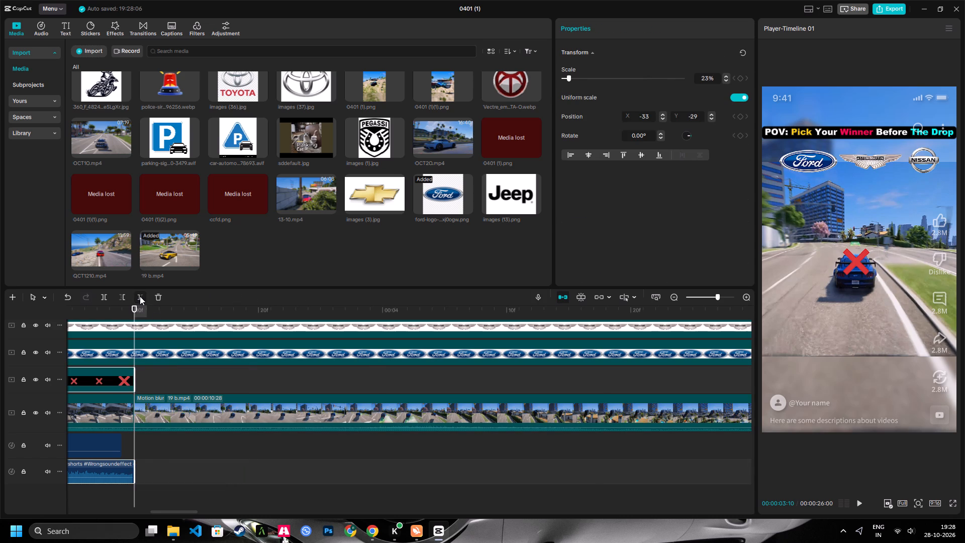
Move the second cross.gif and its wrong-answer sound earlier together so they finish at the end of the second 19 b.mp4 clip.
key(shift+z)
click(373, 308)
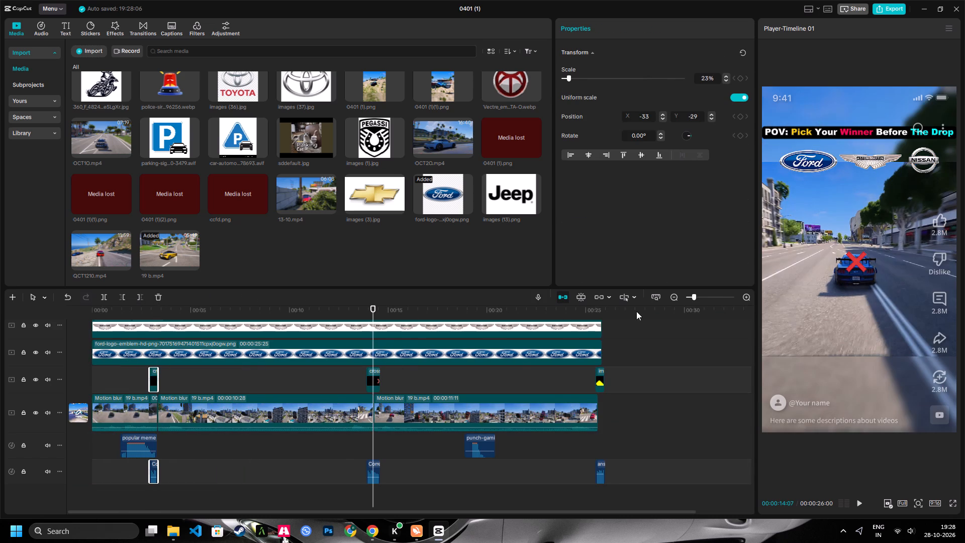
drag(698, 297, 711, 305)
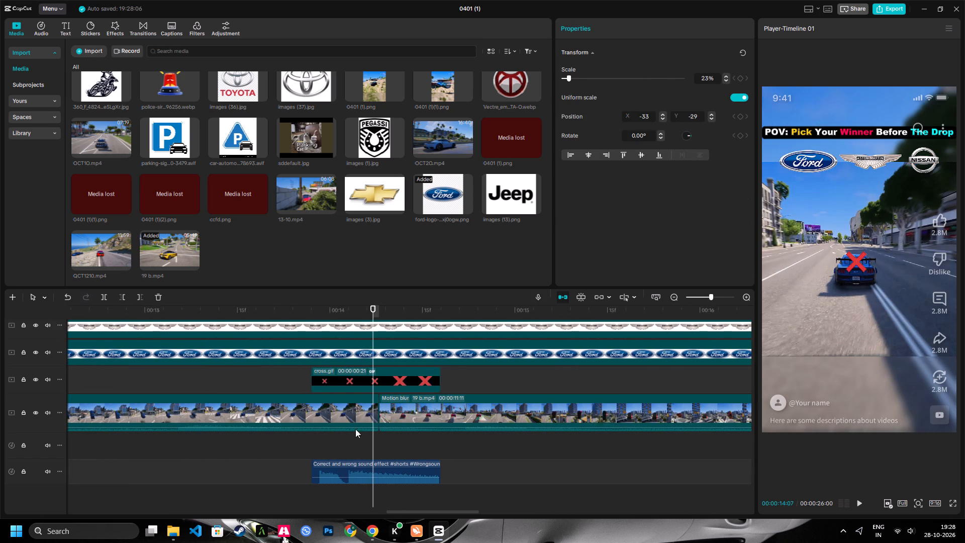
ctrl+click(370, 385)
ctrl+click(390, 478)
click(400, 378)
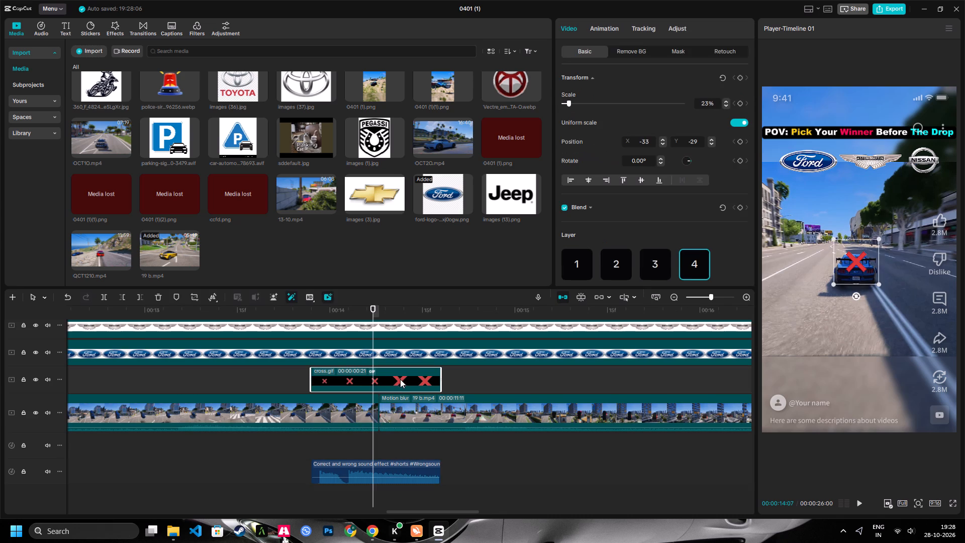
shift+click(390, 470)
shift+click(399, 378)
shift+click(379, 472)
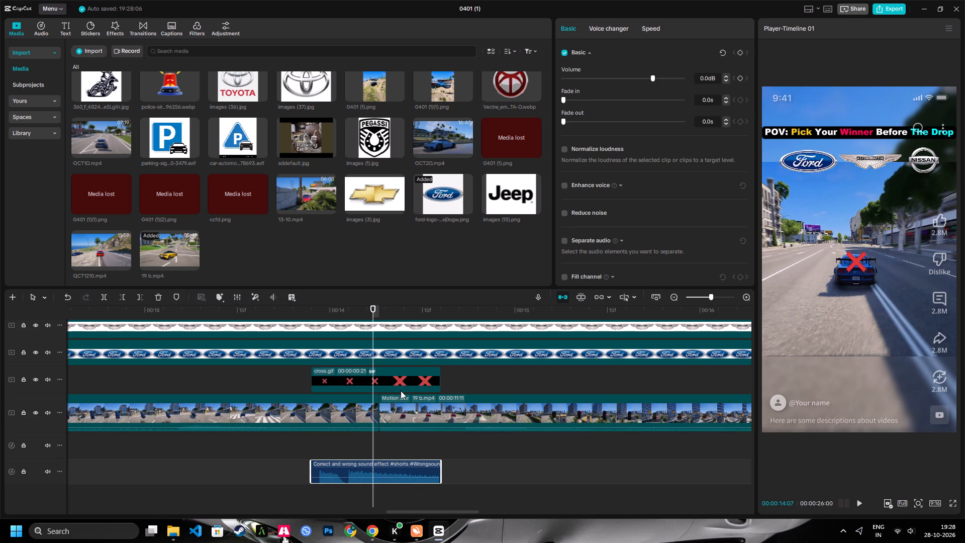
shift+click(401, 387)
shift+click(384, 476)
shift+click(392, 389)
ctrl+click(395, 484)
ctrl+click(397, 472)
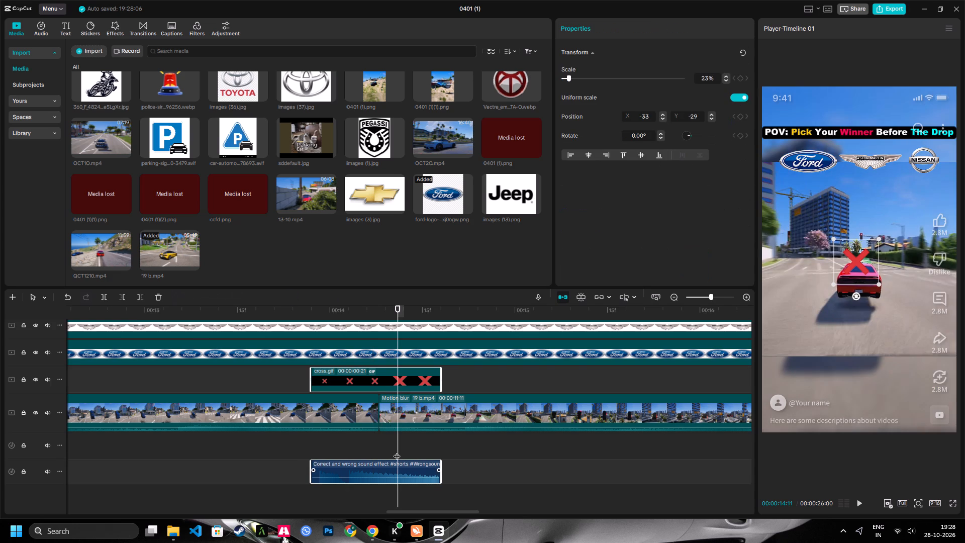
drag(368, 379, 307, 379)
Play back the third 19 b.mp4 clip and delete the punch sound effect beneath it.
key(shift+z)
key(space)
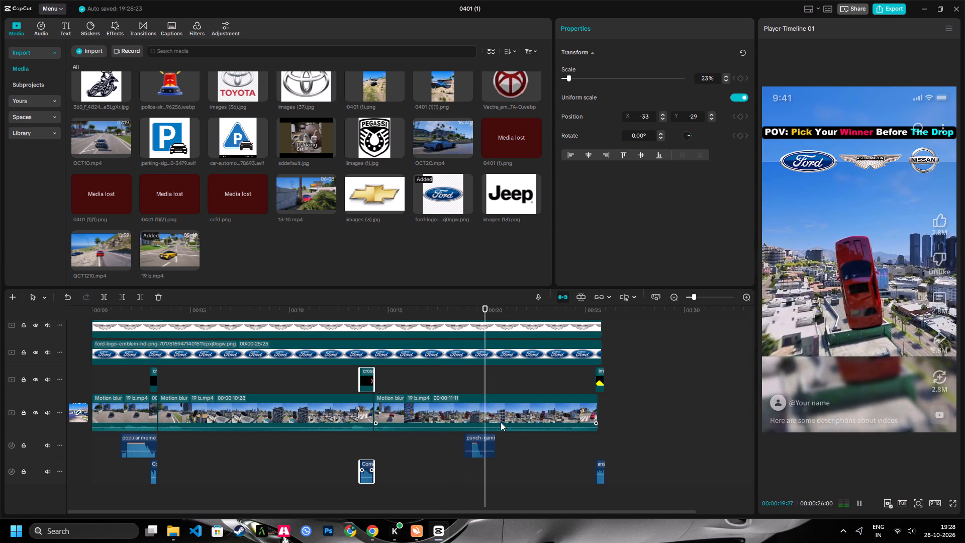
click(485, 442)
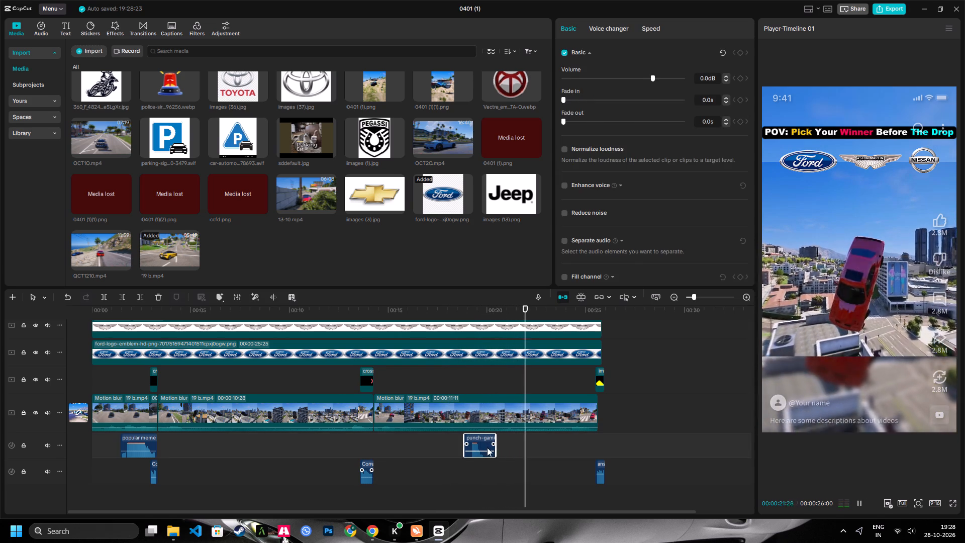
key(Delete)
Move the yellow check mark images (1).png and answer-correct.mp3 earlier together so the check mark finishes at the last clip's end.
click(601, 310)
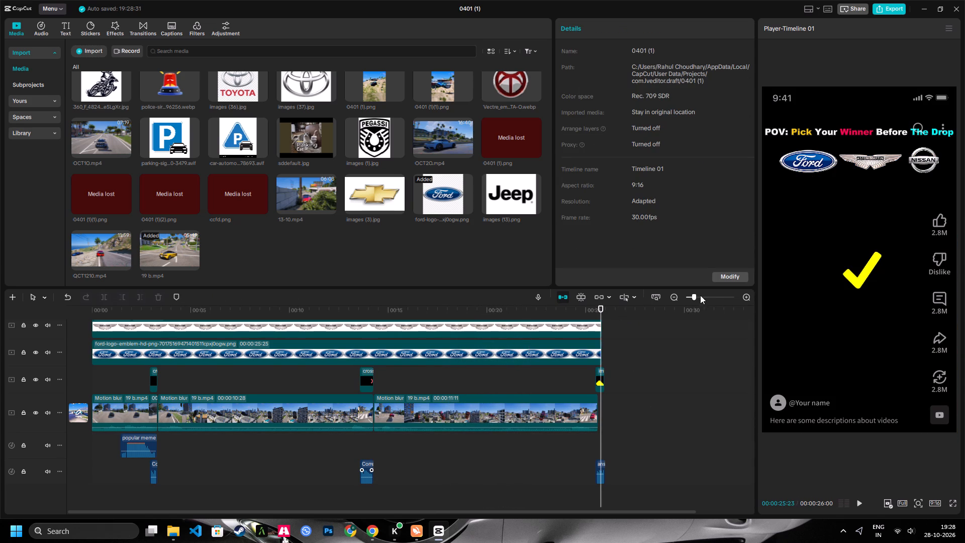
drag(700, 295, 712, 304)
ctrl+click(590, 382)
ctrl+click(591, 471)
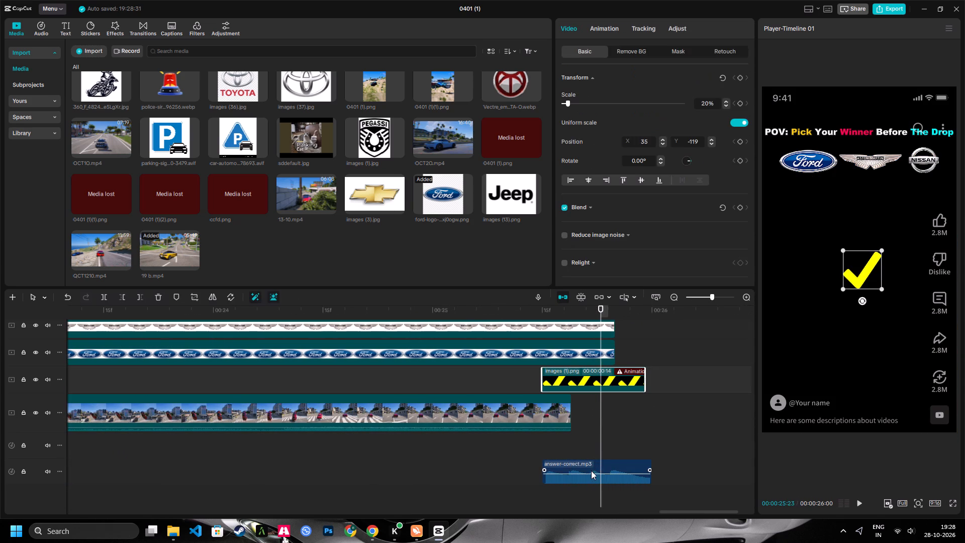
drag(574, 384, 498, 384)
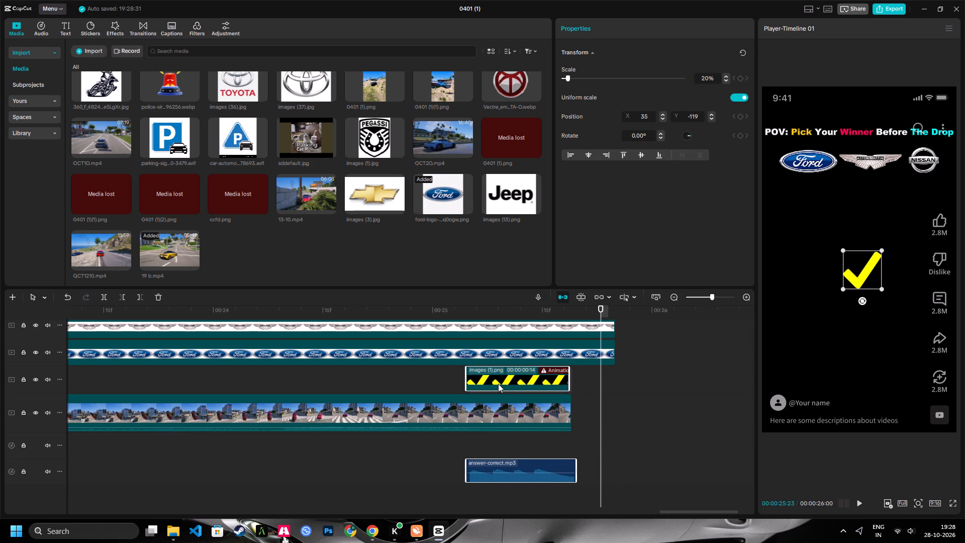
drag(498, 384, 498, 383)
key(shift+z)
key(space)
key(space)
Trim the logo overlays and answer-correct.mp3 to the last clip's end at 00:00:25:19, and play the timeline back from the start.
click(601, 315)
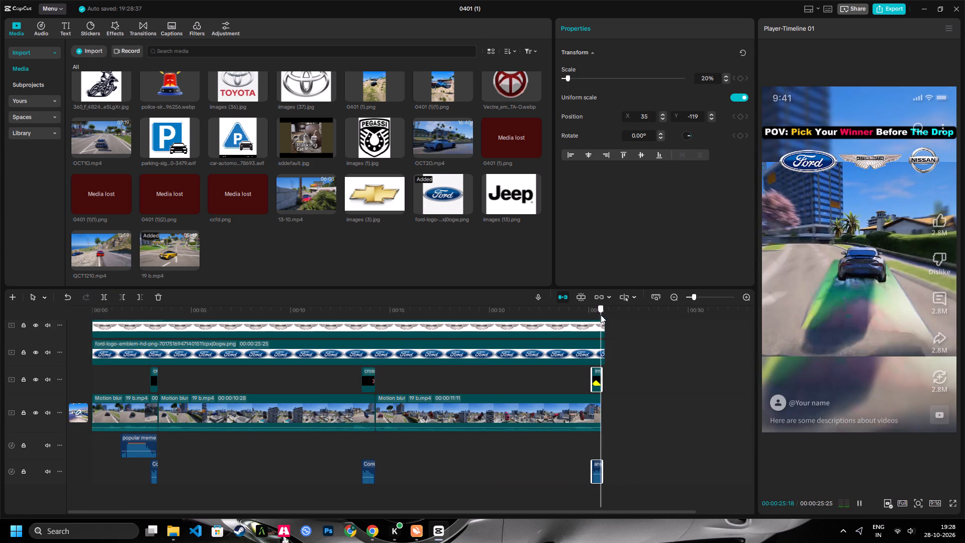
drag(691, 297, 723, 308)
click(582, 310)
drag(649, 448, 590, 280)
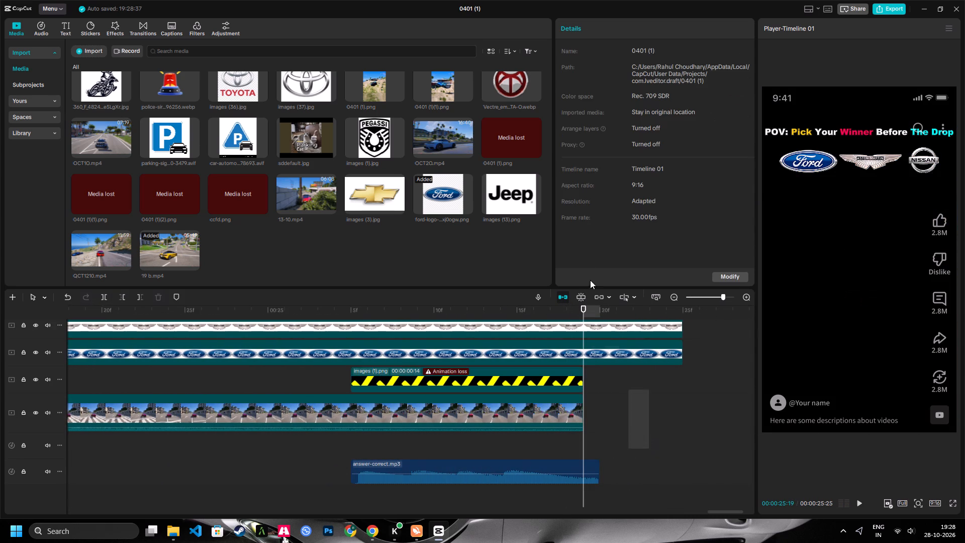
drag(590, 280, 578, 246)
drag(612, 498, 570, 241)
click(137, 298)
key(shift+z)
key(space)
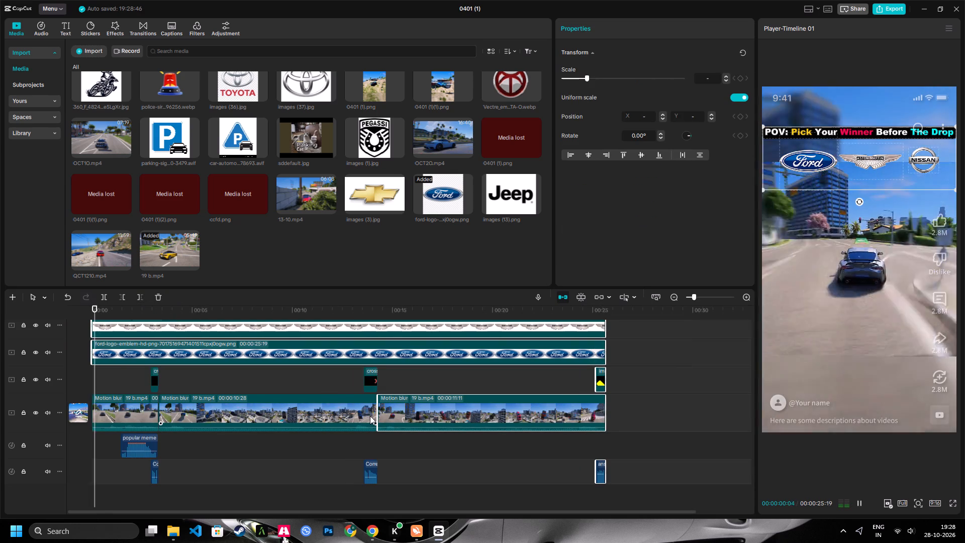
scroll(373, 421, down, 1)
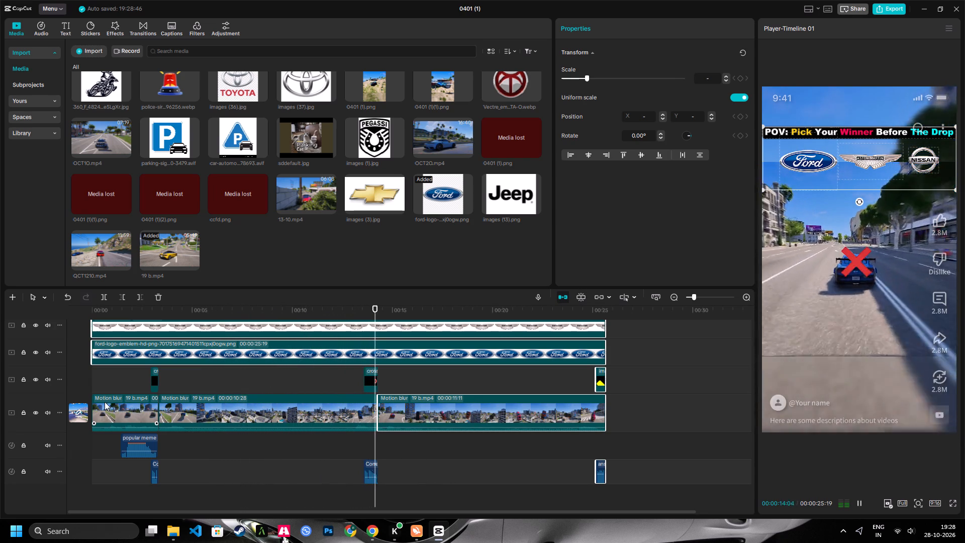
Delete the project's current cover.
click(86, 403)
click(429, 298)
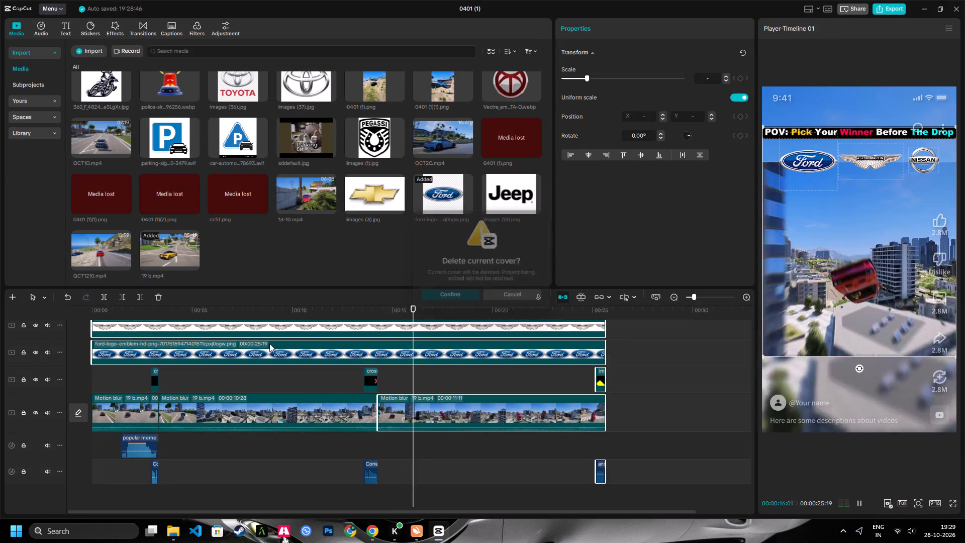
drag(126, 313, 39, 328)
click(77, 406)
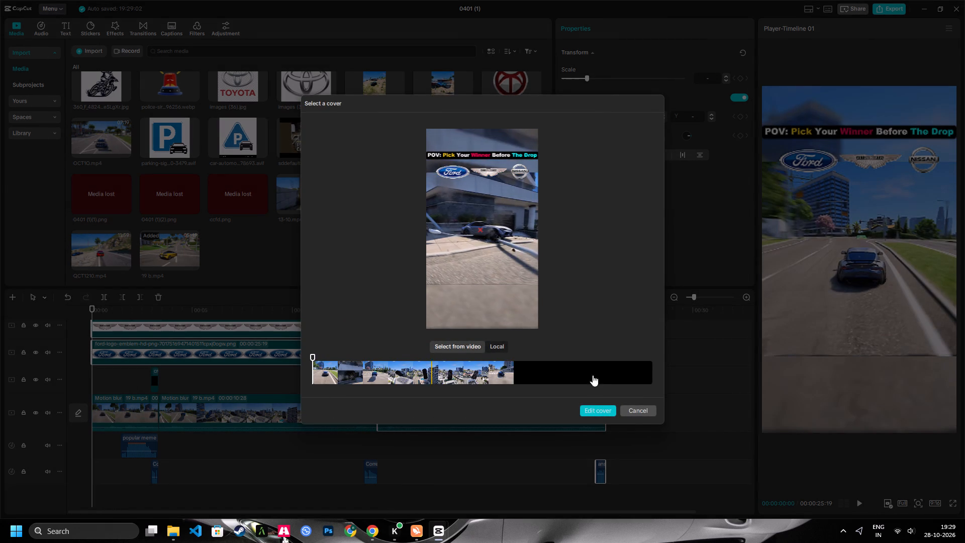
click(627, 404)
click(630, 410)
Create a new cover from the video frame at 00:00:05:10, showing the blue car in mid-air.
drag(239, 308, 257, 308)
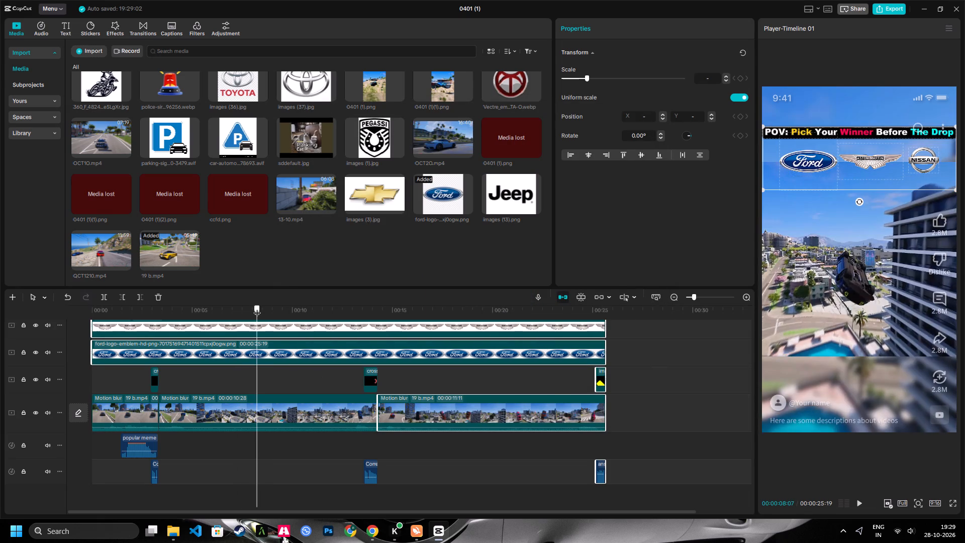
drag(257, 308, 342, 330)
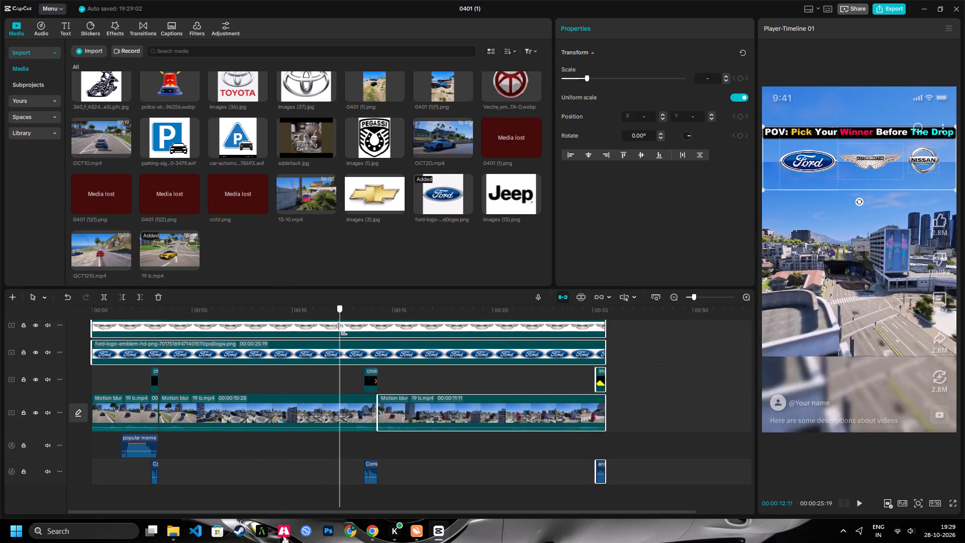
drag(342, 330, 430, 348)
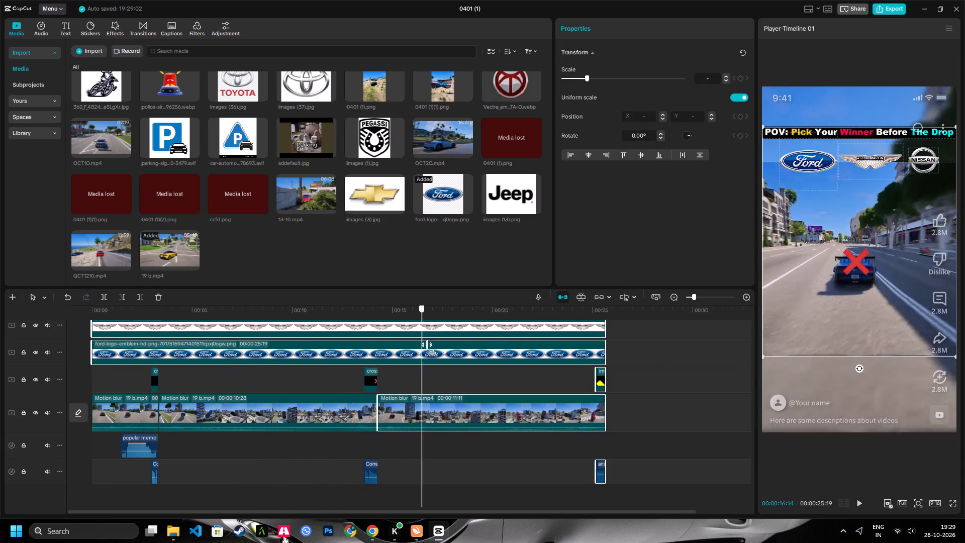
drag(430, 348, 456, 353)
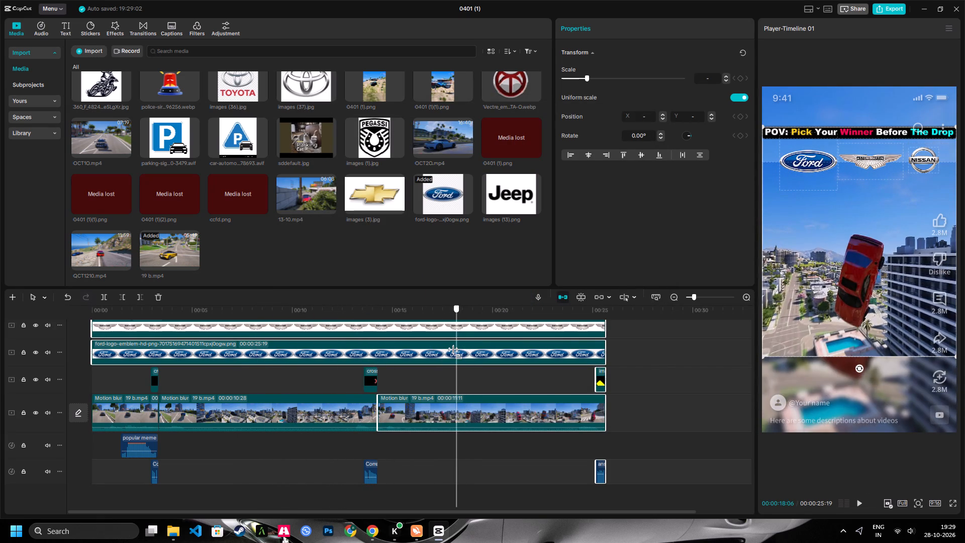
drag(456, 353, 460, 352)
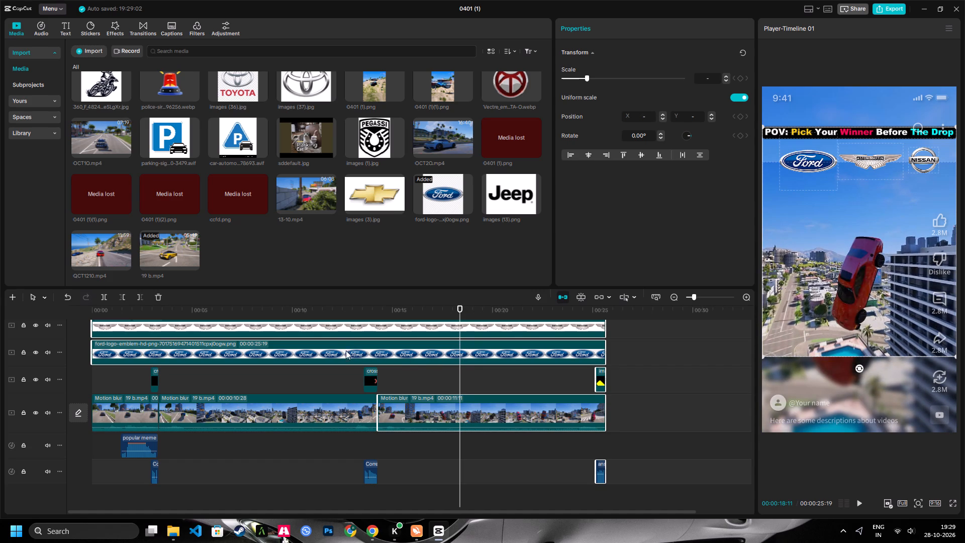
drag(295, 319, 264, 324)
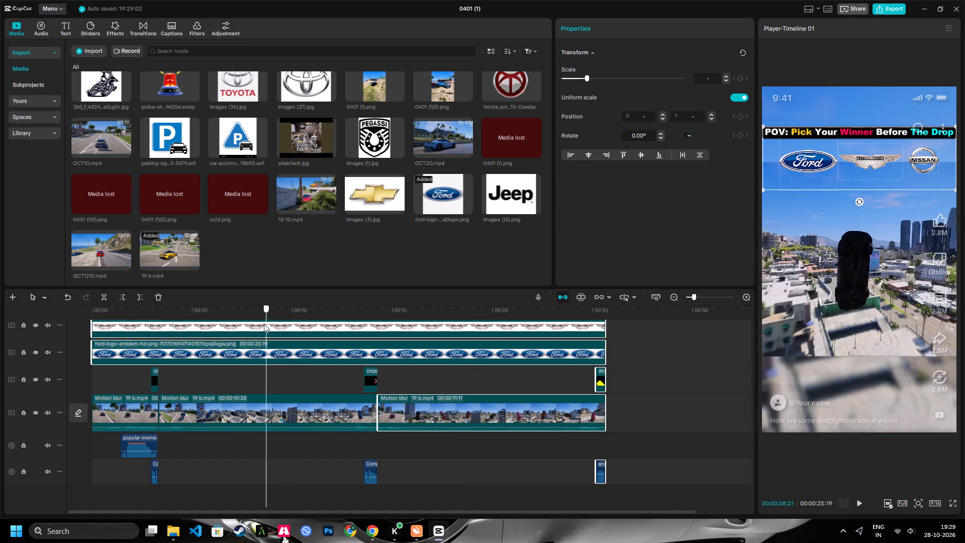
drag(264, 324, 238, 329)
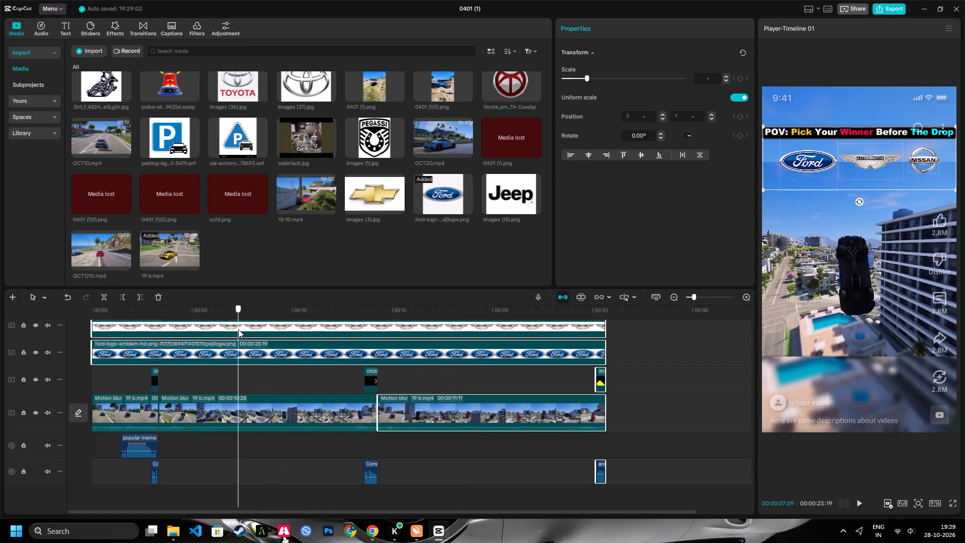
drag(238, 329, 221, 341)
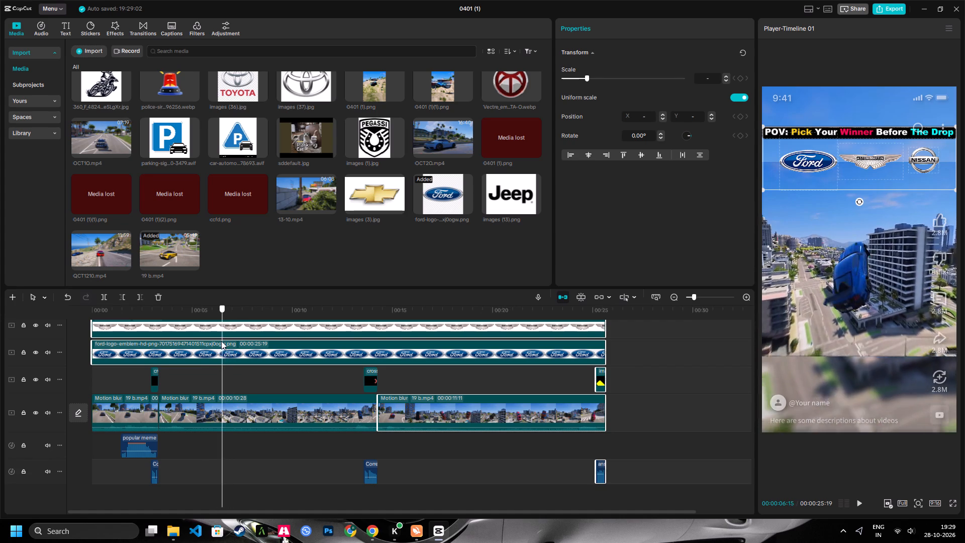
drag(221, 341, 200, 357)
key(Left)
key(Left)
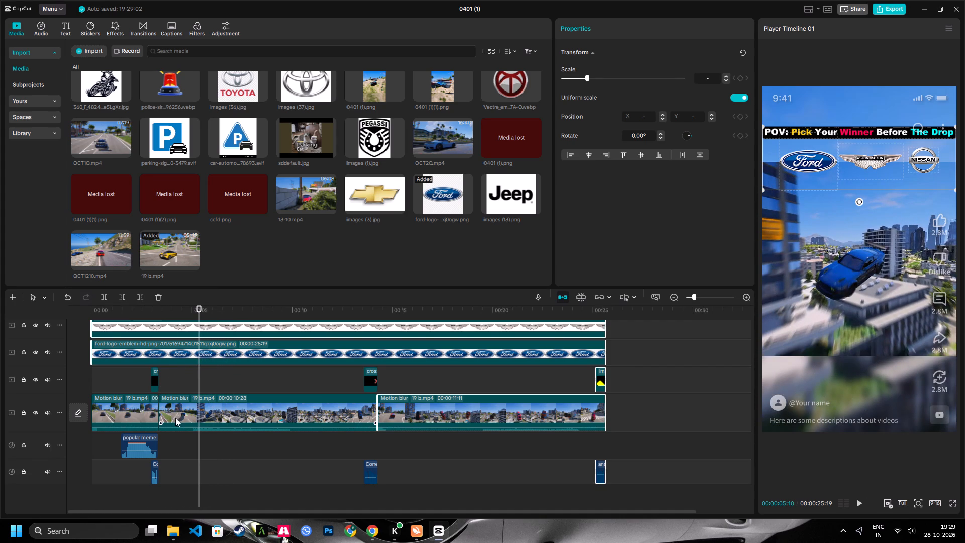
click(80, 413)
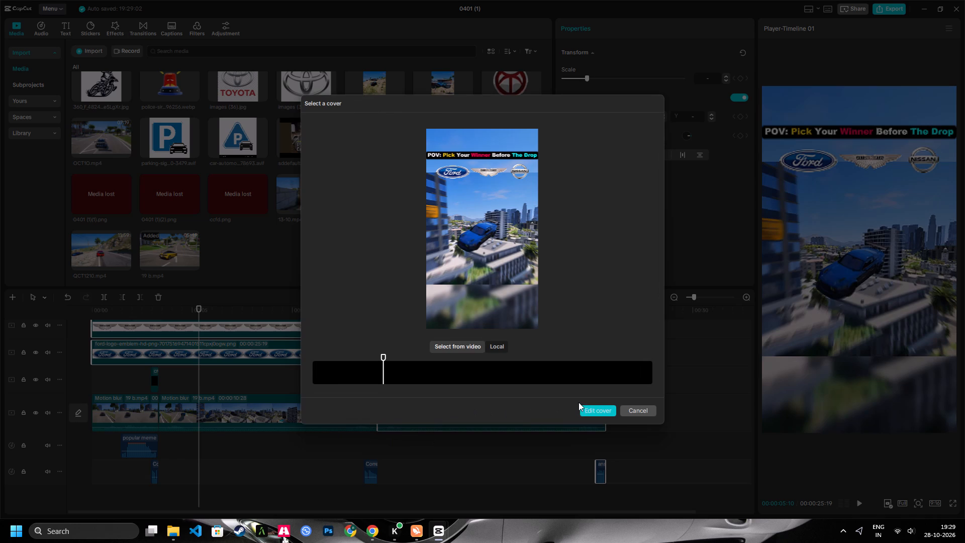
click(591, 412)
click(722, 407)
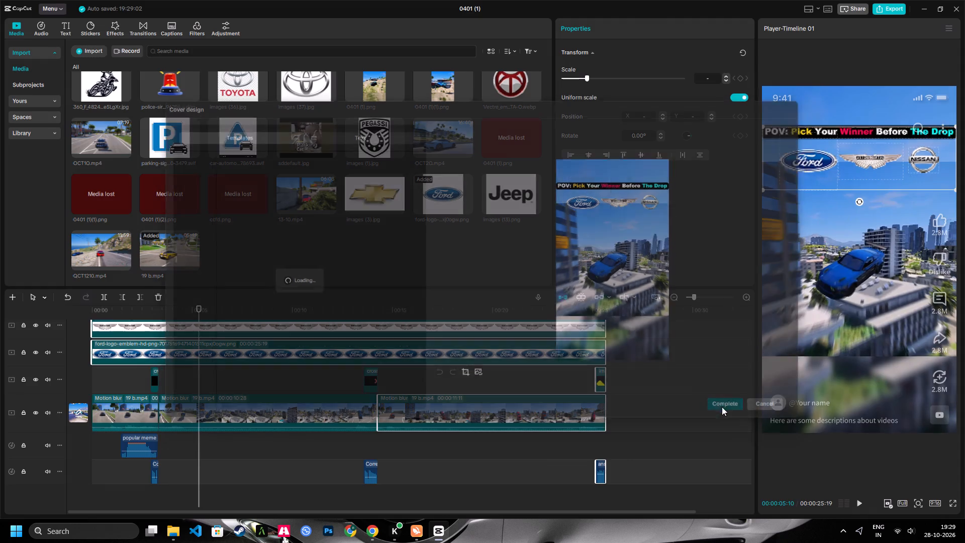
Play the video back from 00:00:05:10, and play through the first clip to the red cross to check which car appears.
text(Z)
key(space)
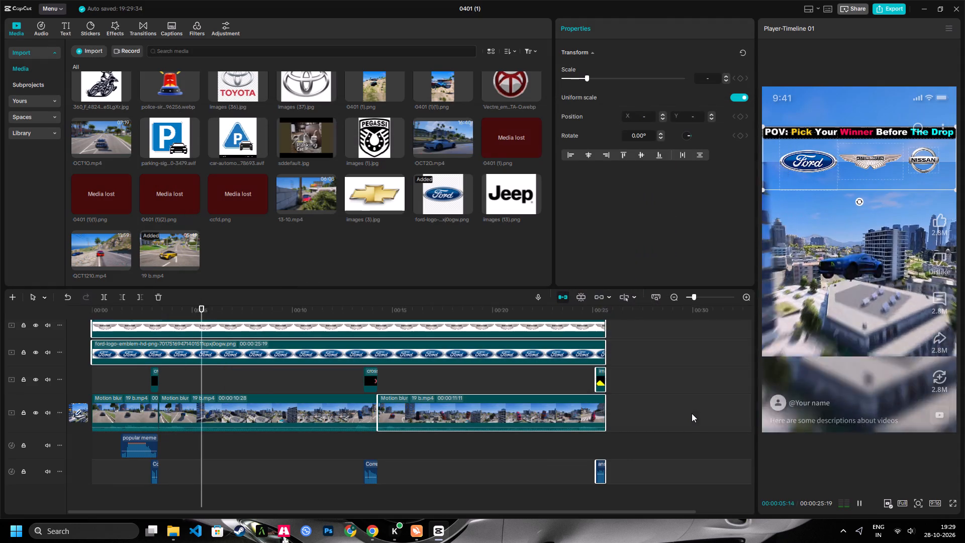
key(space)
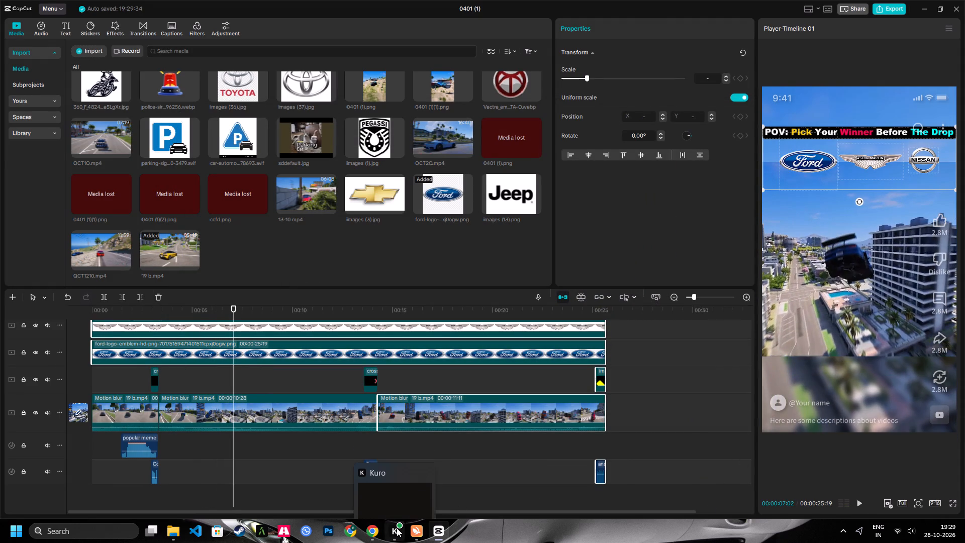
key(space)
drag(598, 311, 610, 312)
key(space)
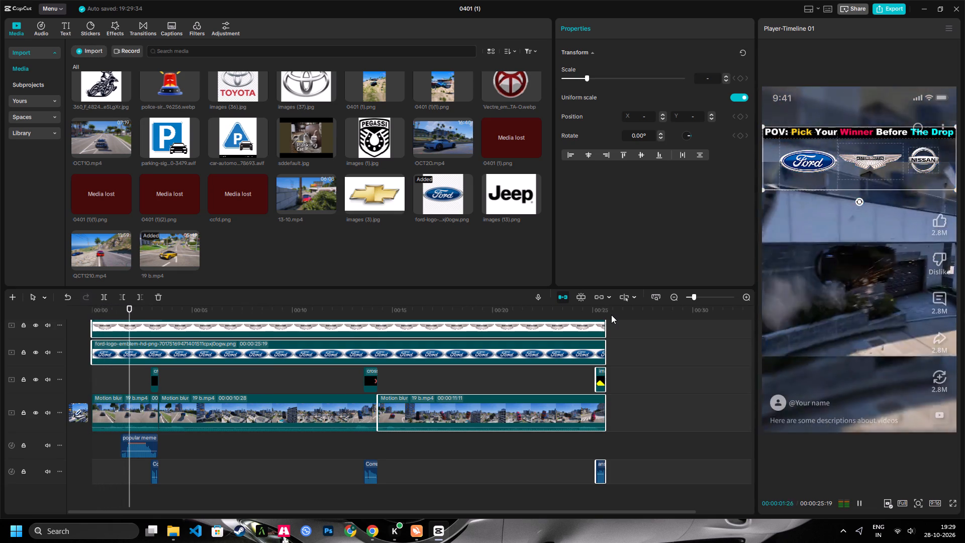
key(space)
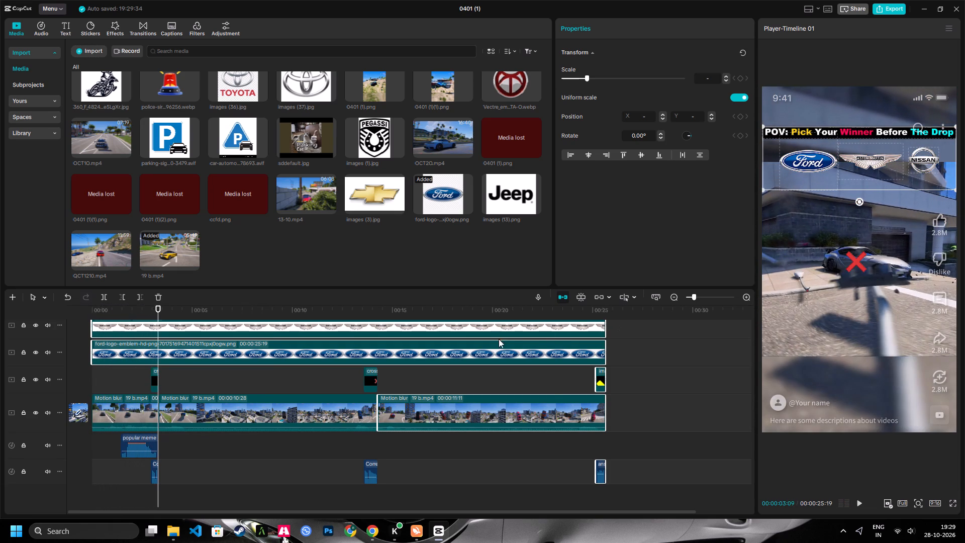
Delete the Ford, wings images (21).jpg and Nissan images (18).jpg logo overlays from the timeline.
click(312, 346)
key(Delete)
scroll(298, 368, up, 1)
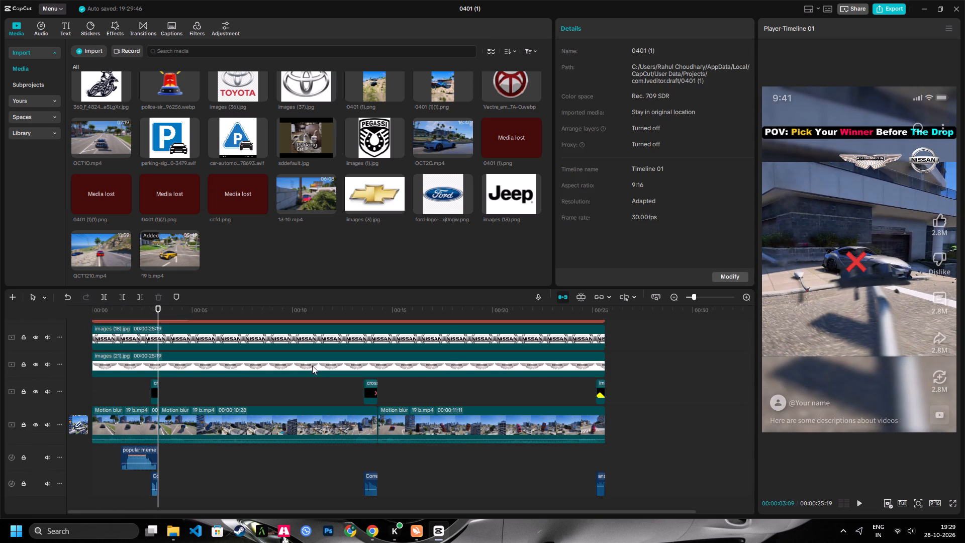
click(319, 368)
key(Delete)
scroll(319, 368, up, 1)
click(309, 347)
click(308, 367)
key(Delete)
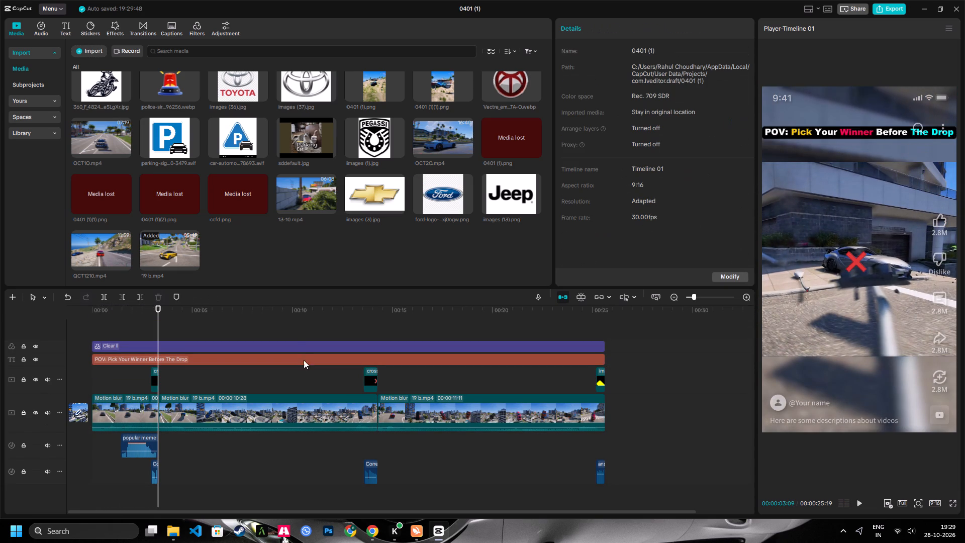
Add the Supra logo images.jpg as an overlay at the timeline start and extend it to 00:00:26:11, past the last clip.
key(space)
key(space)
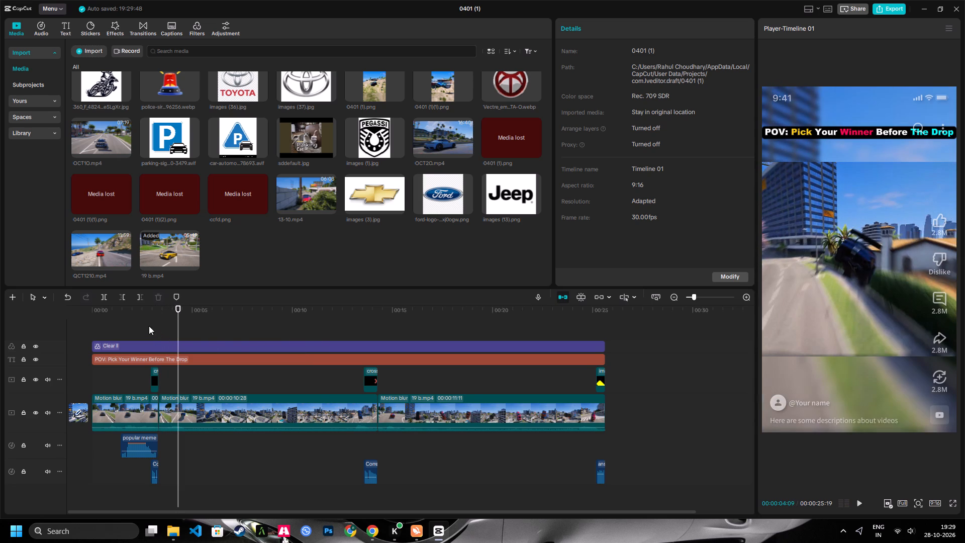
click(145, 314)
scroll(364, 167, up, 5)
scroll(388, 164, down, 4)
scroll(388, 164, up, 6)
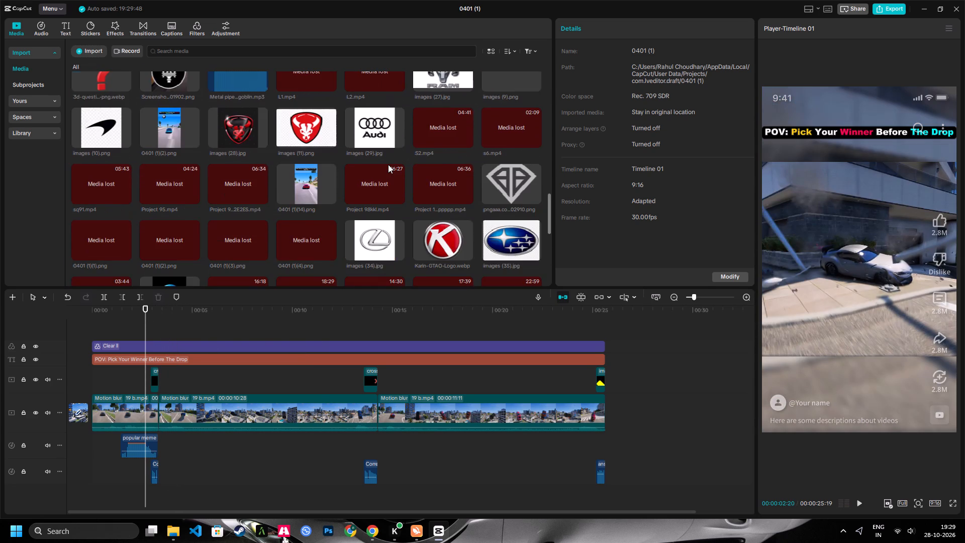
scroll(388, 164, up, 7)
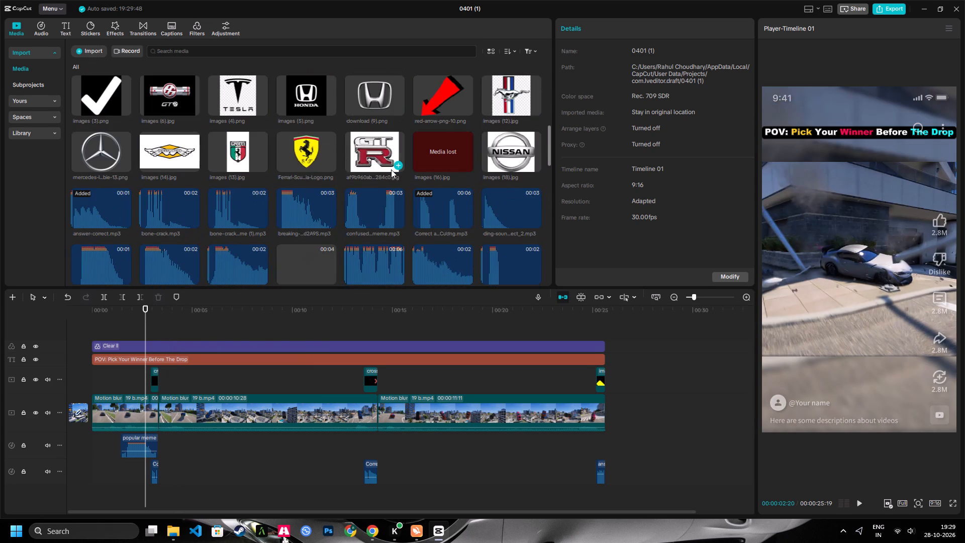
scroll(391, 170, up, 4)
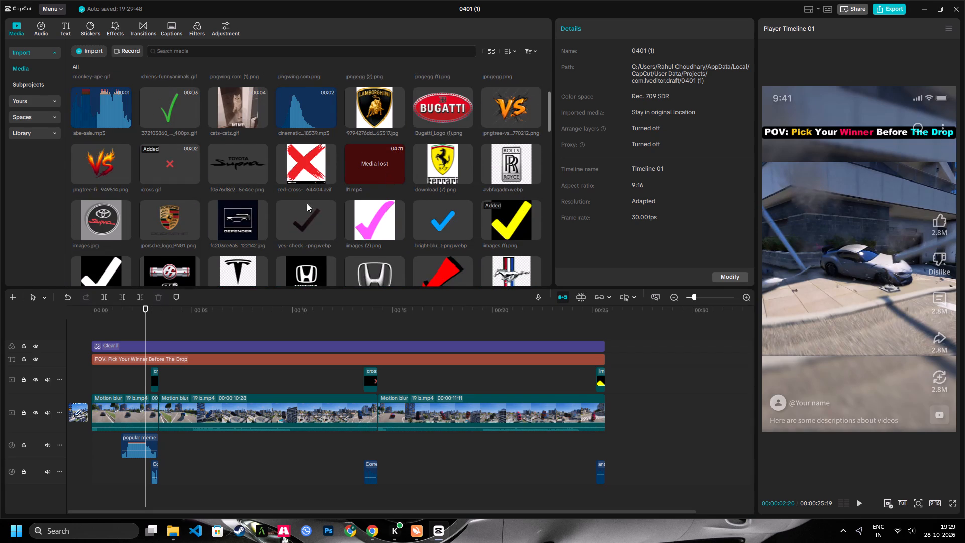
drag(89, 214, 68, 341)
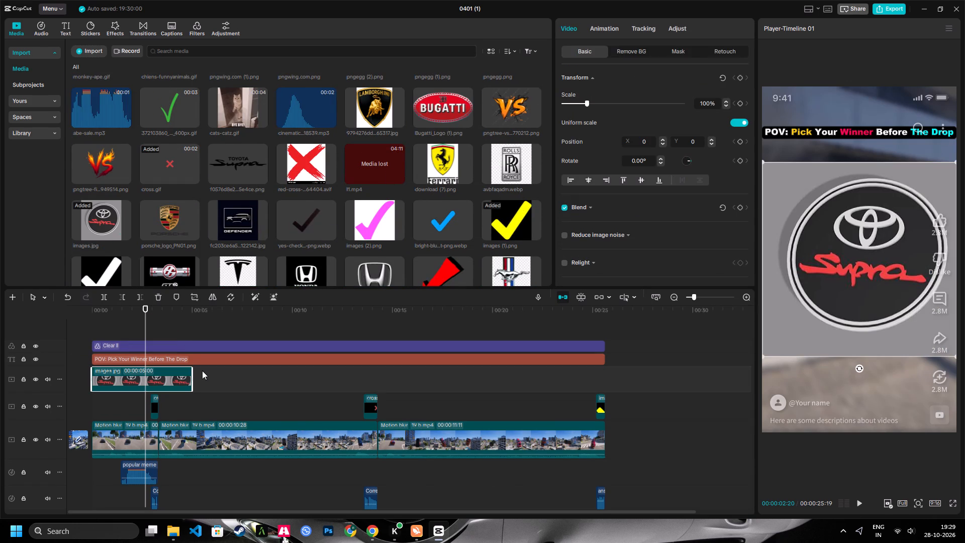
drag(192, 378, 618, 376)
Remove the Supra logo's background, scale it to 21%, and place it under the title's beginning at about X -675, Y 1030.
click(274, 299)
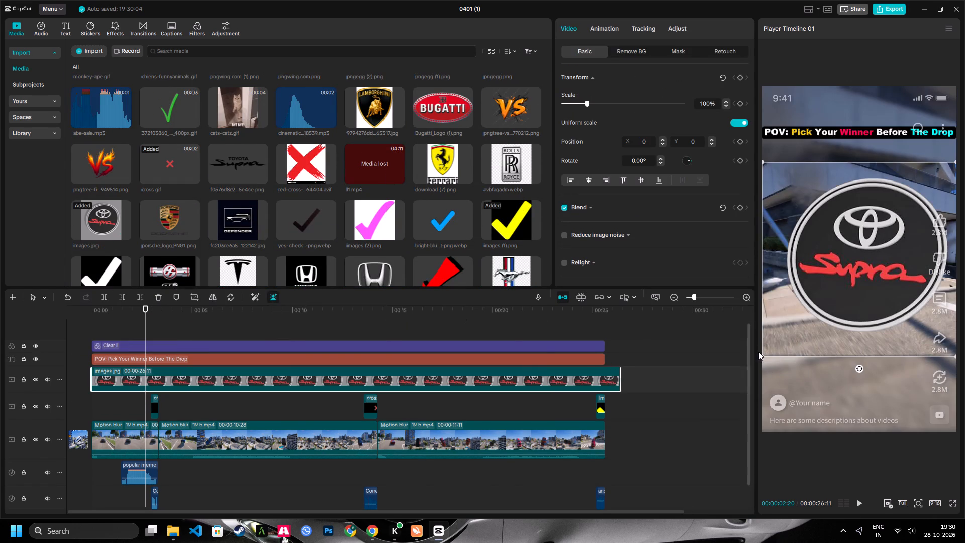
click(758, 351)
drag(763, 356, 872, 264)
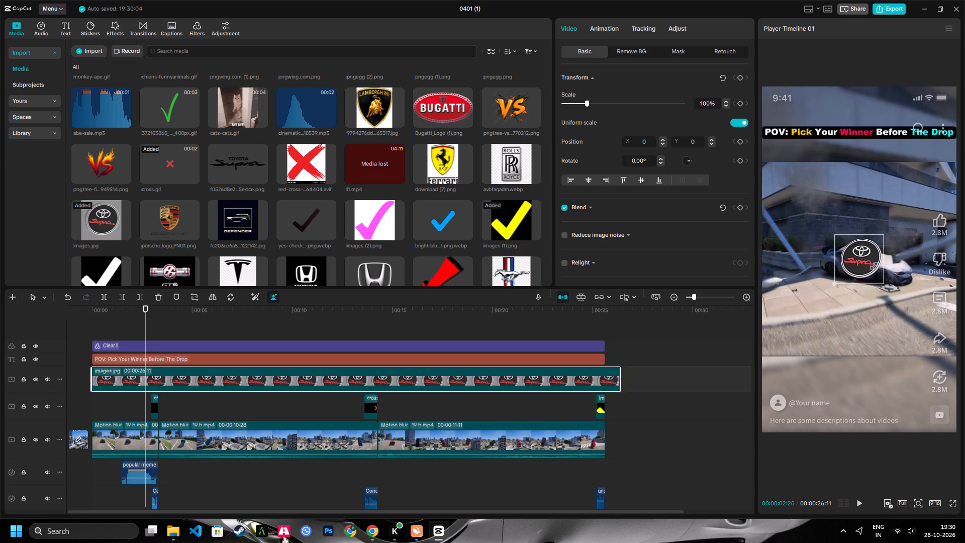
drag(872, 264, 878, 259)
drag(863, 267, 802, 174)
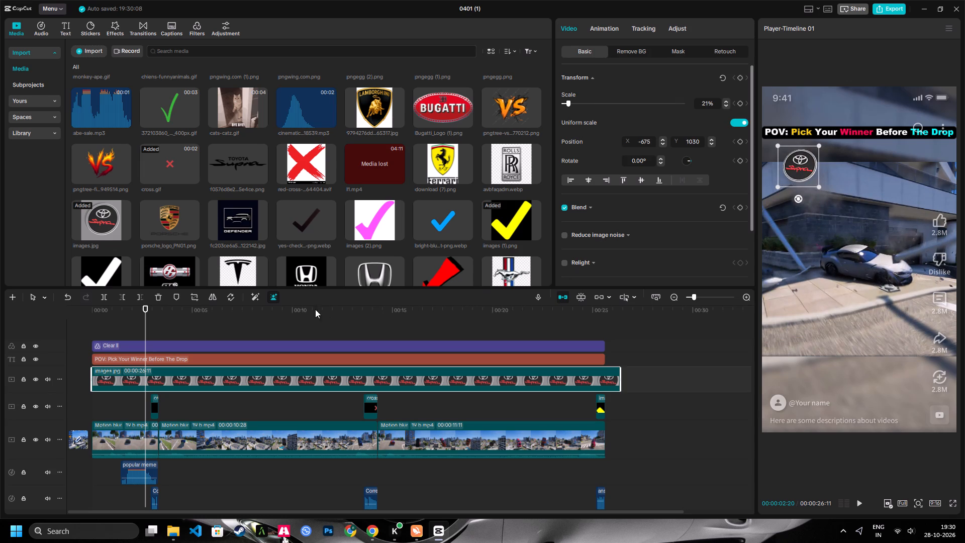
Add the Mustang logo images (12).jpg as an overlay at the timeline start and extend it to 00:00:25:20.
drag(311, 308, 267, 326)
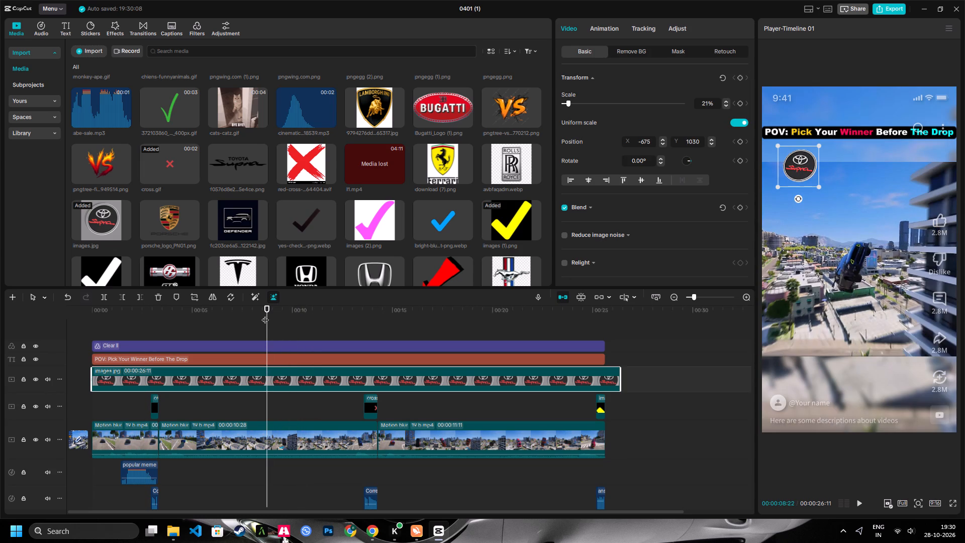
scroll(368, 227, down, 2)
drag(508, 187, 73, 317)
click(155, 309)
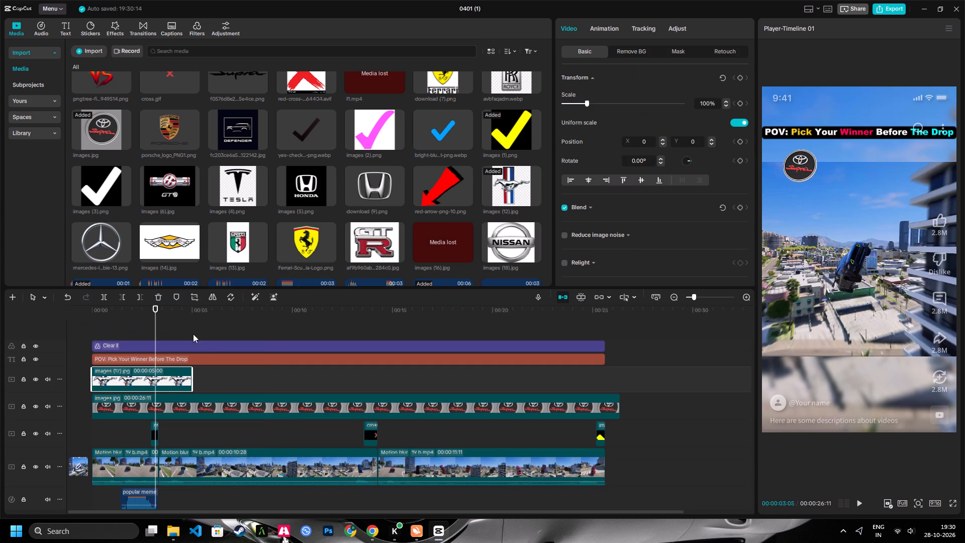
click(195, 377)
click(189, 380)
drag(195, 377, 606, 377)
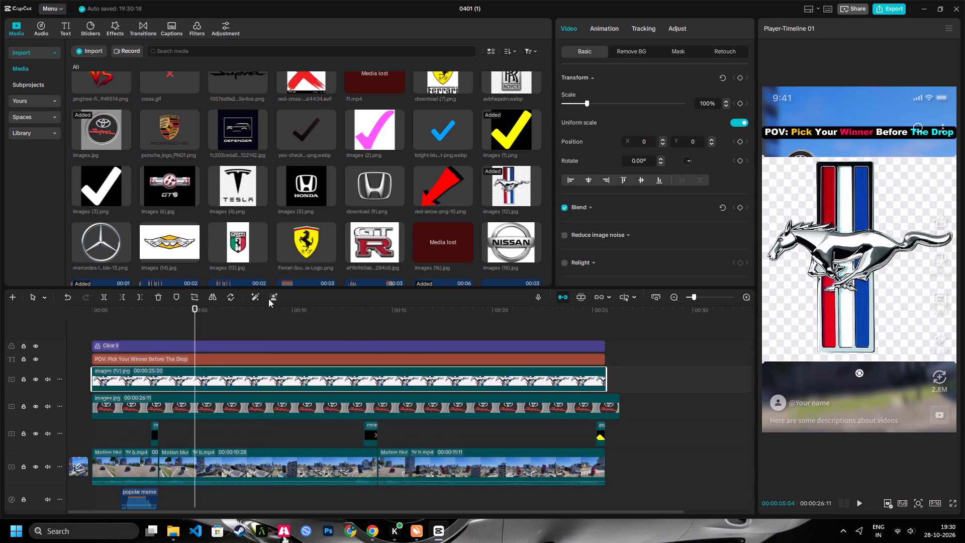
Remove the Mustang logo's background and crop its upper and lower parts so the band around the horse remains.
click(271, 293)
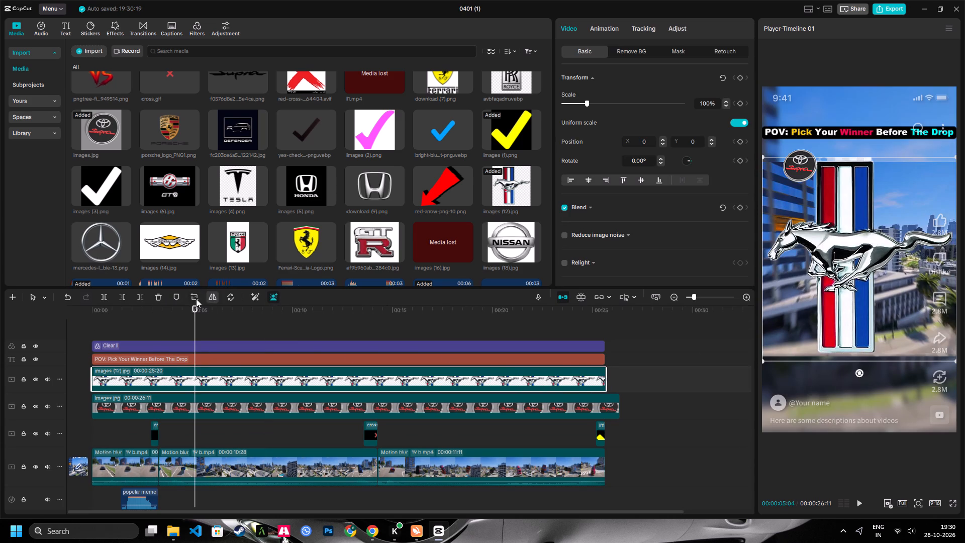
click(194, 297)
drag(486, 368, 486, 324)
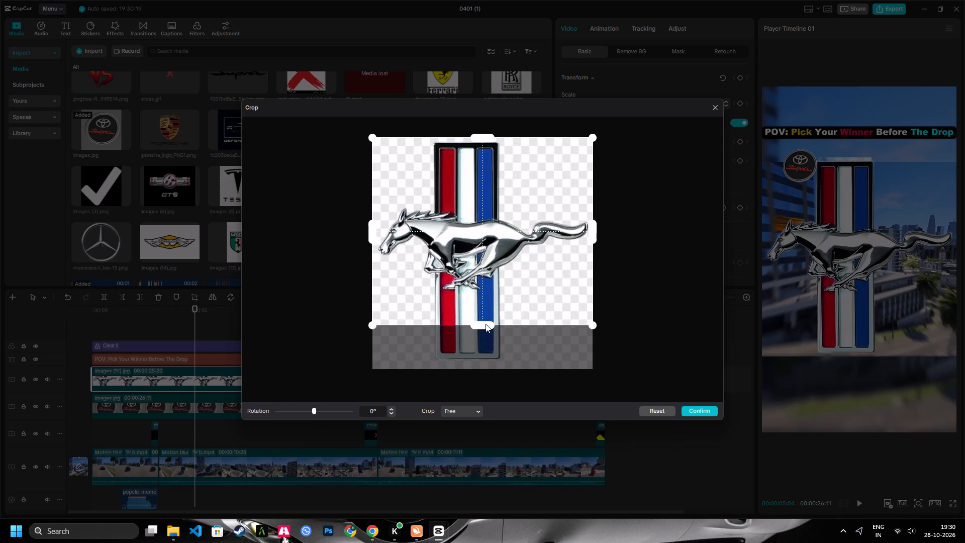
drag(486, 324, 486, 306)
drag(478, 139, 480, 158)
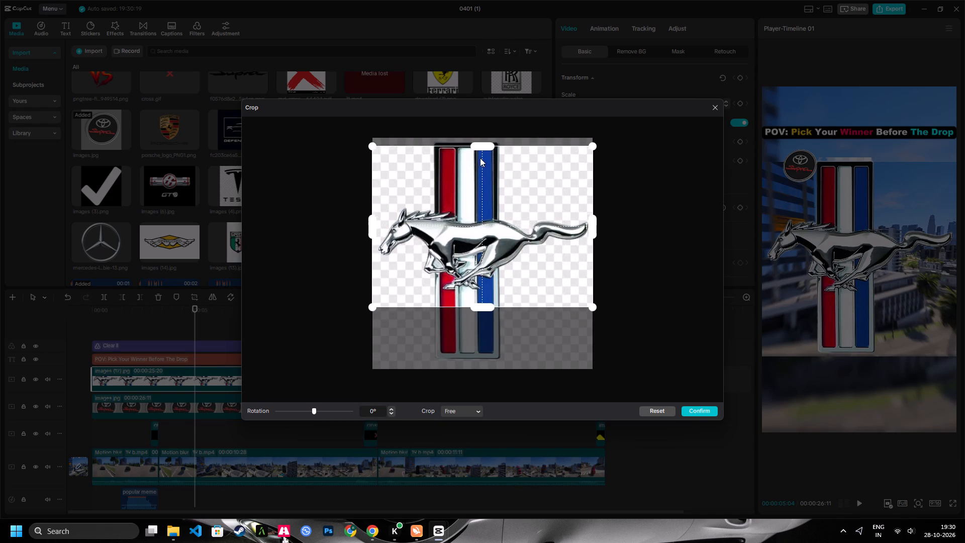
drag(480, 158, 479, 186)
click(700, 410)
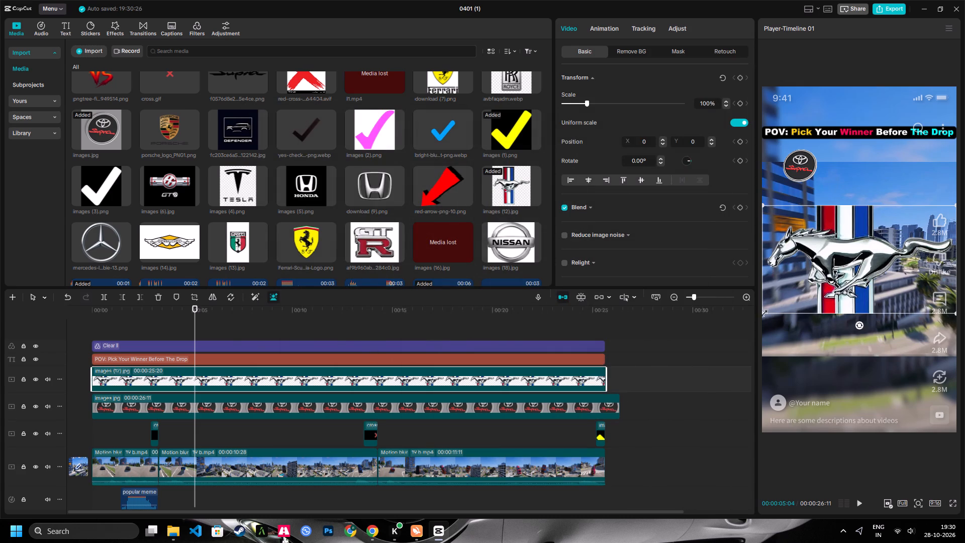
Scale the Mustang logo to 26% and place it beside the Supra logo at about X -36, Y 1041.
drag(762, 312, 847, 254)
drag(862, 255, 857, 166)
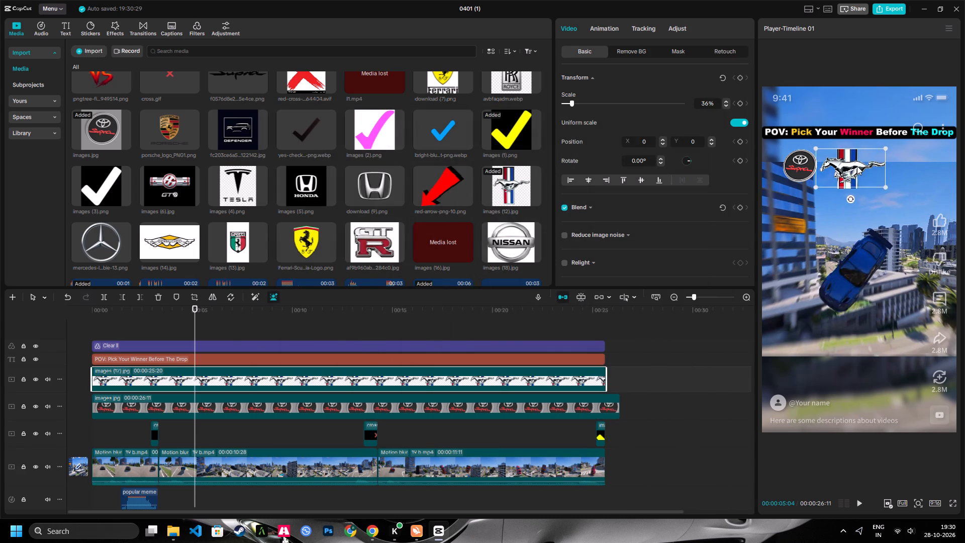
drag(857, 166, 861, 165)
drag(821, 188, 835, 179)
click(846, 174)
Check the last clip's car at 00:00:17:07, and add the Ford logo PNG as an overlay from the start, extended to 00:00:26:06.
click(437, 298)
click(437, 310)
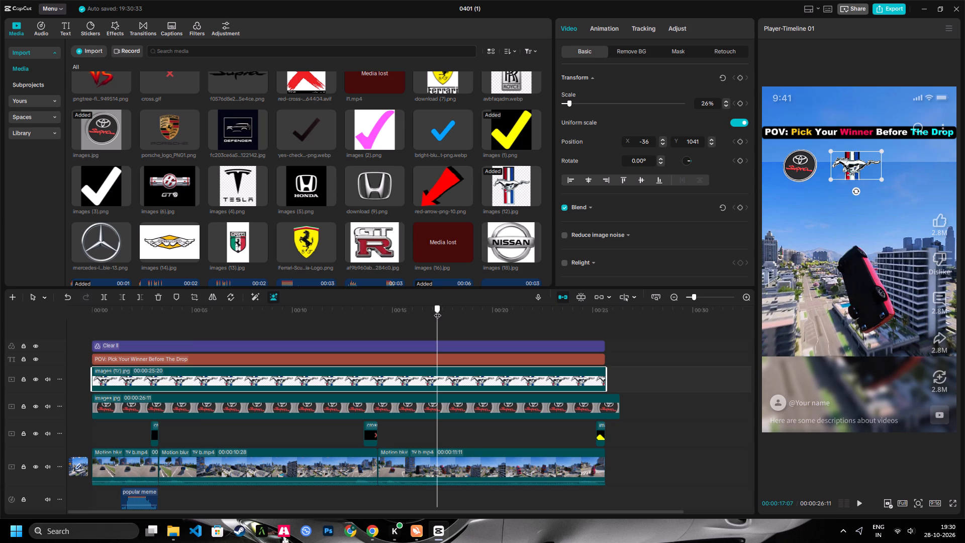
scroll(338, 216, down, 14)
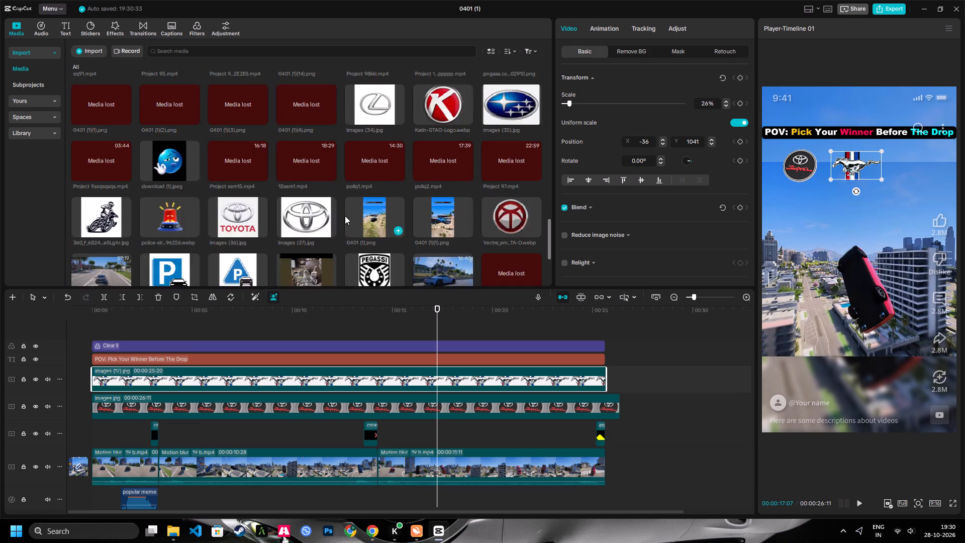
scroll(345, 216, down, 9)
drag(463, 198, 406, 287)
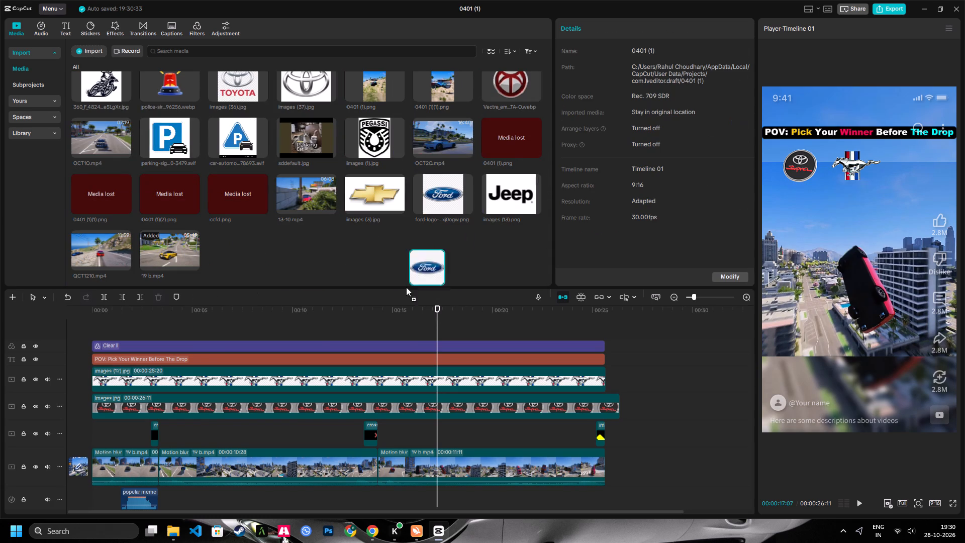
drag(406, 287, 83, 330)
drag(190, 381, 615, 376)
drag(195, 380, 146, 377)
drag(135, 361, 118, 361)
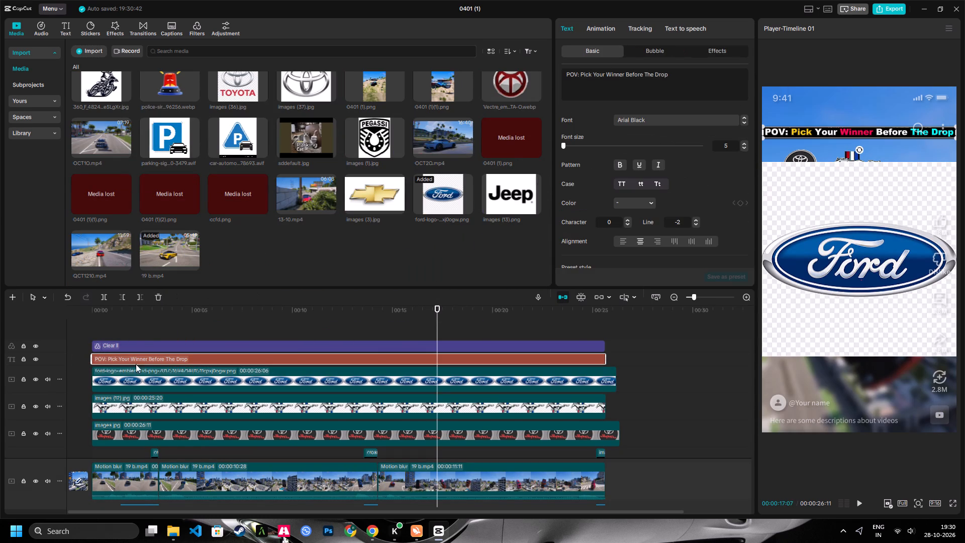
Remove the Ford logo's background, scale it to 36%, and place it beside the Mustang logo under the title's end.
click(265, 376)
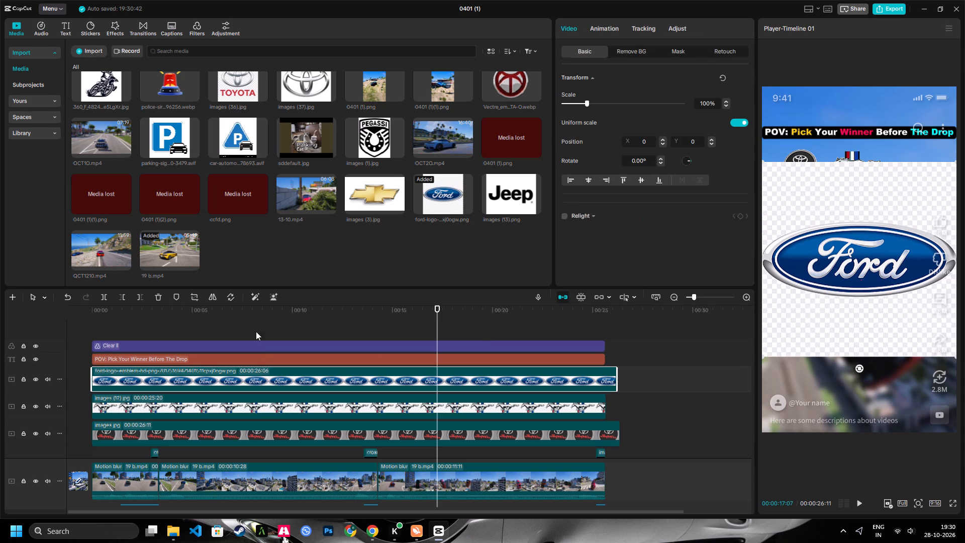
click(277, 297)
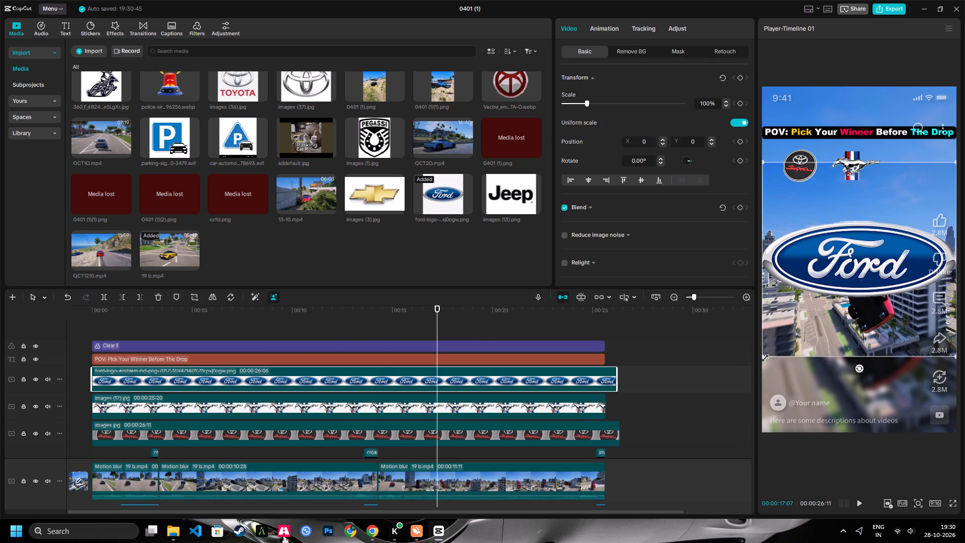
drag(763, 356, 843, 279)
drag(855, 270, 901, 176)
drag(866, 203, 872, 198)
drag(879, 182, 891, 182)
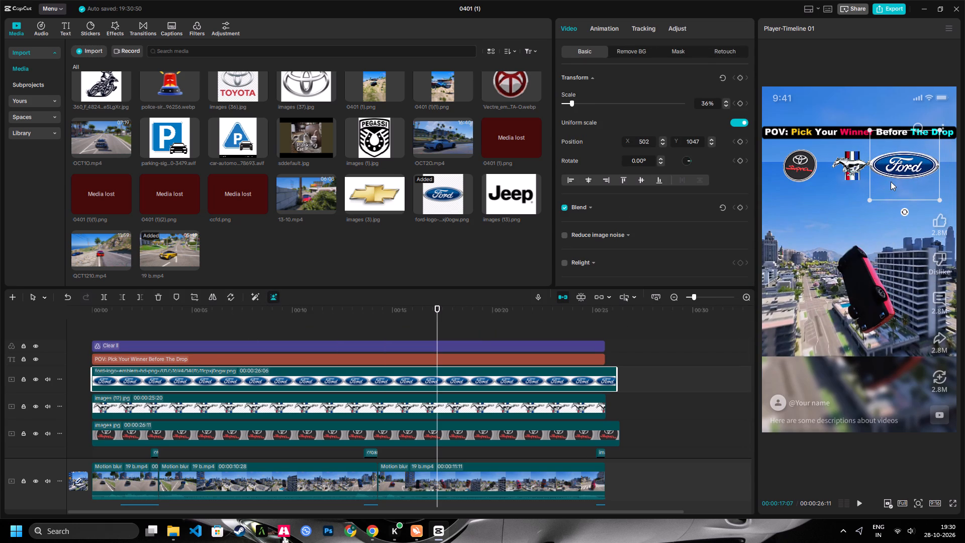
drag(891, 182, 890, 178)
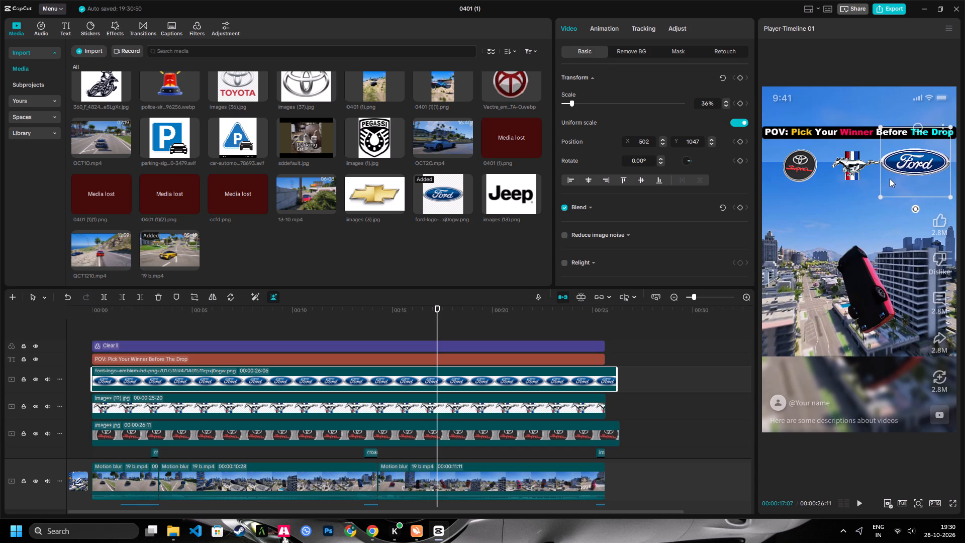
drag(890, 178, 889, 182)
Move the Mustang and Supra logos slightly toward the Ford logo to tighten the row's spacing.
click(855, 171)
drag(854, 169, 864, 168)
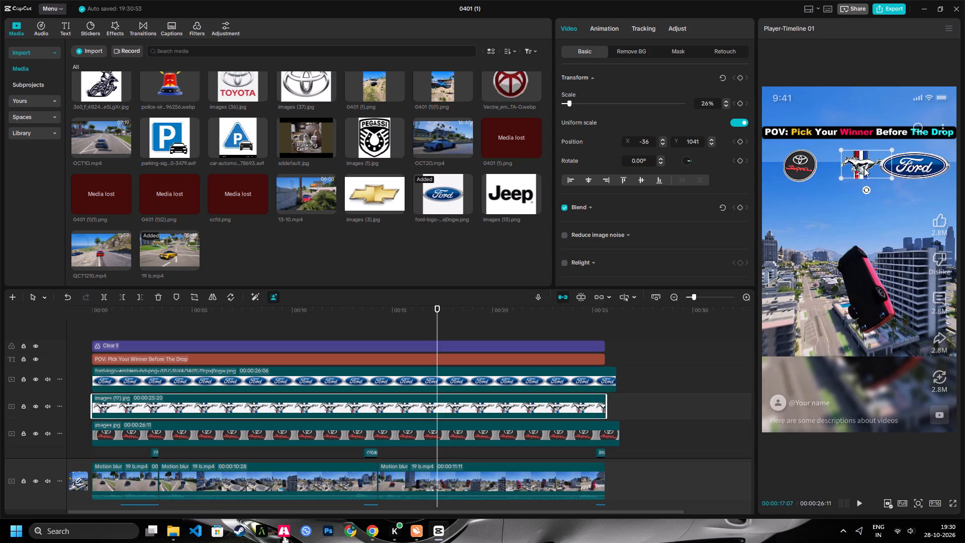
drag(864, 168, 858, 170)
click(805, 171)
drag(797, 168, 807, 171)
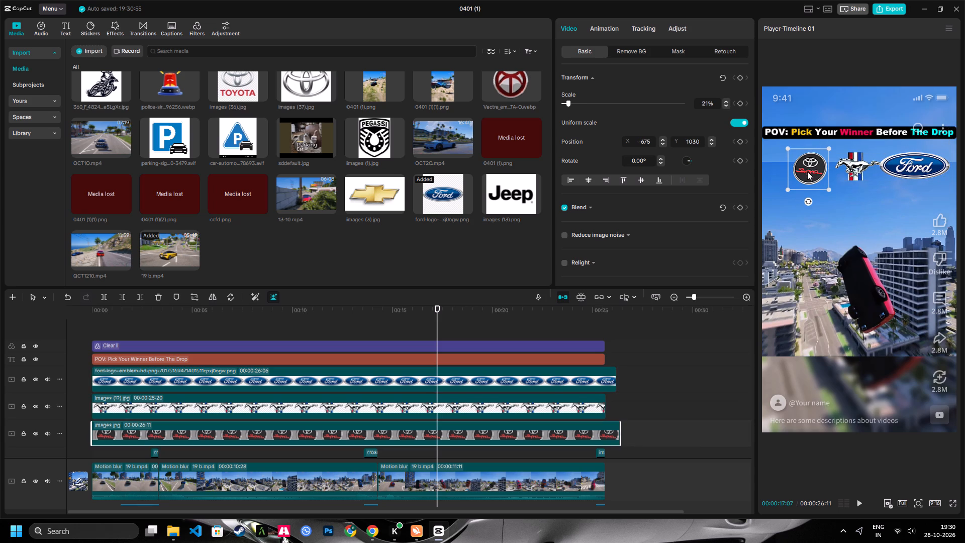
drag(807, 171, 806, 171)
Select all three logo overlays, shrink them together slightly, and centre the row horizontally beneath the title.
drag(640, 428, 589, 398)
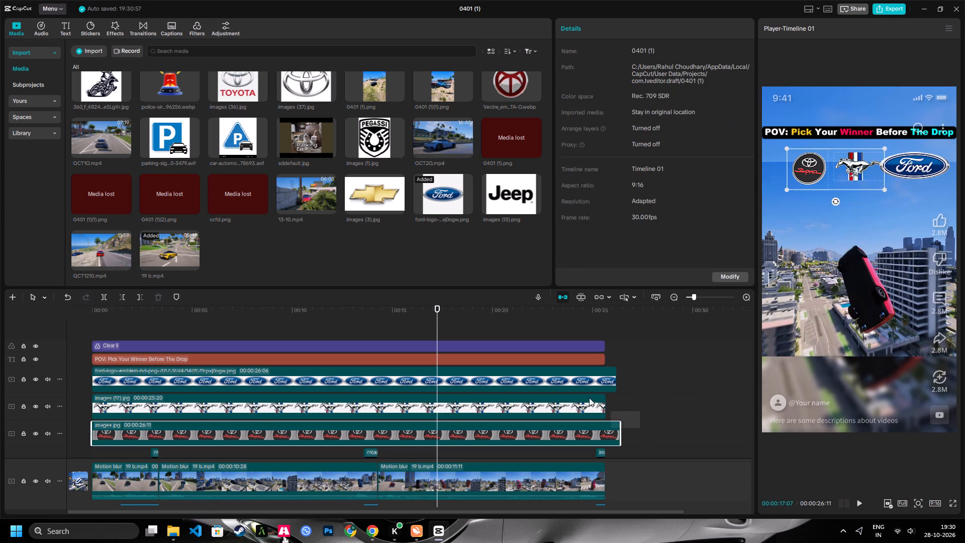
drag(589, 398, 579, 378)
drag(788, 201, 805, 185)
drag(843, 171, 835, 168)
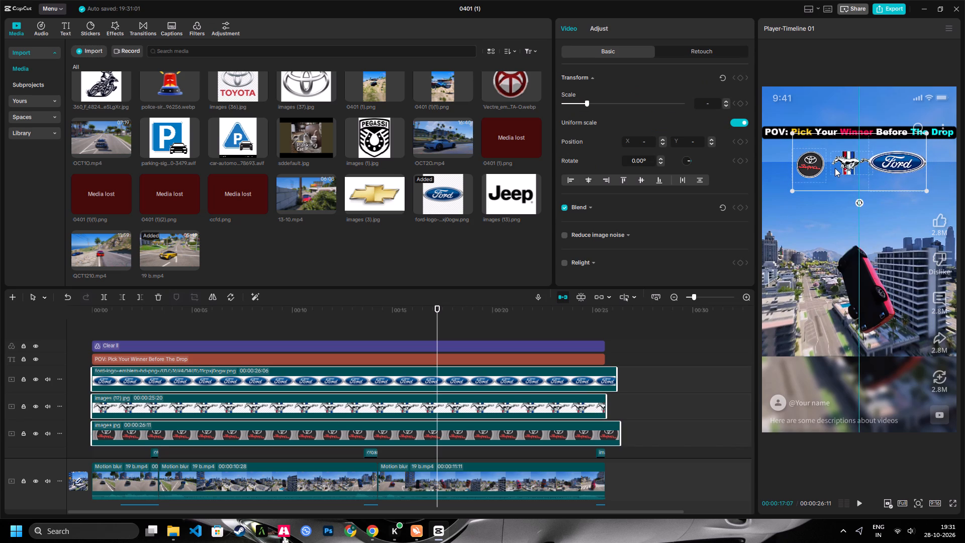
drag(835, 168, 835, 169)
click(878, 165)
click(897, 161)
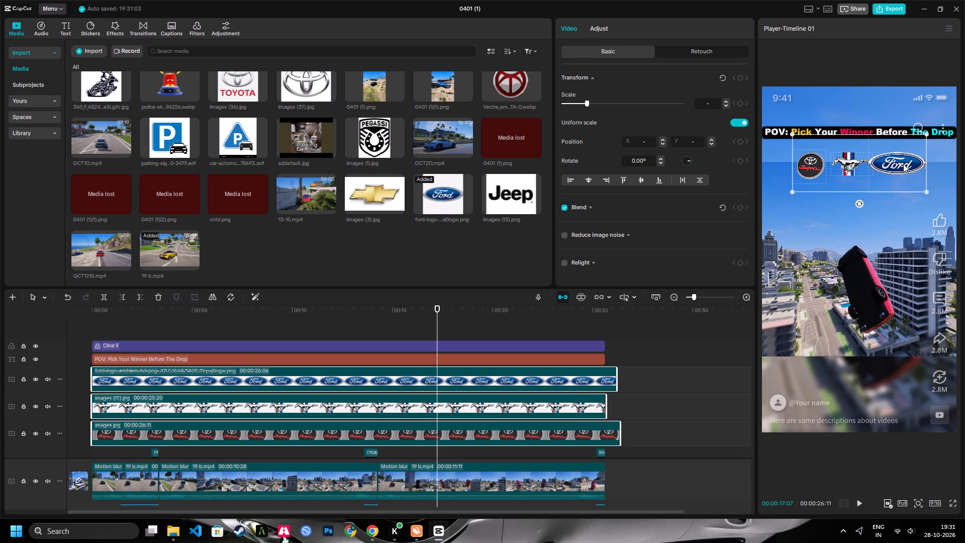
Spread the logo row wider, moving the Ford logo to about X 587, Y 1086 and the Supra logo to about X -644, Y 1059.
drag(893, 169, 894, 168)
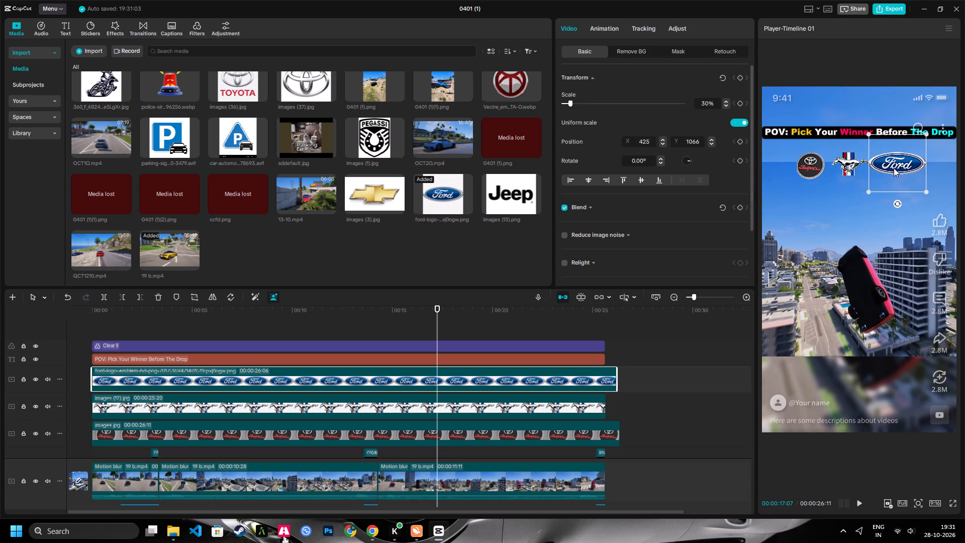
drag(894, 168, 908, 167)
click(814, 165)
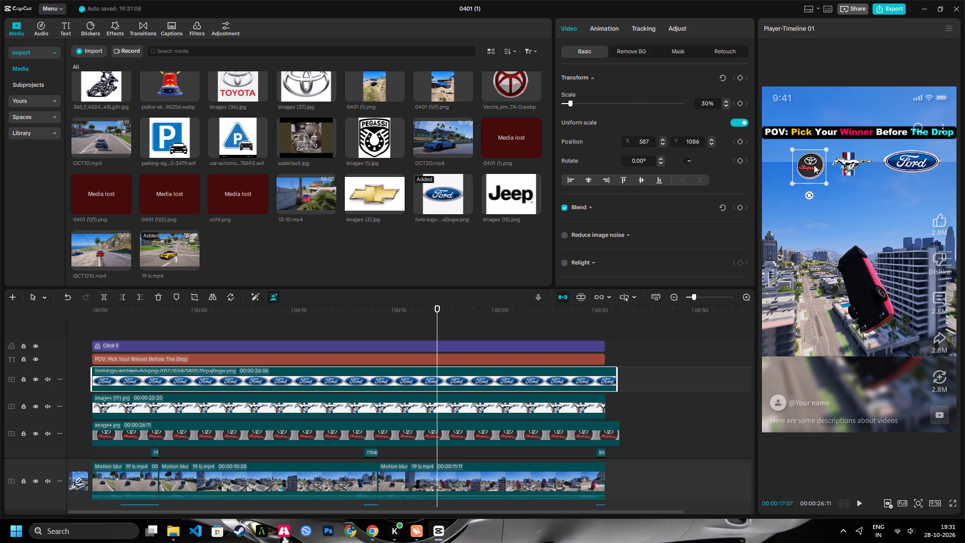
drag(813, 164, 805, 162)
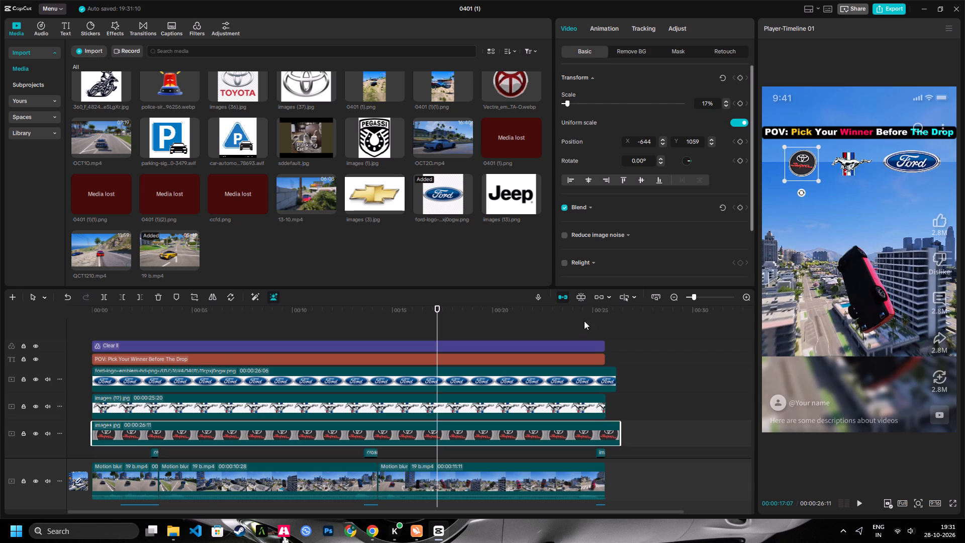
Trim the ends of the Ford, Mustang and Supra logo overlays together to the main video's end at 00:00:25:19.
drag(591, 312, 605, 315)
drag(697, 297, 715, 301)
scroll(647, 372, down, 3)
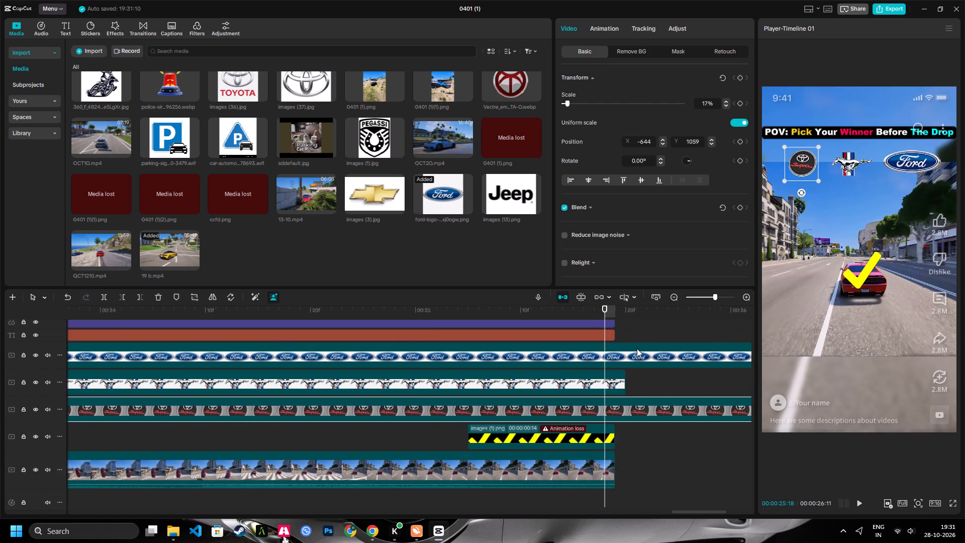
click(615, 315)
drag(650, 461, 617, 267)
click(140, 292)
Fit the whole timeline in view, play the video from the start, and delete the project's current cover.
scroll(569, 388, up, 5)
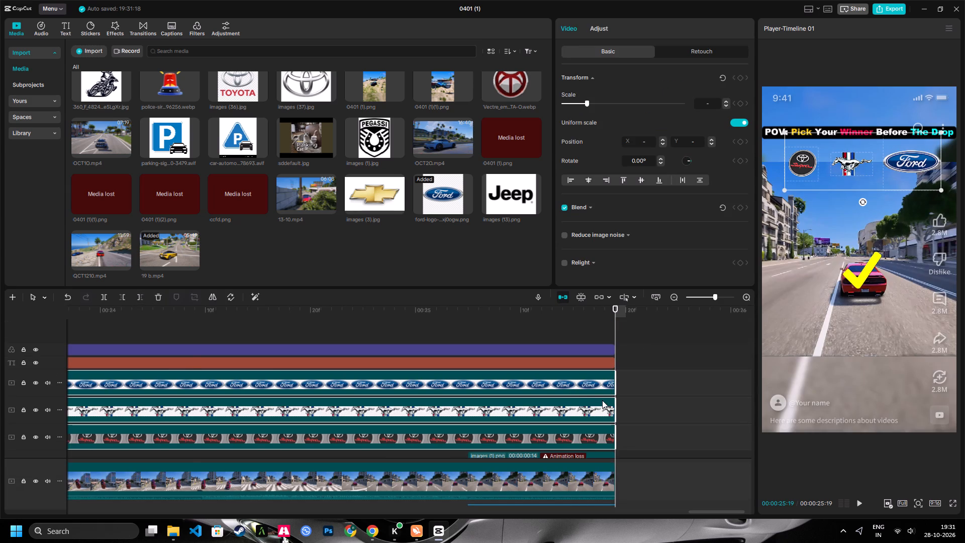
scroll(602, 400, up, 2)
text(Z)
key(space)
scroll(603, 400, down, 9)
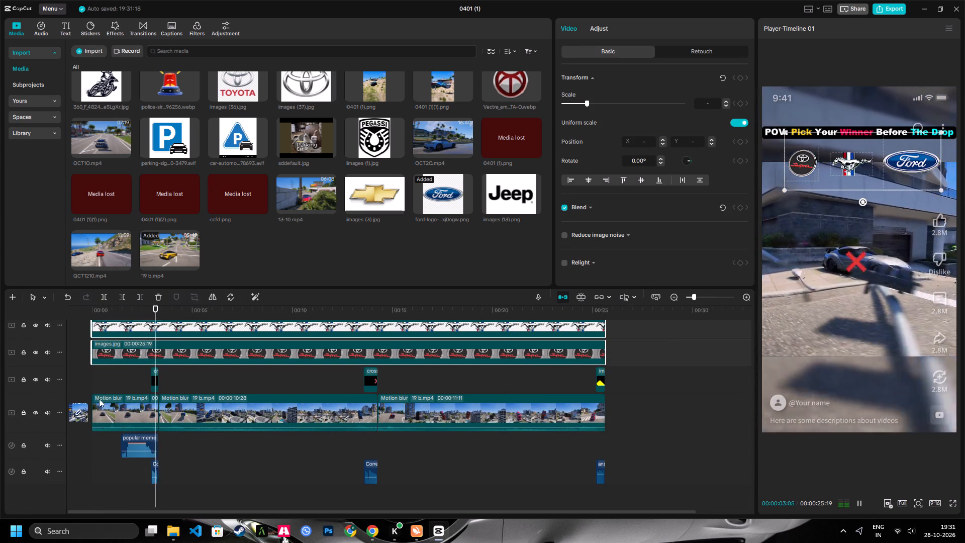
click(85, 402)
Set the frame at 00:00:05:09, with the blue car in mid-air, as the video's new cover without adding a template or text.
click(438, 301)
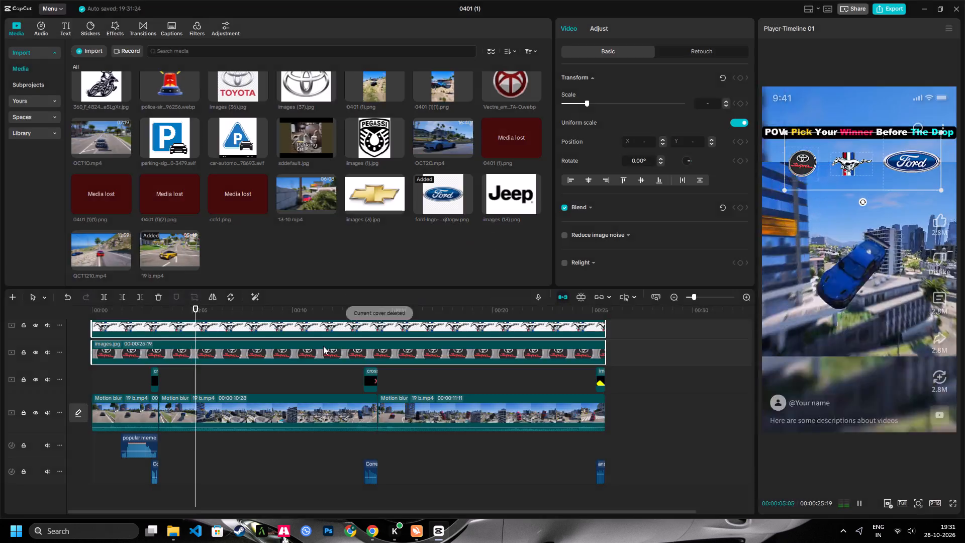
drag(157, 305, 188, 309)
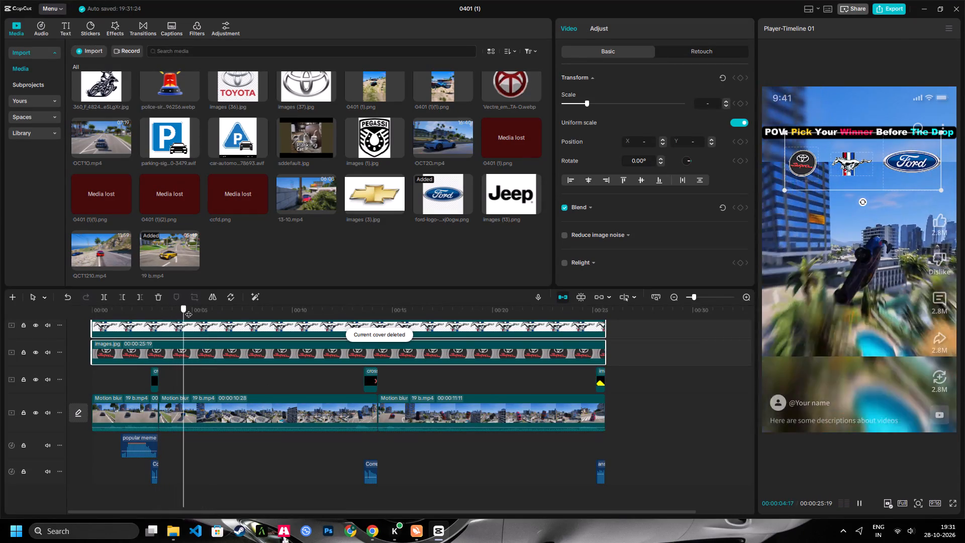
drag(188, 309, 198, 311)
click(70, 412)
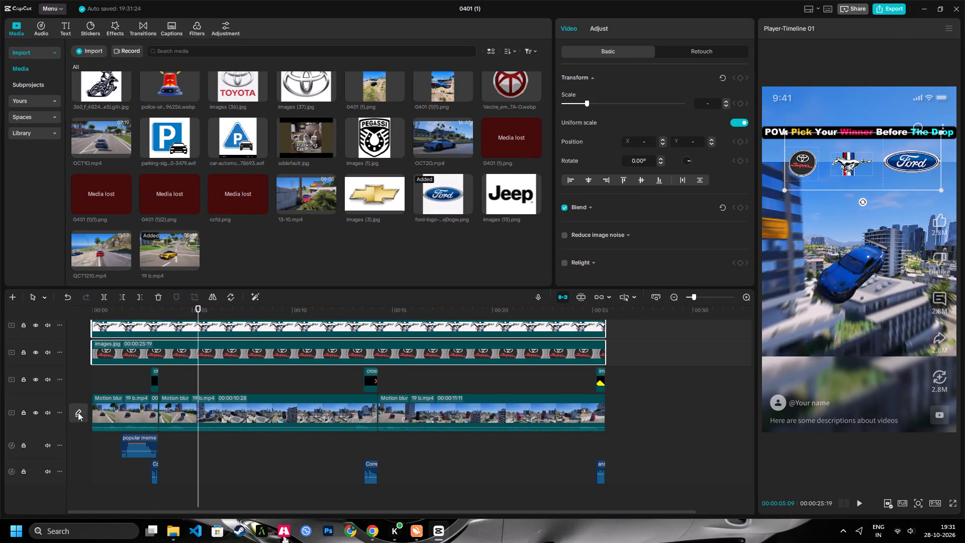
click(602, 404)
click(604, 410)
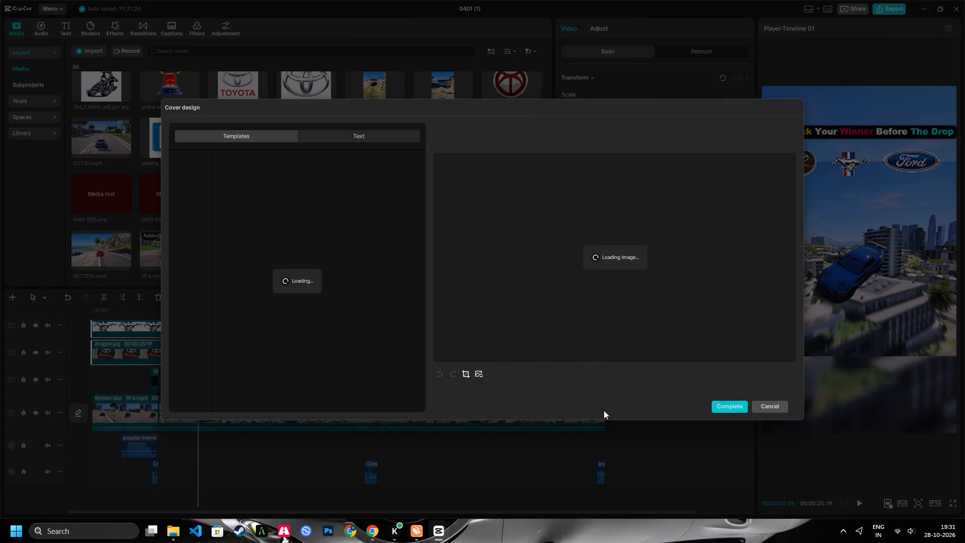
click(731, 406)
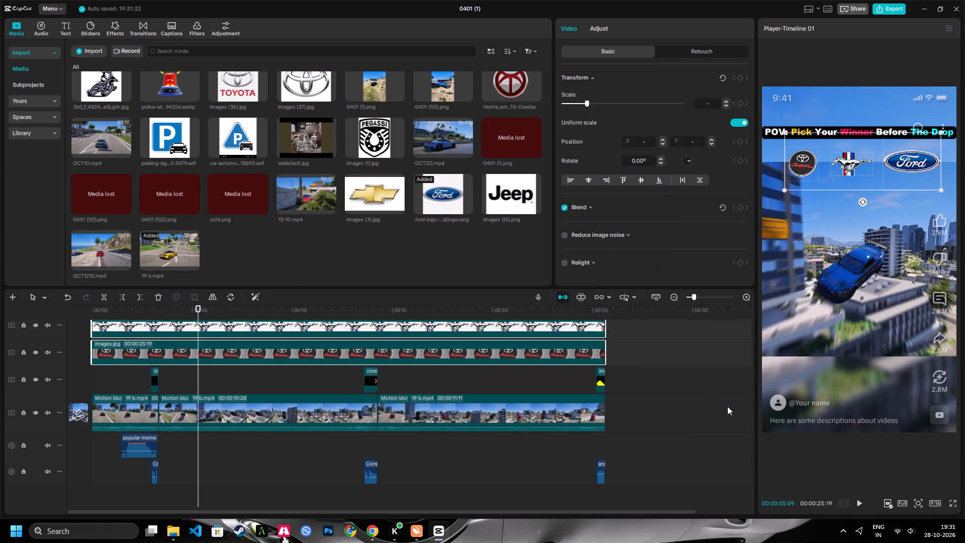
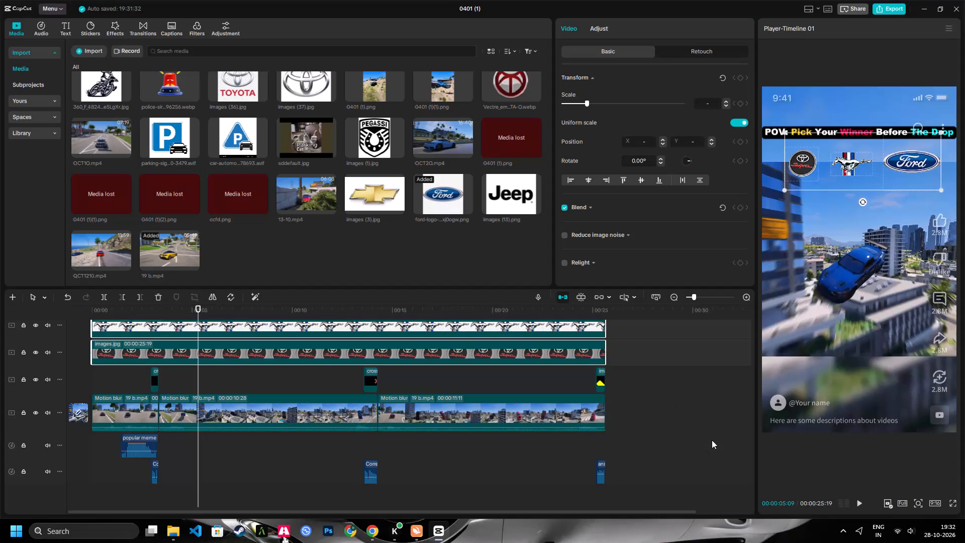
Play back the edited timeline from about five seconds in, and check its ending and opening seconds.
key(shift+z)
key(space)
key(space)
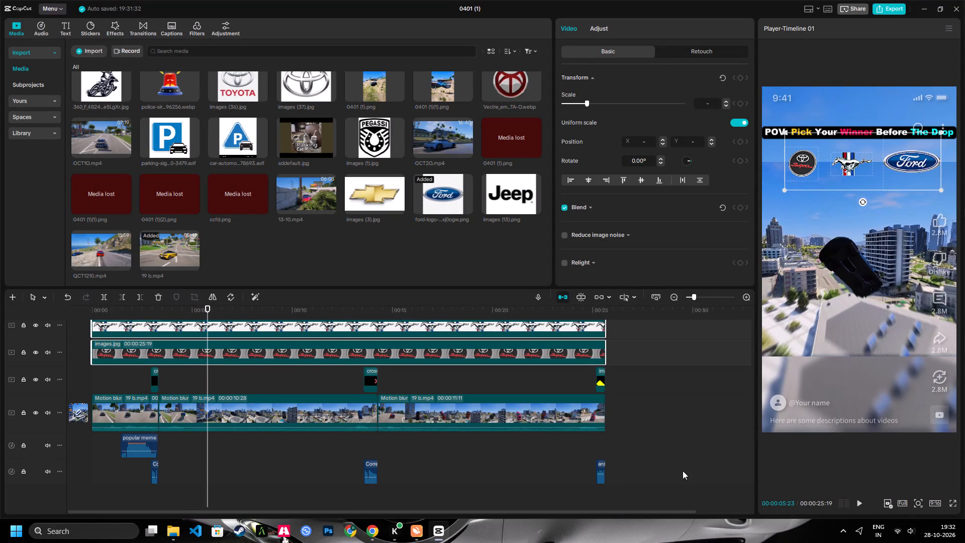
key(space)
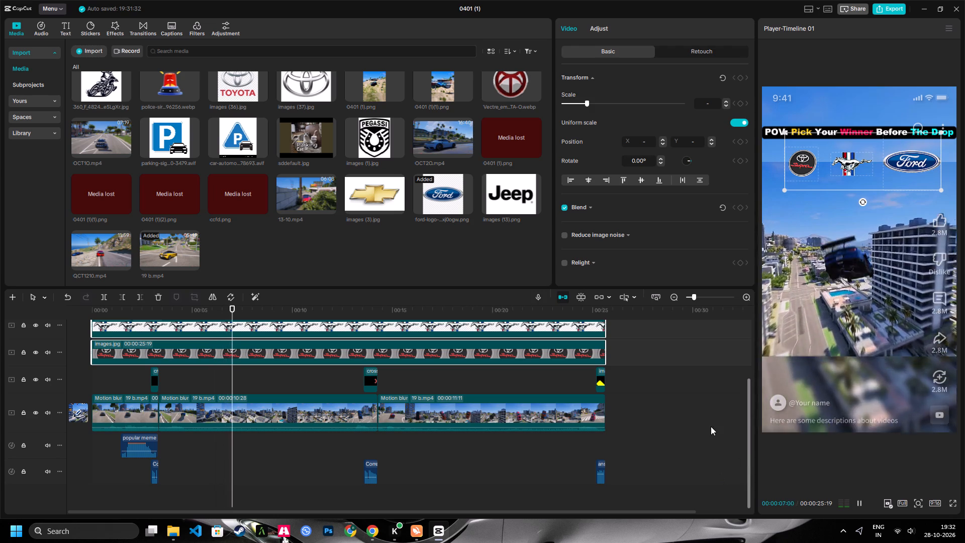
click(588, 313)
key(space)
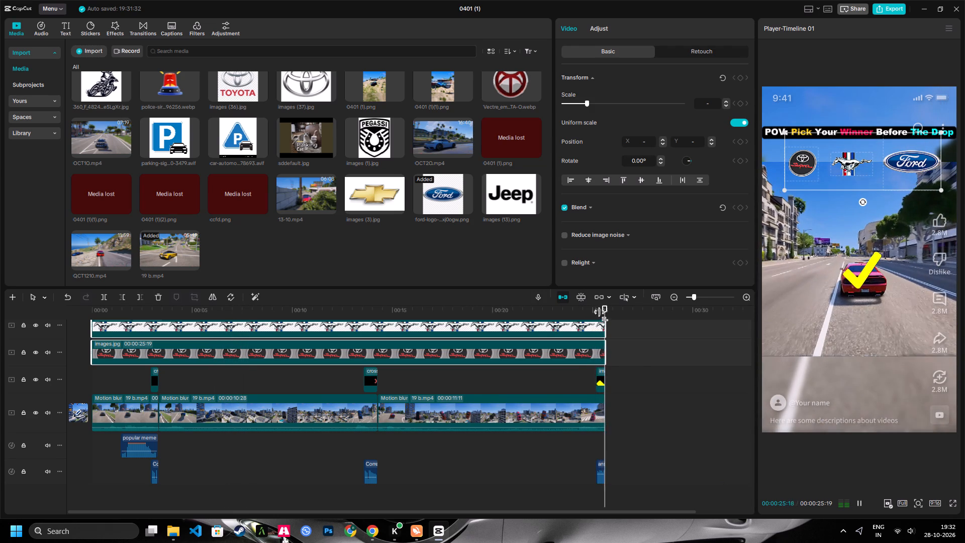
key(space)
key(space)
key(space)
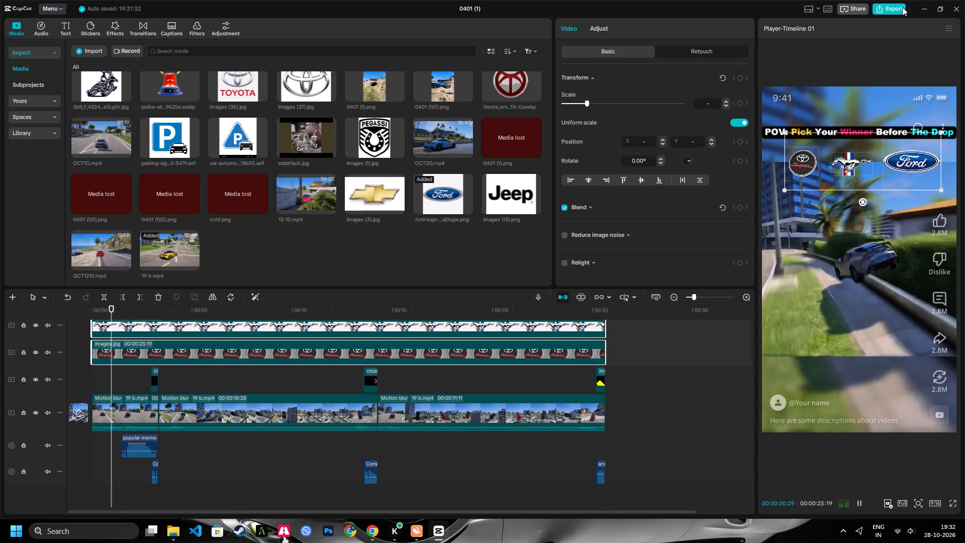
key(space)
key(space)
Export the video with the frame rate set to 60fps, keeping 4K resolution, Higher bit rate, HEVC codec and mp4 format.
click(894, 6)
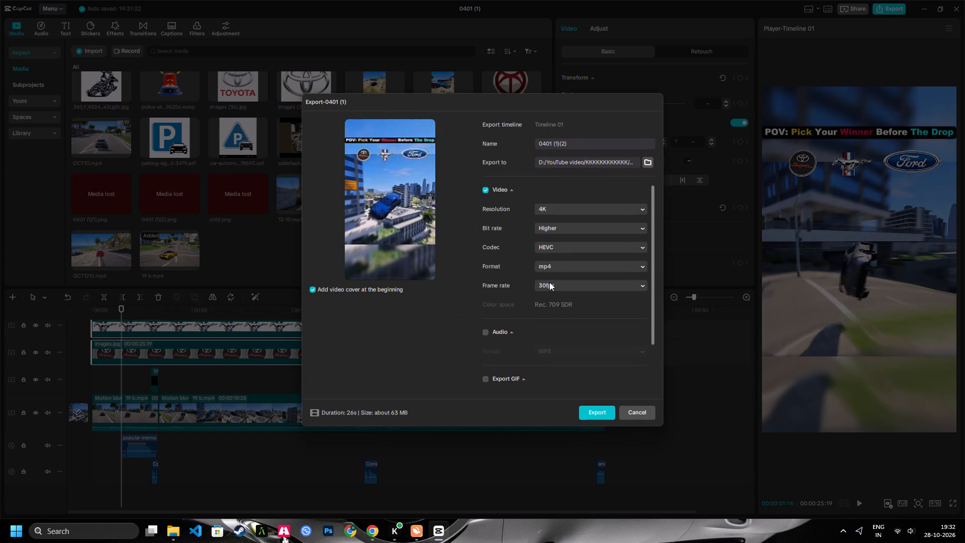
click(549, 282)
click(561, 398)
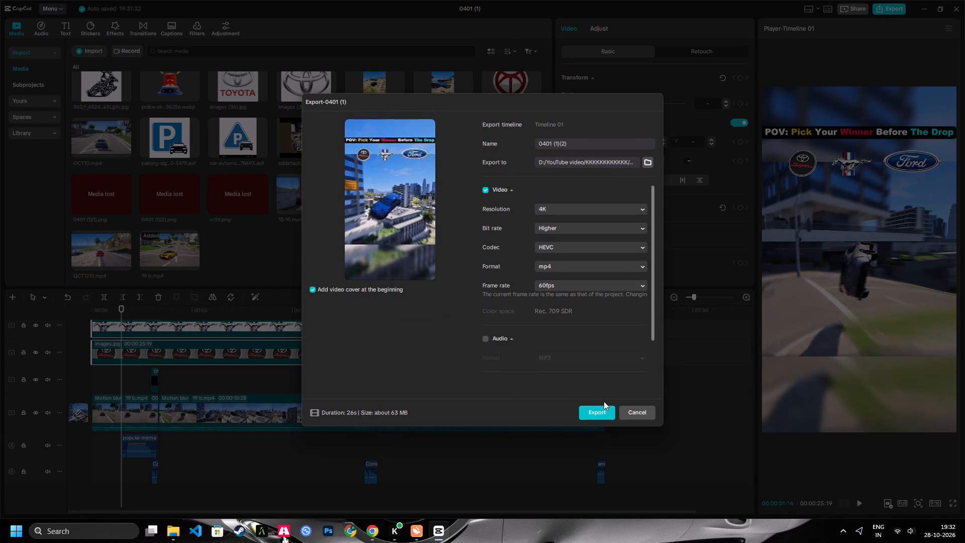
click(602, 415)
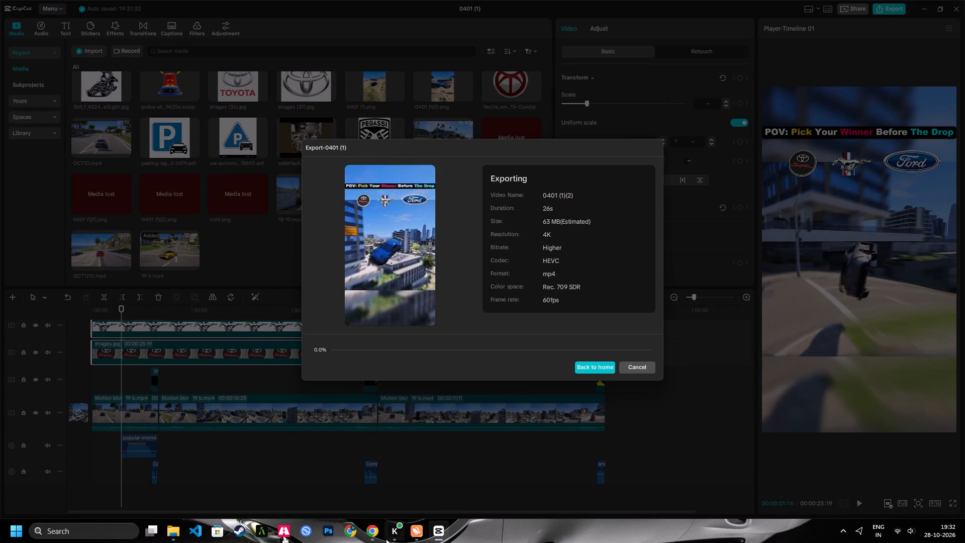
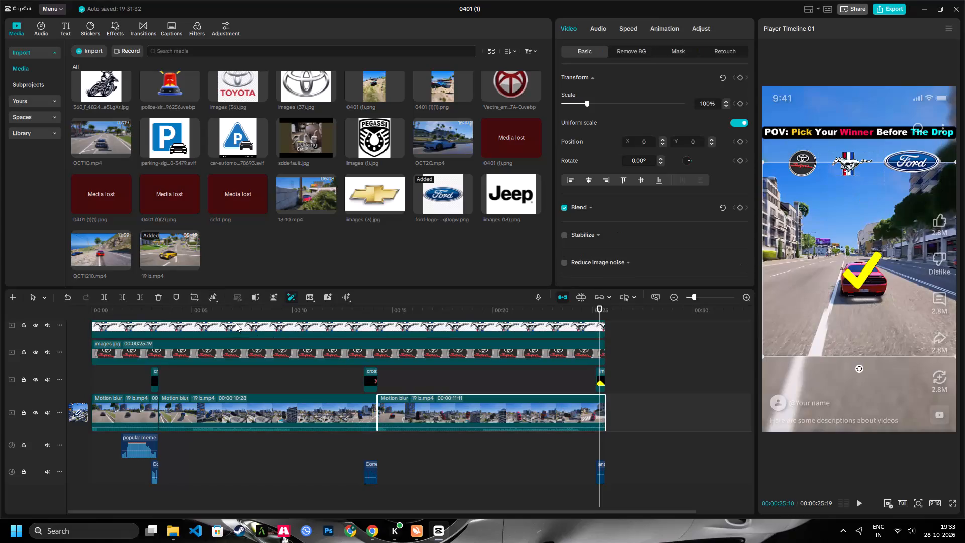
Trim the third main-track clip to start at the 25:10 playhead, and delete the two 19 b.mp4 clips before it.
click(121, 298)
click(245, 421)
key(Delete)
click(128, 406)
key(Delete)
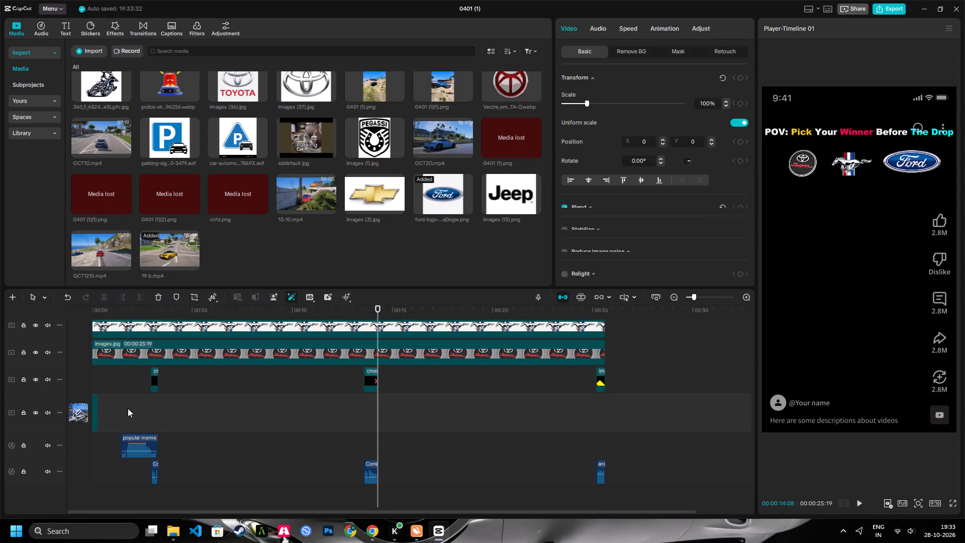
Extend the remaining 19 b.mp4 fragment to its full source length of 5:48:20.
click(99, 401)
click(98, 406)
drag(98, 406, 507, 416)
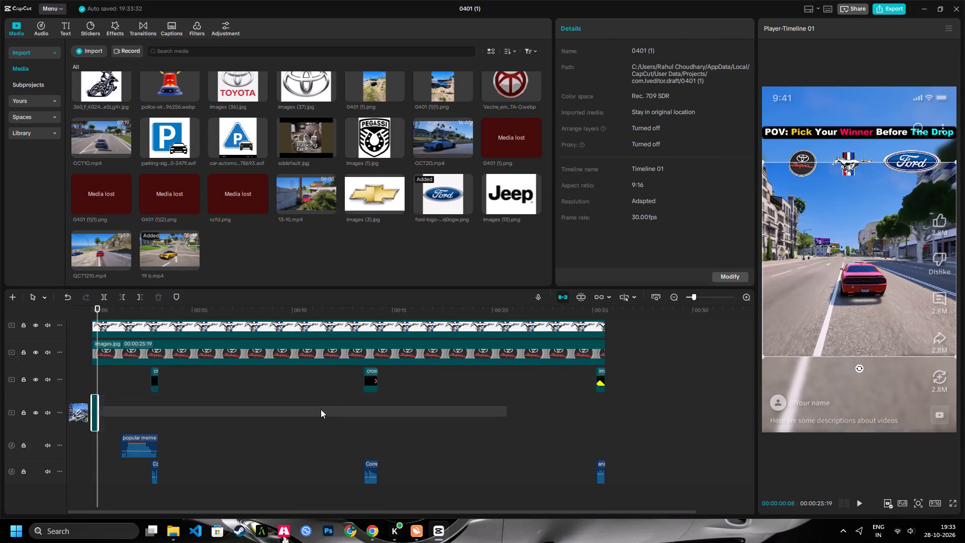
drag(97, 411, 839, 459)
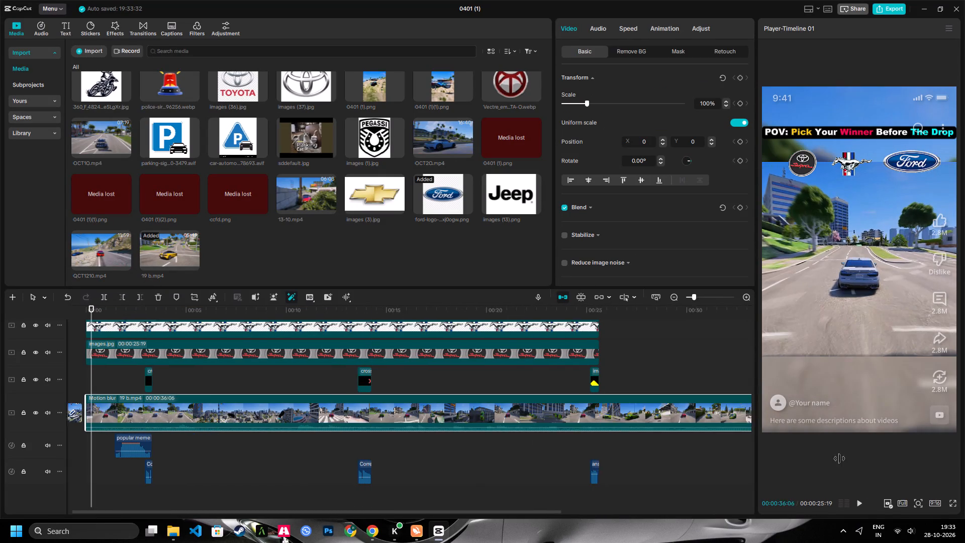
drag(839, 459, 834, 451)
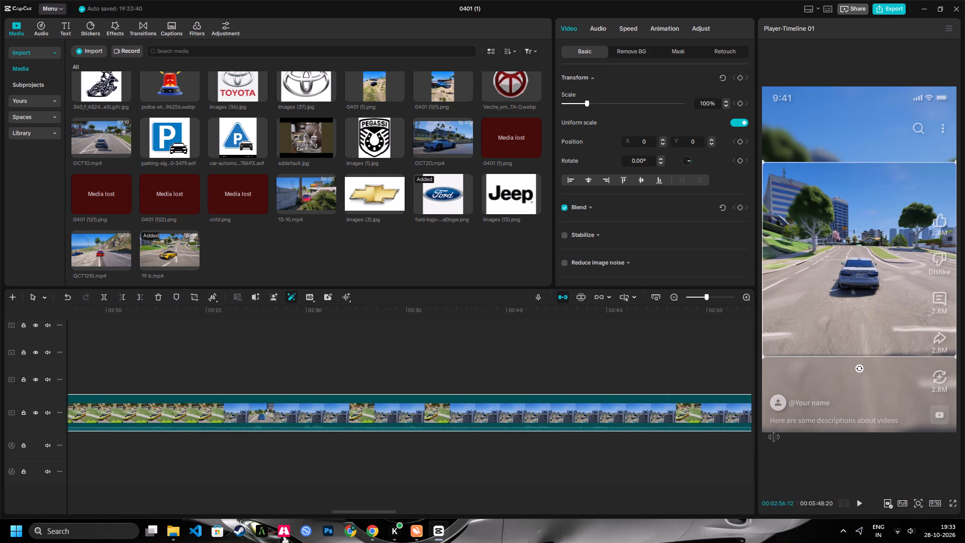
Trim about 4 seconds off the start of the extended clip, so it opens on the silver car's approach.
key(shift+z)
key(space)
key(space)
drag(162, 314, 0, 323)
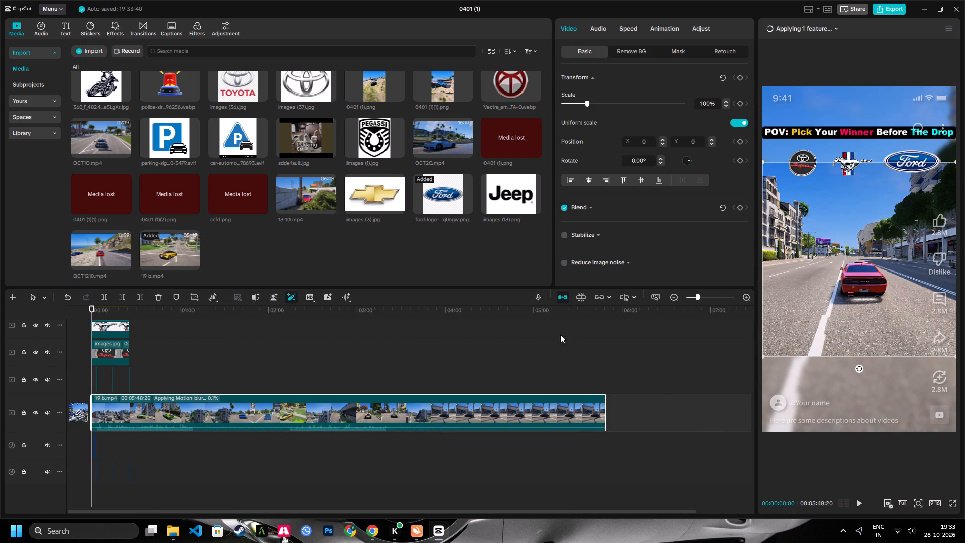
key(space)
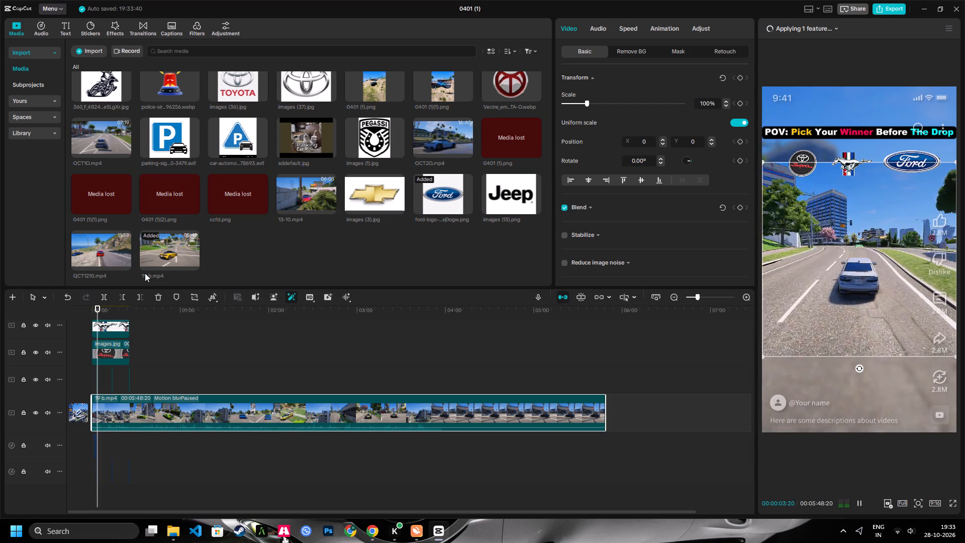
key(space)
click(119, 298)
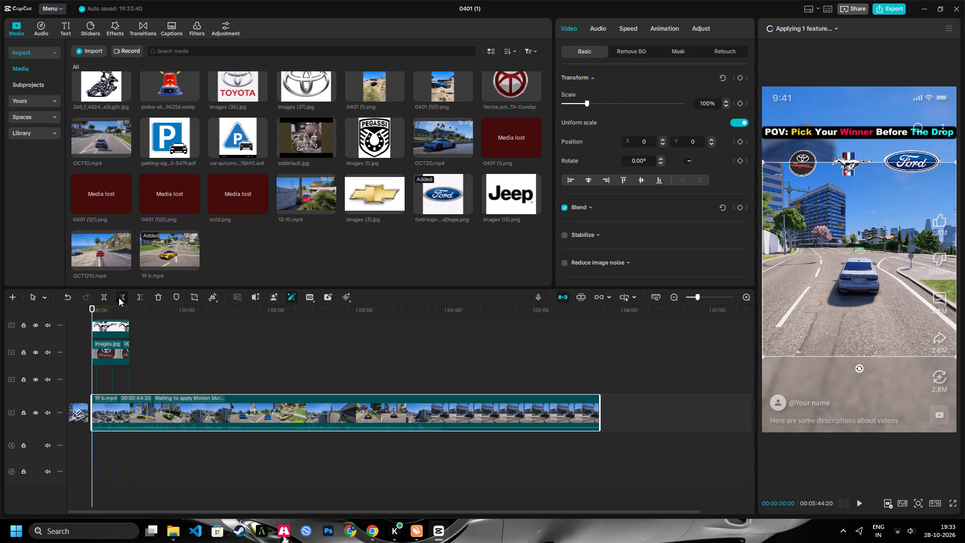
Split the main clip at about 9:18, after the silver car lands on the terrace.
key(space)
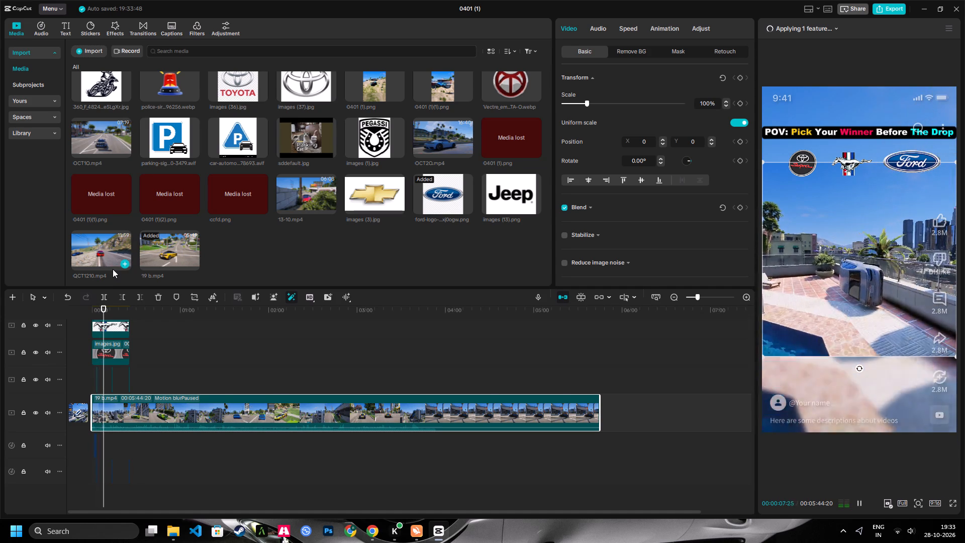
key(space)
key(space)
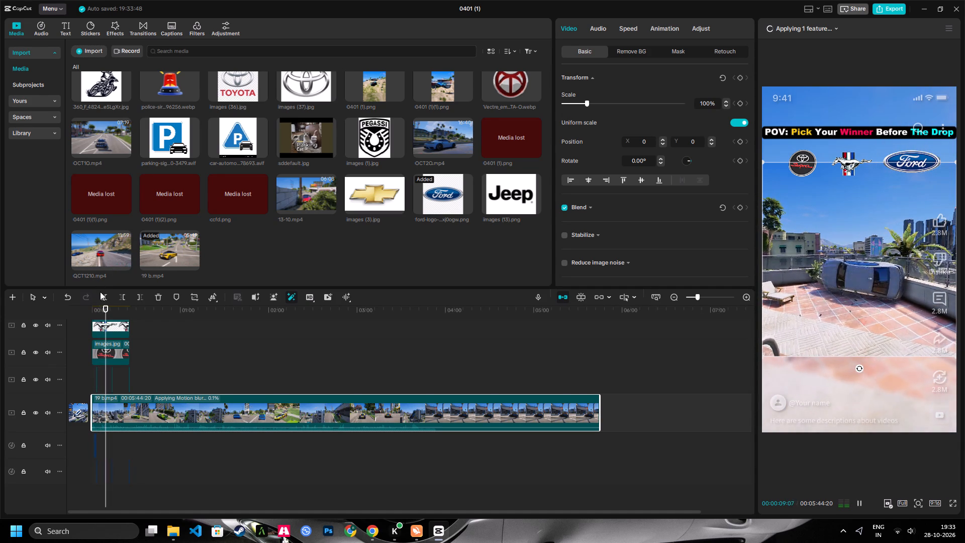
click(102, 293)
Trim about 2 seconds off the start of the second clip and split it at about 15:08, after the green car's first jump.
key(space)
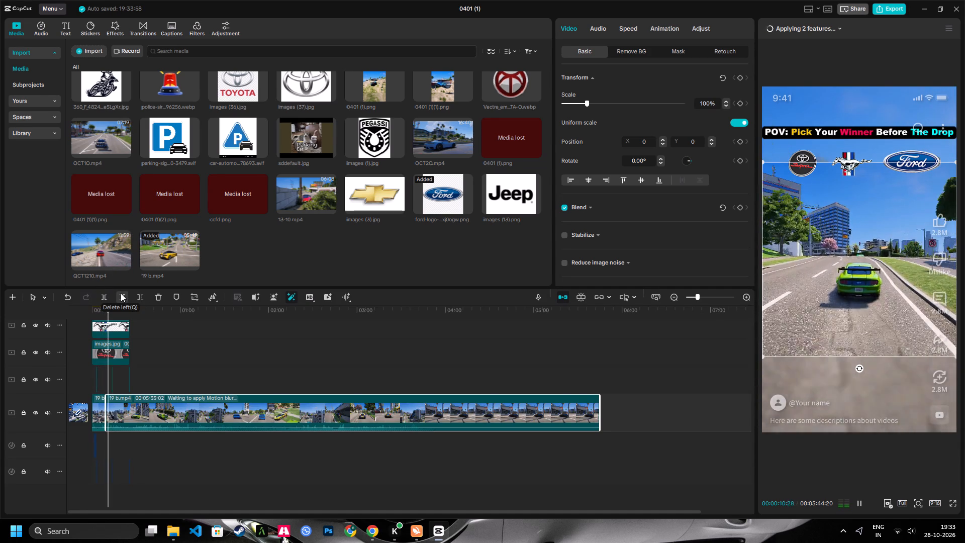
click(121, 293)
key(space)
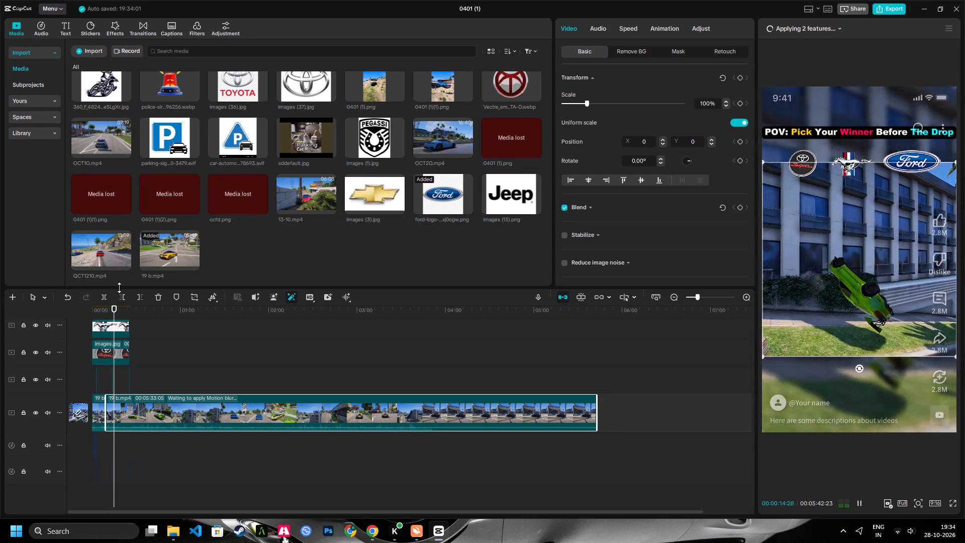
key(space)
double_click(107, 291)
Trim about 33 seconds off the start of the last clip, up to the green car's next road approach.
key(space)
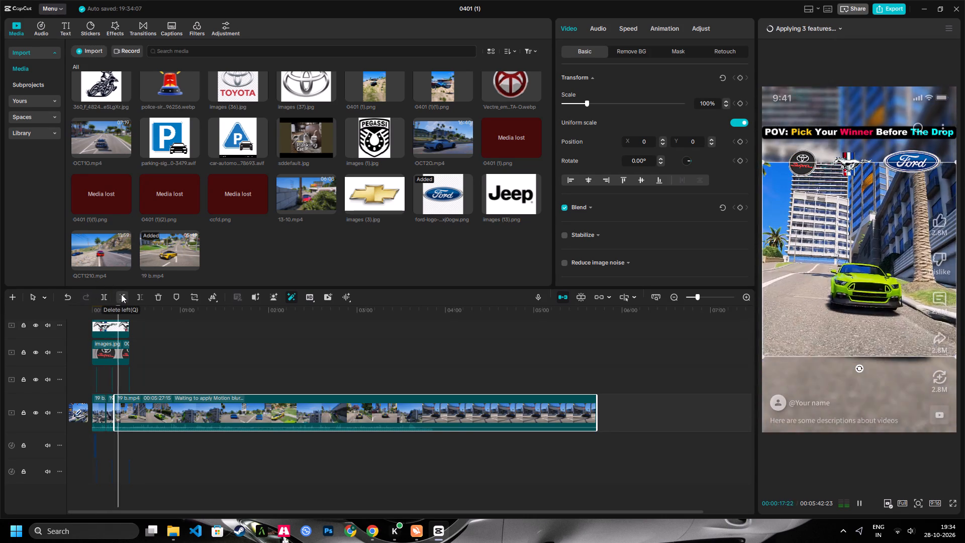
drag(140, 309, 145, 311)
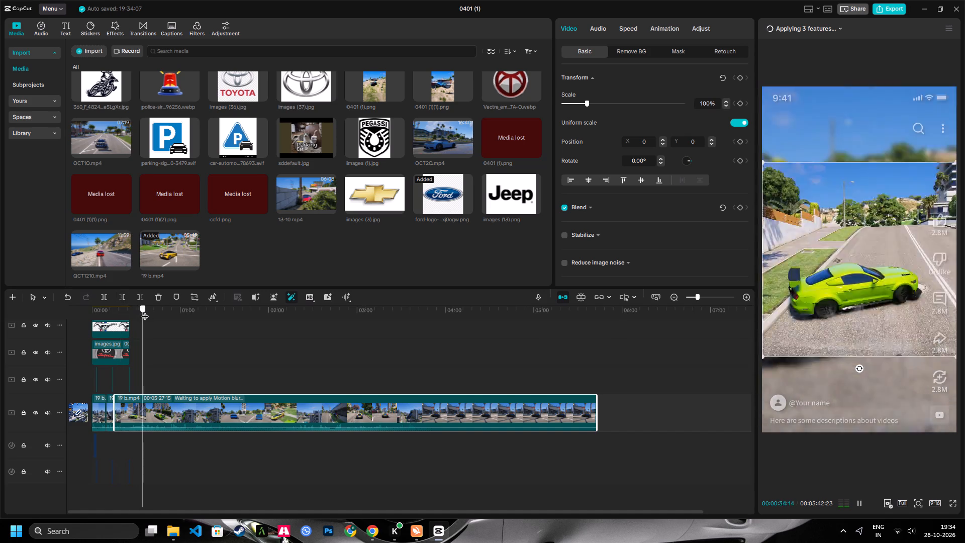
drag(145, 311, 149, 313)
key(space)
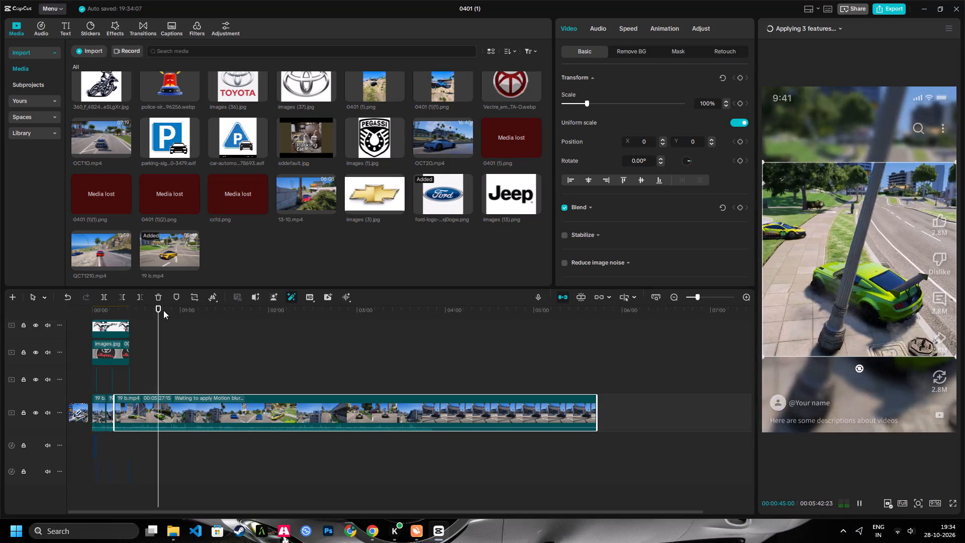
click(162, 310)
key(space)
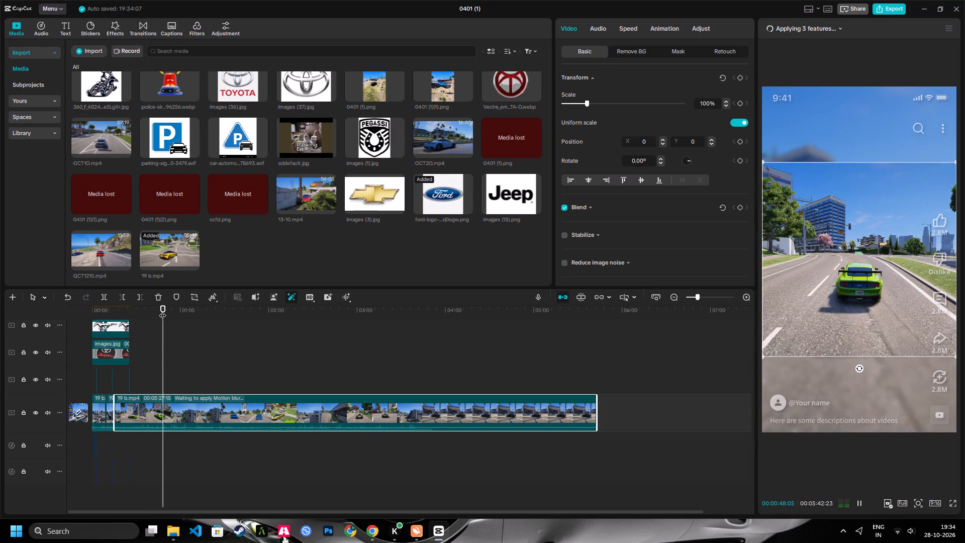
key(space)
click(124, 299)
Delete the short second clip holding the green car's first jump.
key(space)
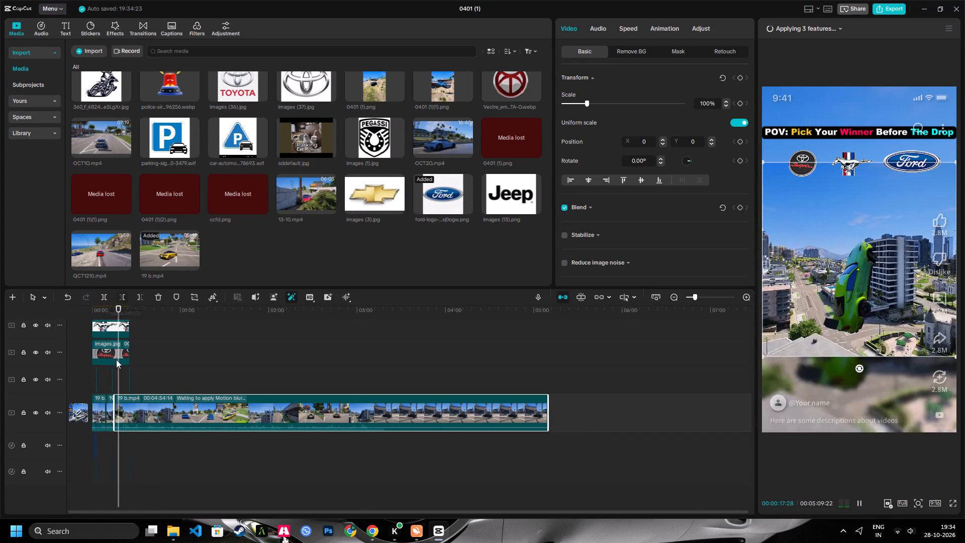
click(108, 408)
click(111, 414)
key(Delete)
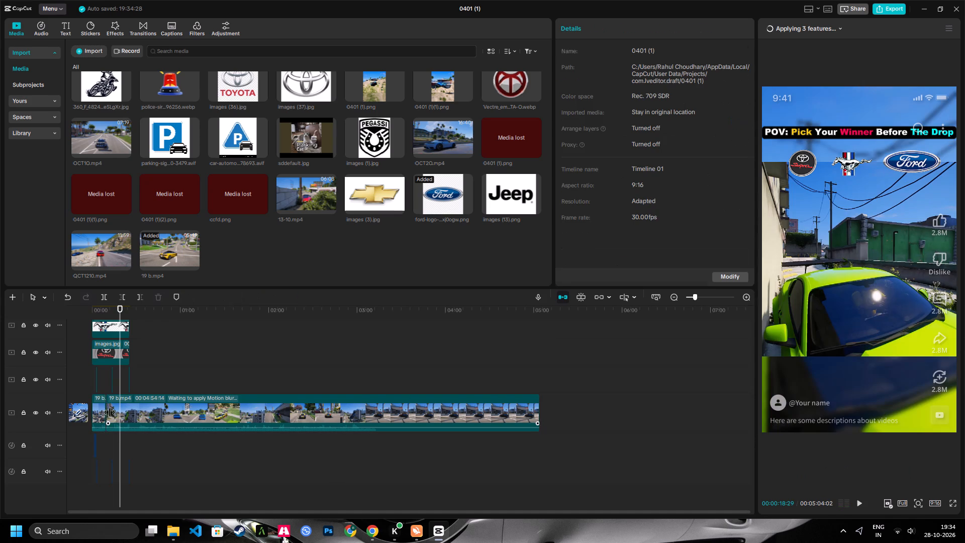
Split the long clip at about 19:05, at the end of the green car's run.
click(110, 315)
key(space)
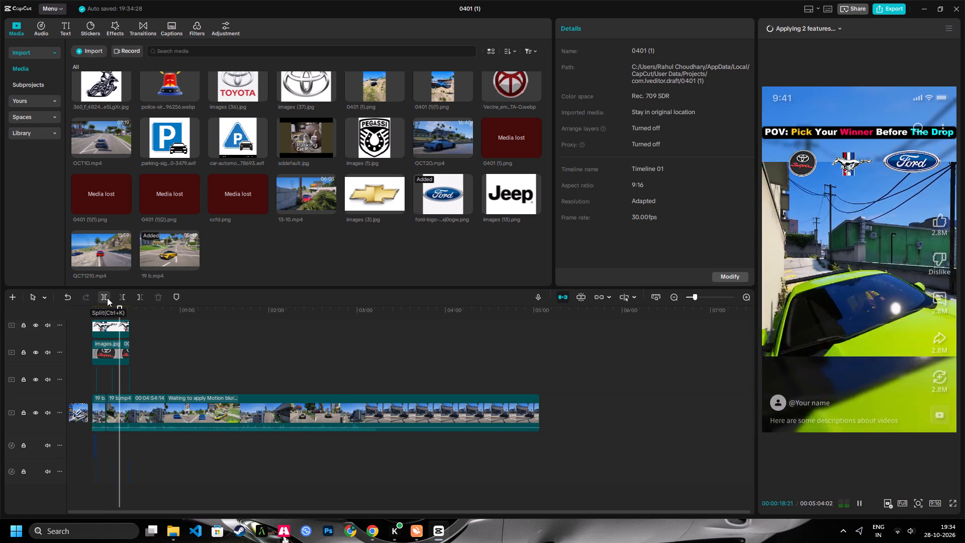
key(space)
click(107, 295)
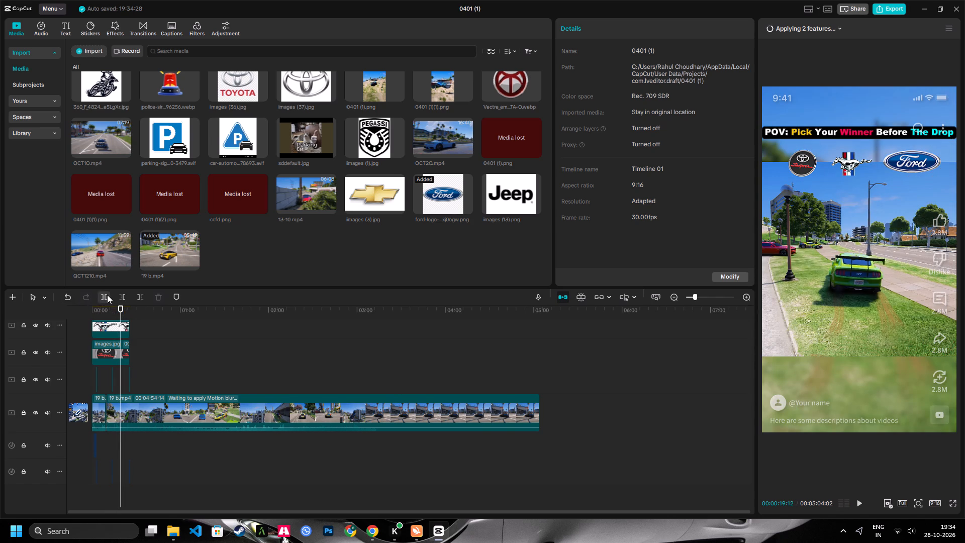
key(Left)
key(Left)
key(Left)
key(Left)
key(Left)
key(Left)
key(Left)
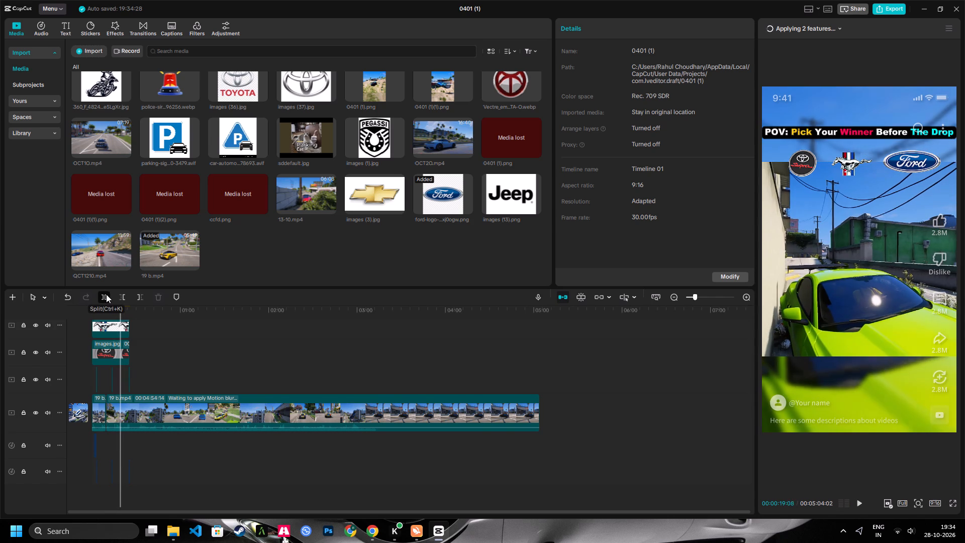
Trim about 23 seconds in two cuts off the start of the last clip, up to the blue car's road approach.
key(space)
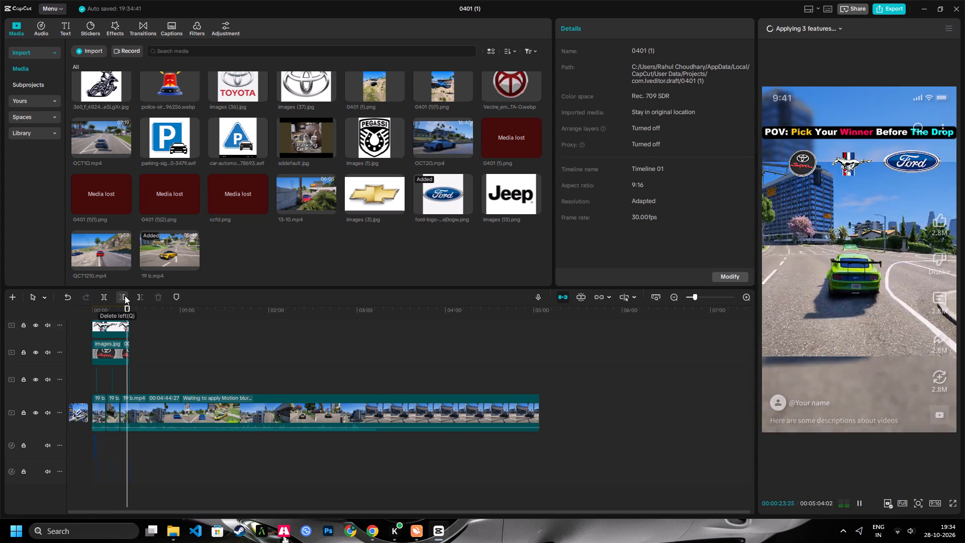
click(125, 296)
key(space)
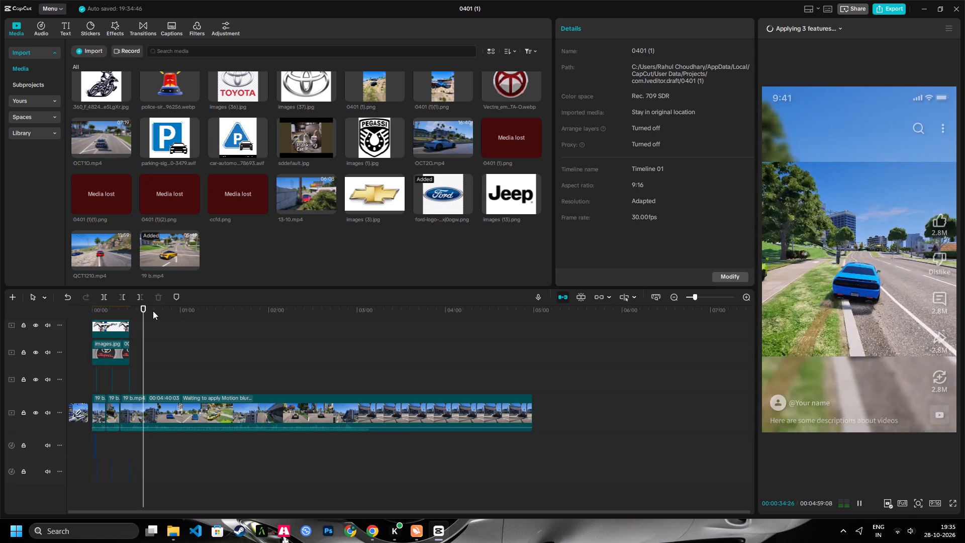
click(124, 300)
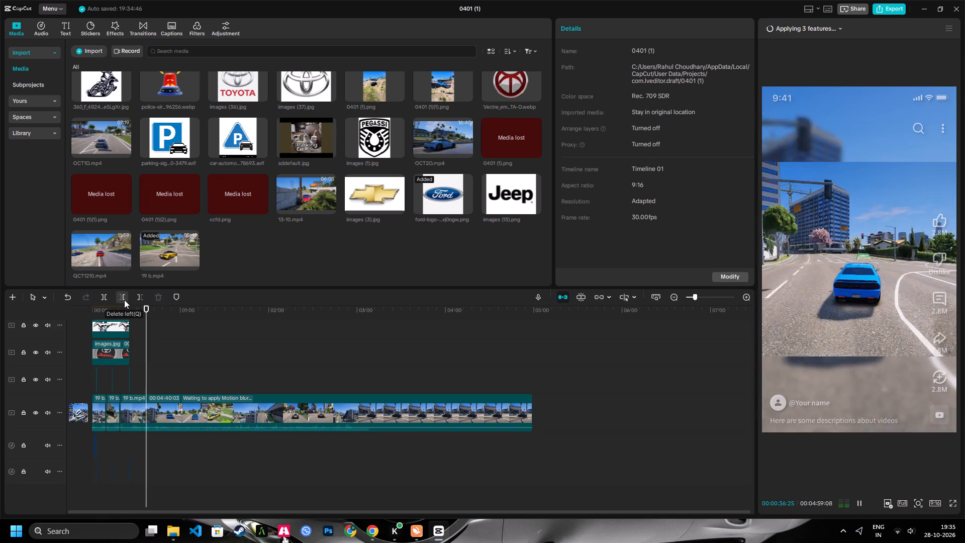
Split the last clip at about 27:09, after the blue car lands, leaving its run as an 8:04 clip.
key(space)
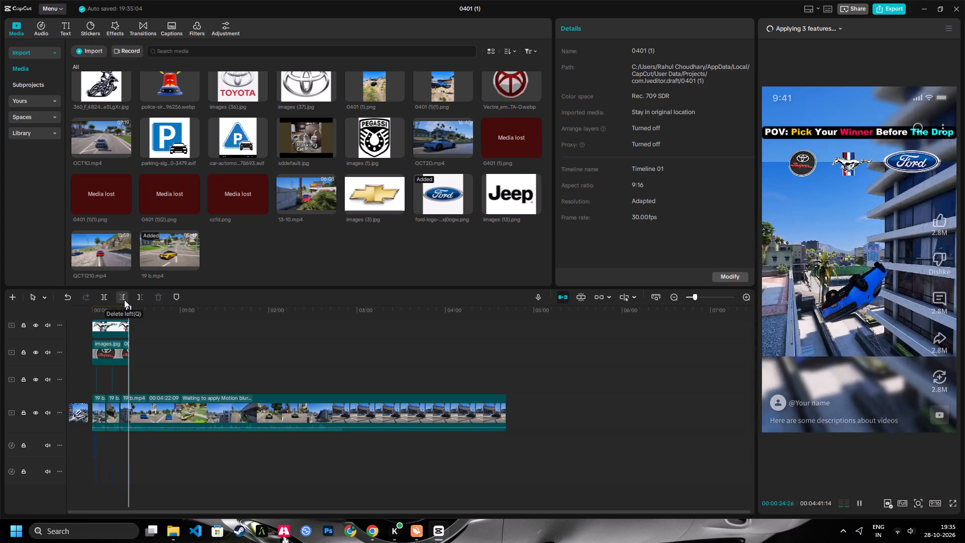
key(space)
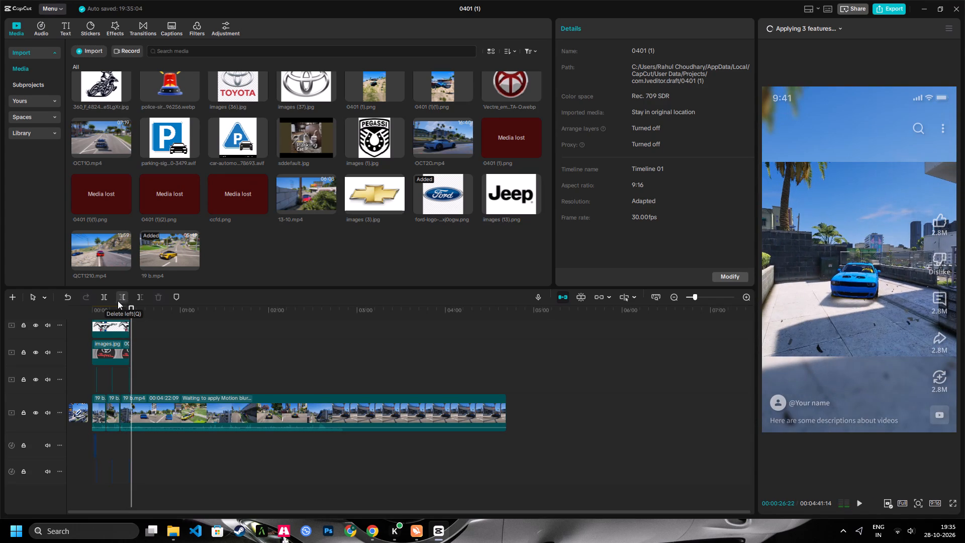
key(space)
click(105, 298)
Trim about 48 seconds off the start of the last clip, up to the yellow-and-black race car's road approach.
key(space)
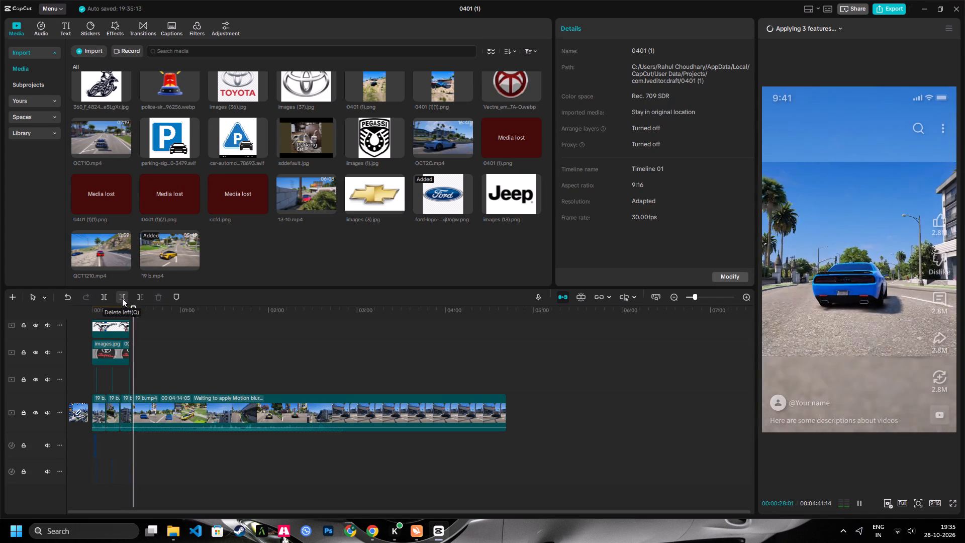
drag(137, 312, 139, 313)
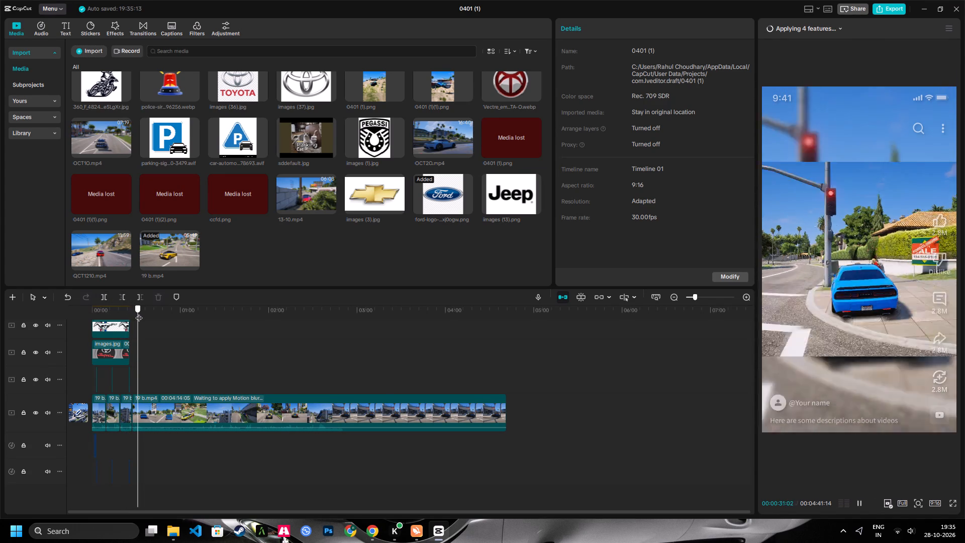
drag(139, 313, 164, 324)
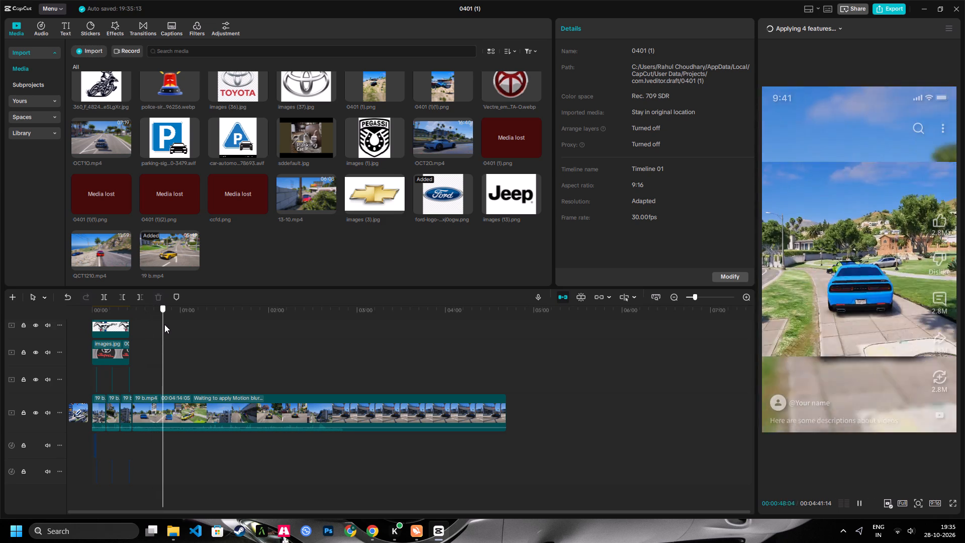
drag(164, 324, 179, 330)
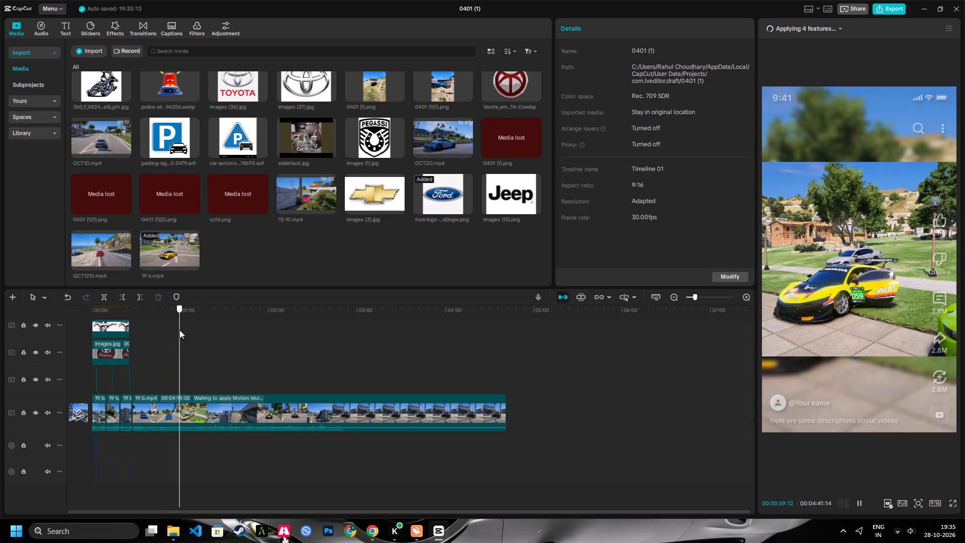
drag(179, 330, 184, 331)
key(space)
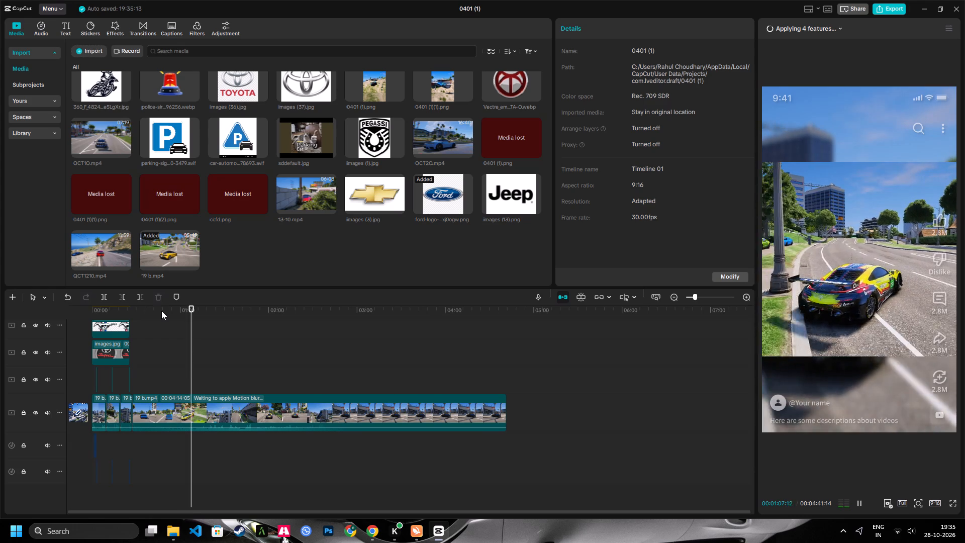
click(126, 298)
Cut off all main-track footage after 36:29, leaving the race car's run as a 9:20 clip.
key(space)
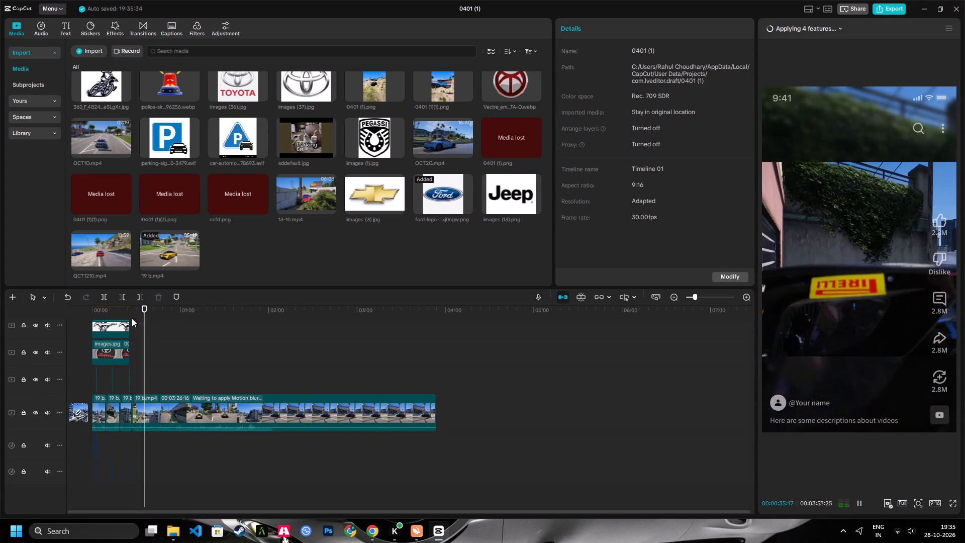
key(space)
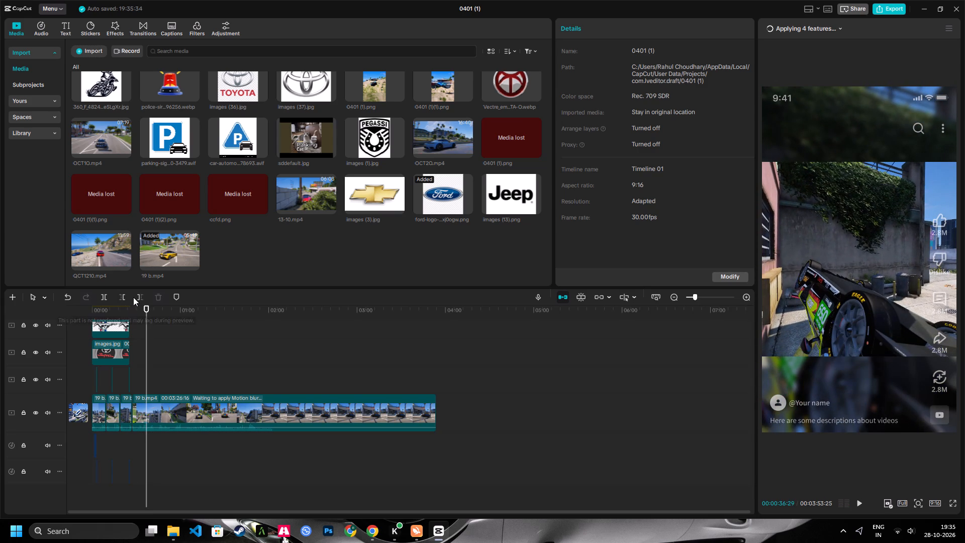
click(141, 297)
Cut the first cross.gif overlay and its wrong-answer sound effect out of the timeline at about 3 seconds.
key(shift+z)
key(space)
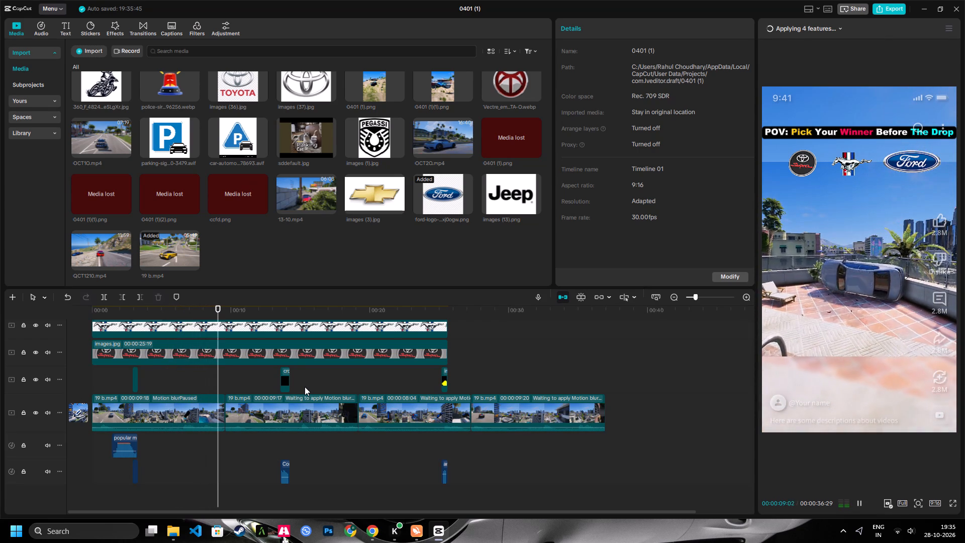
key(space)
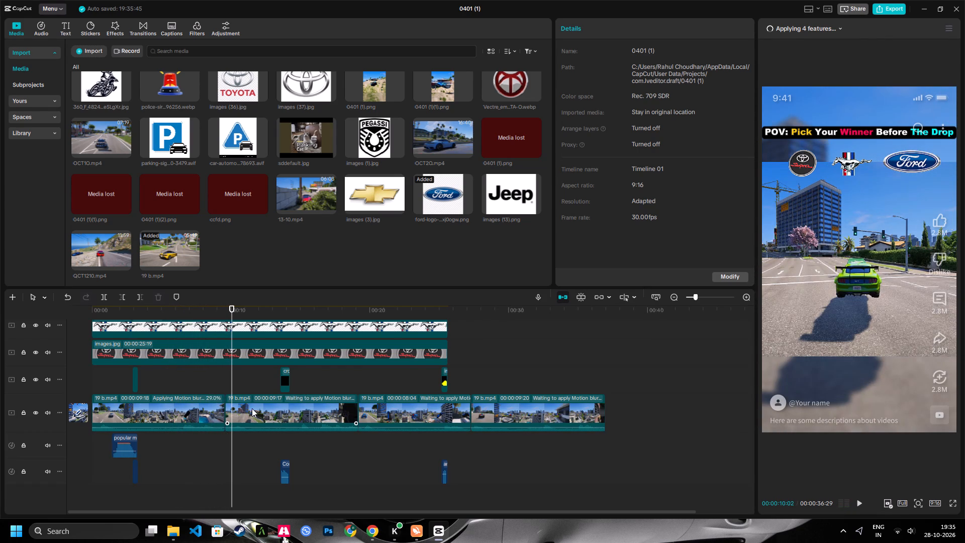
key(space)
key(space)
drag(216, 313, 222, 322)
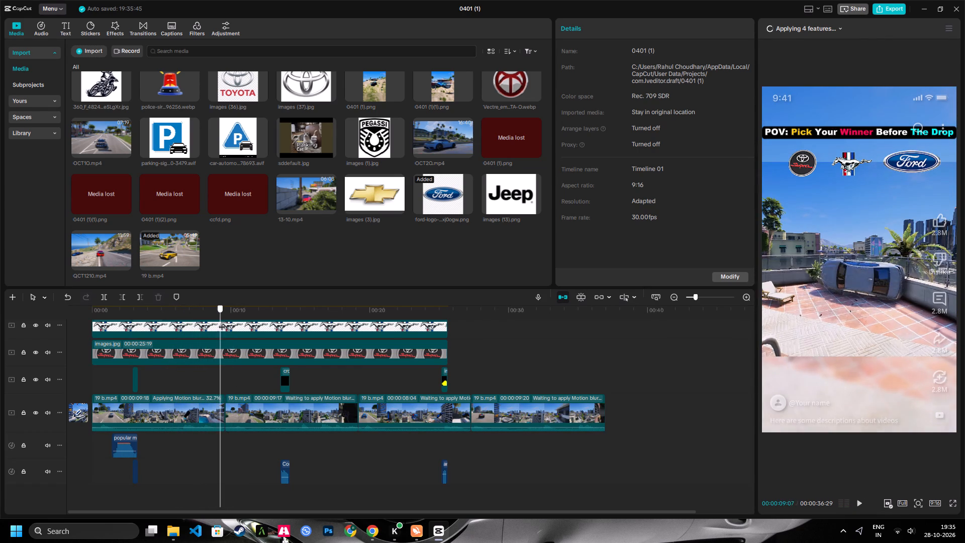
drag(222, 322, 136, 345)
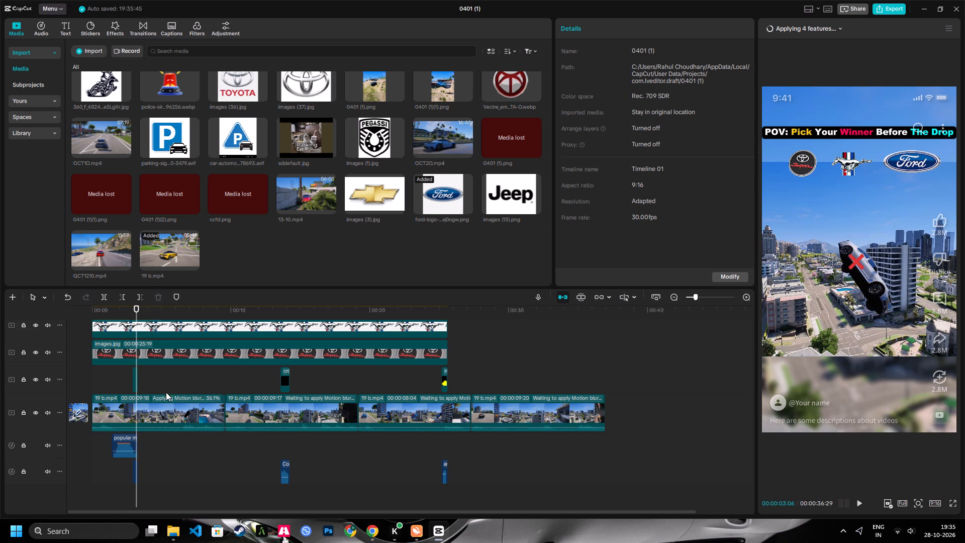
ctrl+drag(162, 383, 115, 376)
ctrl+drag(163, 458, 120, 464)
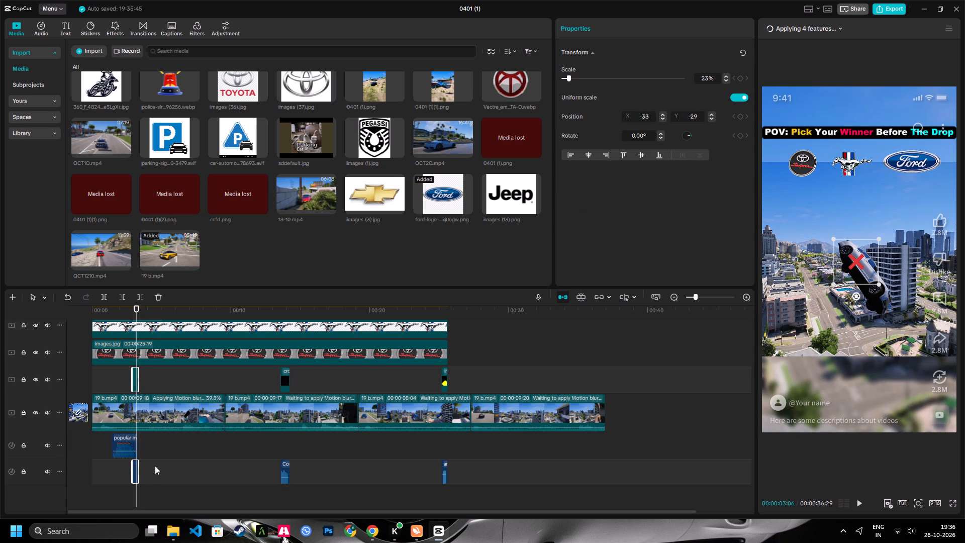
key(ctrl+c)
key(ctrl+x)
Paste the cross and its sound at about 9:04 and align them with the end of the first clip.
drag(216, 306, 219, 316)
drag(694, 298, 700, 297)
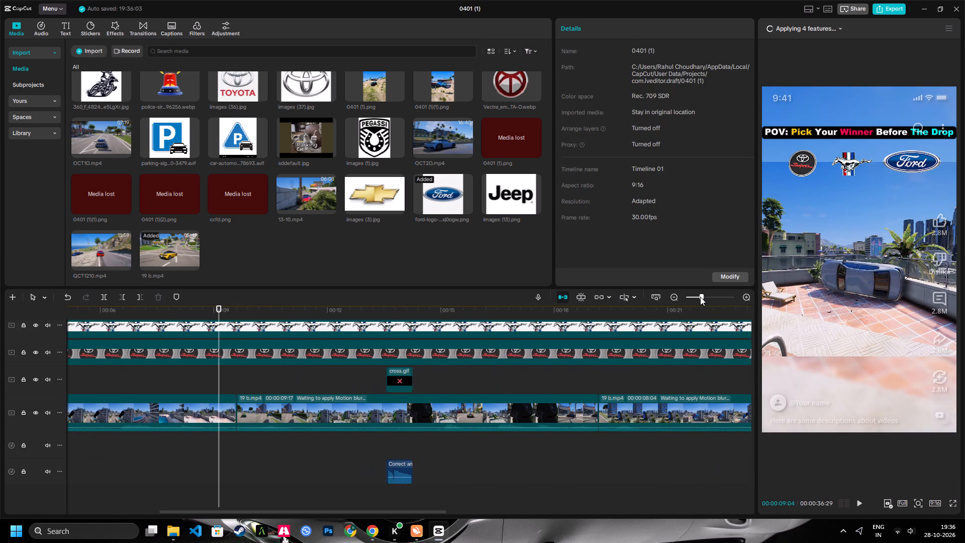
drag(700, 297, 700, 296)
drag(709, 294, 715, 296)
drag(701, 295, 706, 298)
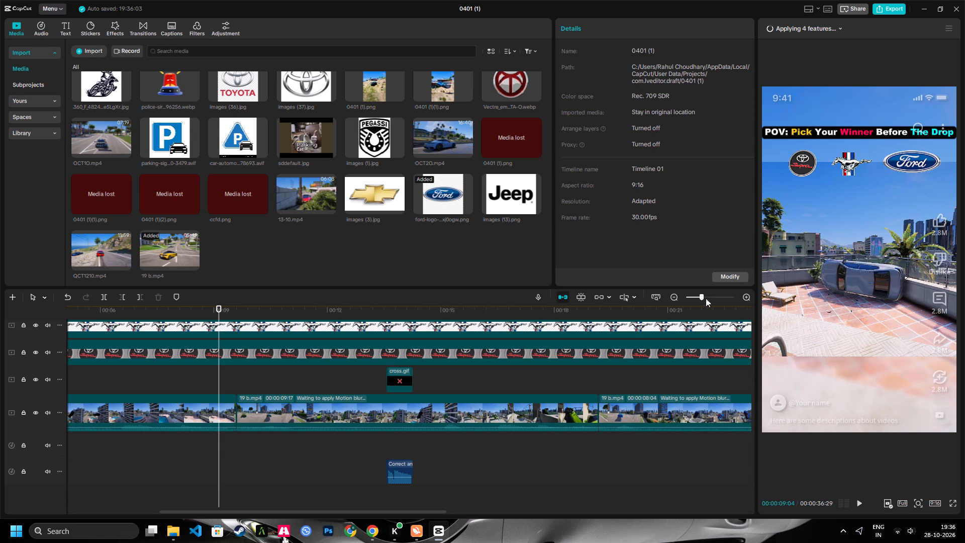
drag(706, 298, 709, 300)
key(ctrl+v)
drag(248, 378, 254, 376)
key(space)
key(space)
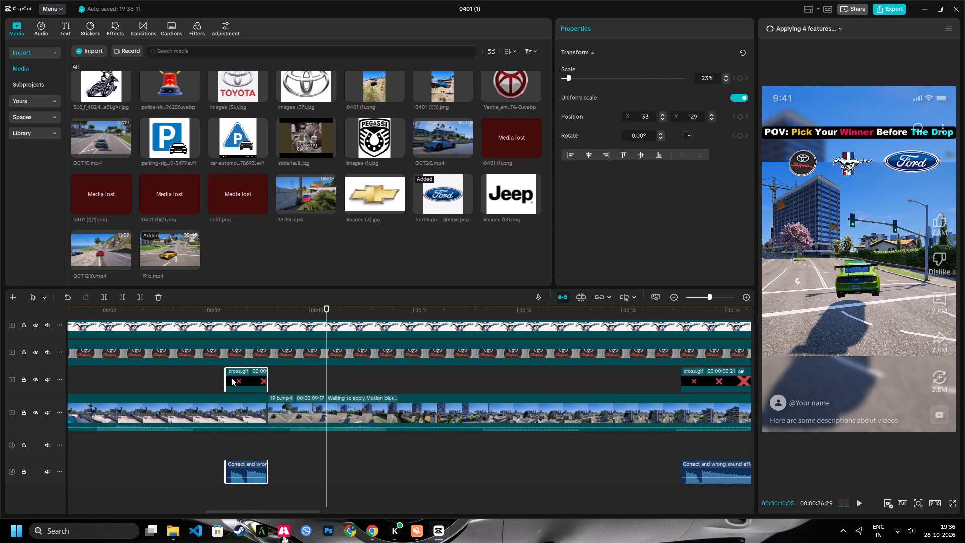
Trim the end of the first 19 b.mp4 clip back to 9:11, just after the car lands.
drag(230, 312, 257, 313)
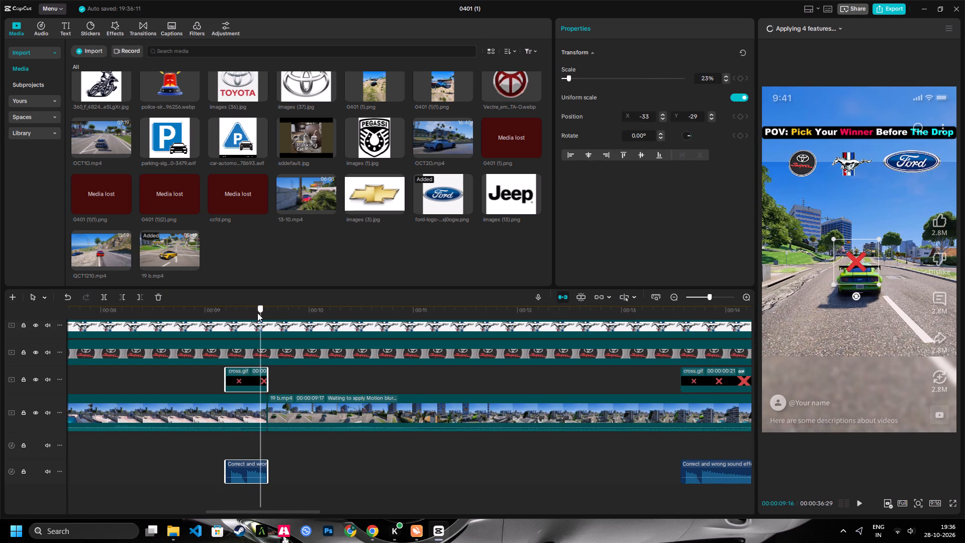
drag(257, 313, 243, 312)
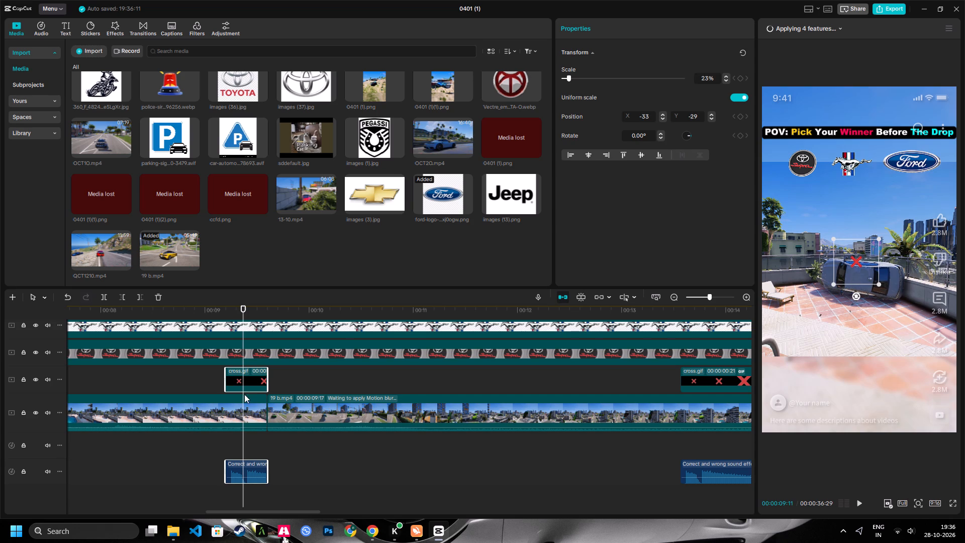
click(247, 406)
click(136, 297)
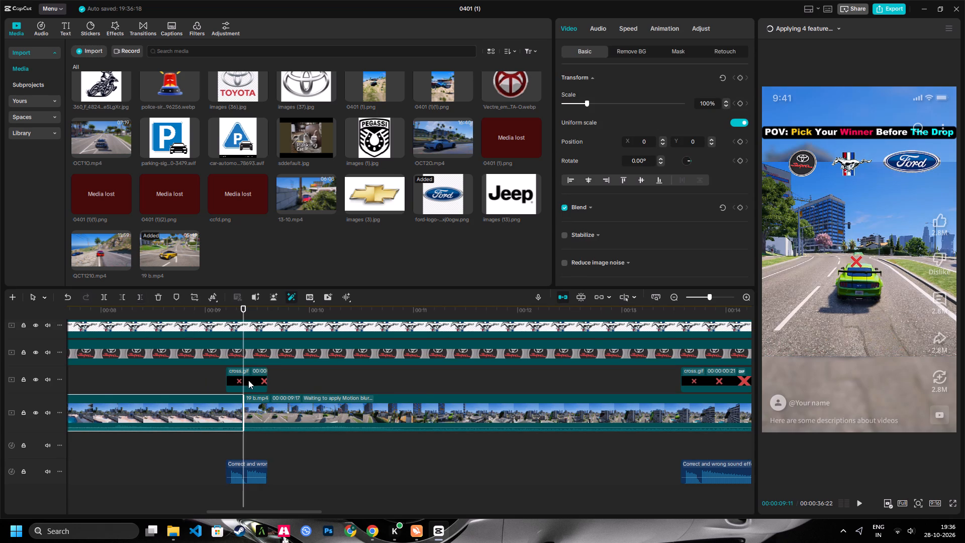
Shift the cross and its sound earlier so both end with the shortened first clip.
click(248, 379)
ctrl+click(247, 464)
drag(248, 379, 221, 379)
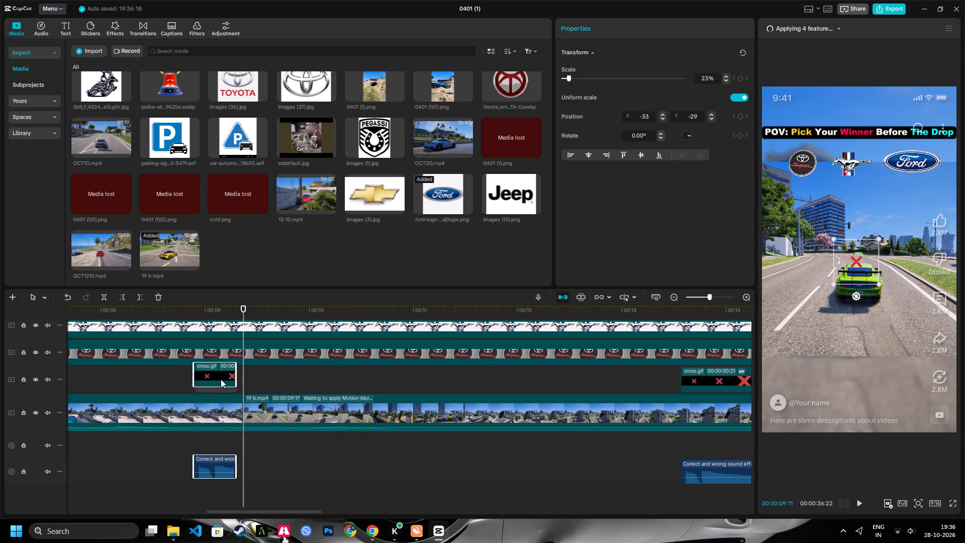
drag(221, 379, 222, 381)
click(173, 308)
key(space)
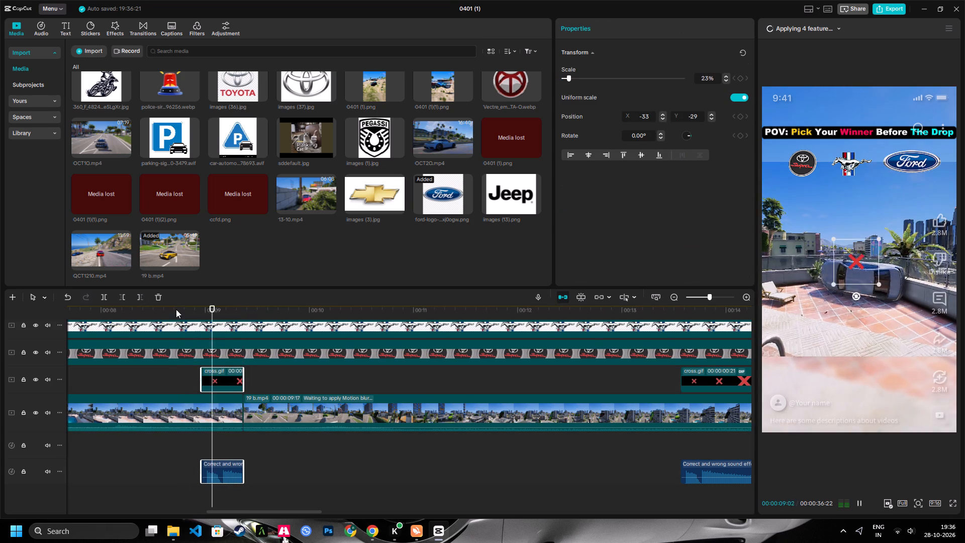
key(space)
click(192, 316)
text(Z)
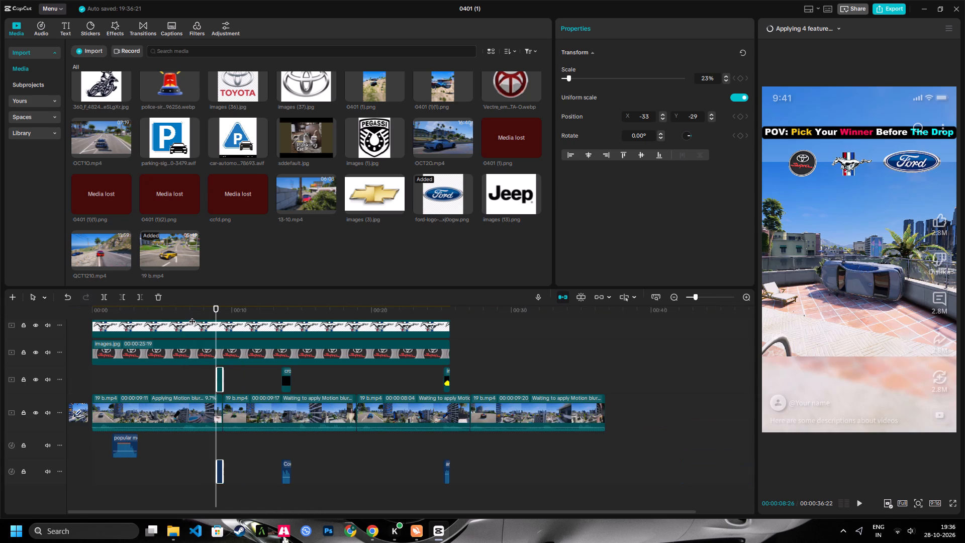
Paste the cross and its sound at 18:11, over the green car's landing, and align them with the second clip's end.
key(space)
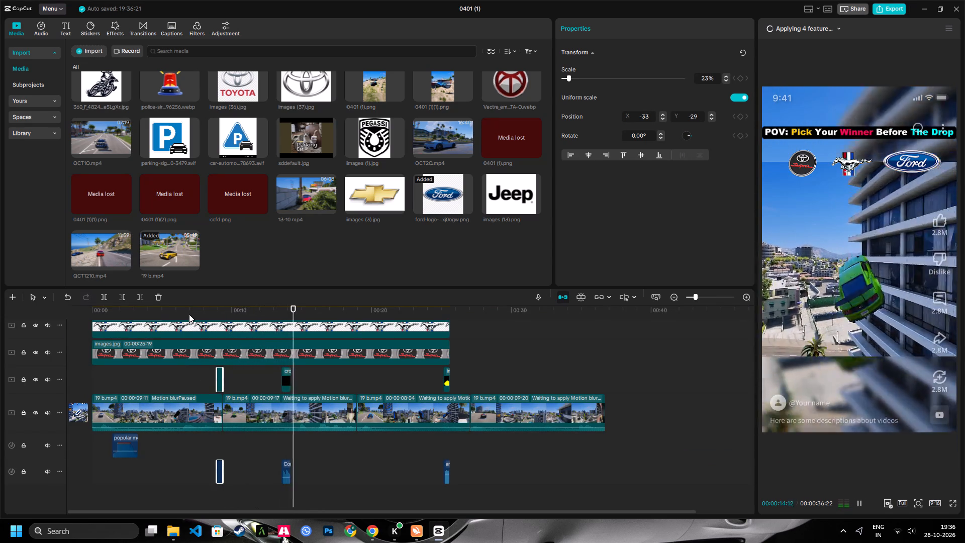
key(space)
key(space)
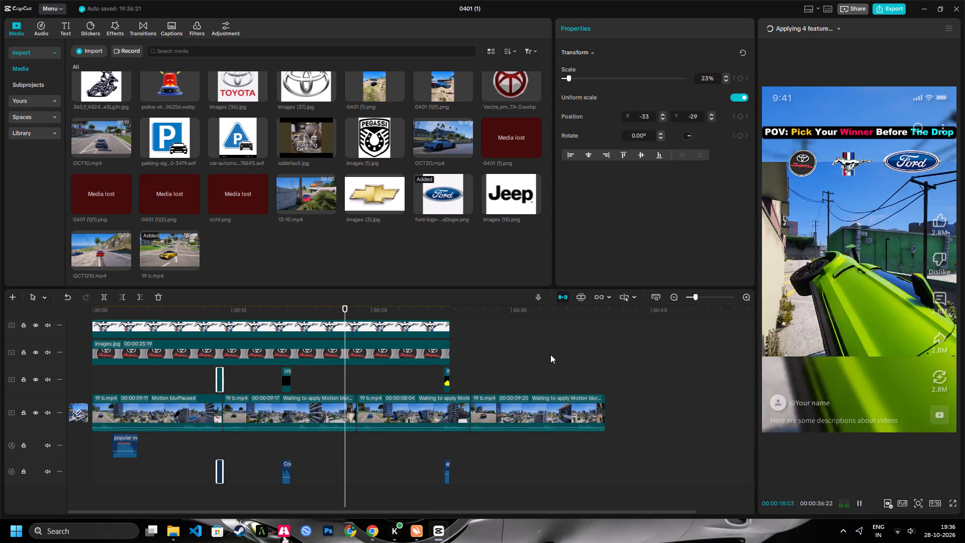
drag(699, 295, 707, 300)
key(space)
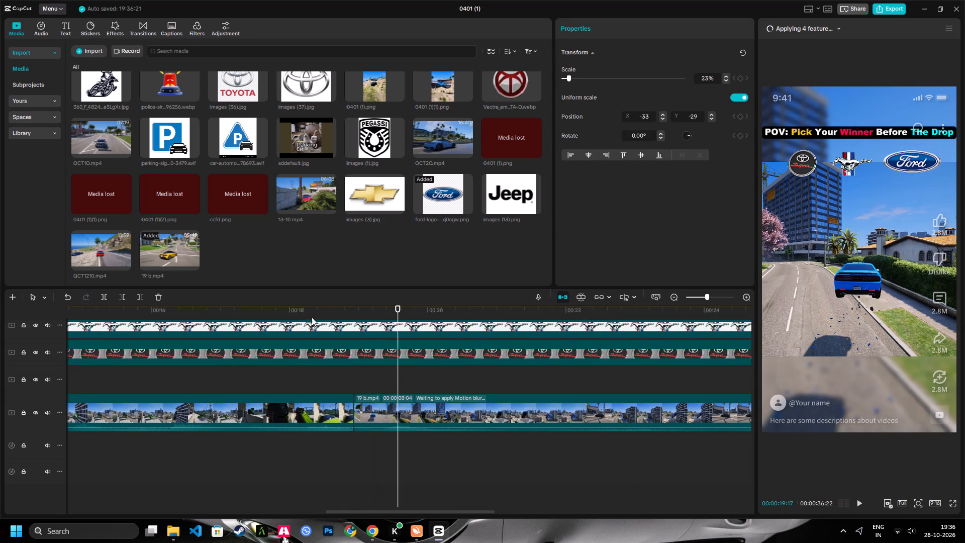
drag(321, 314, 316, 314)
key(ctrl+v)
drag(324, 378, 332, 383)
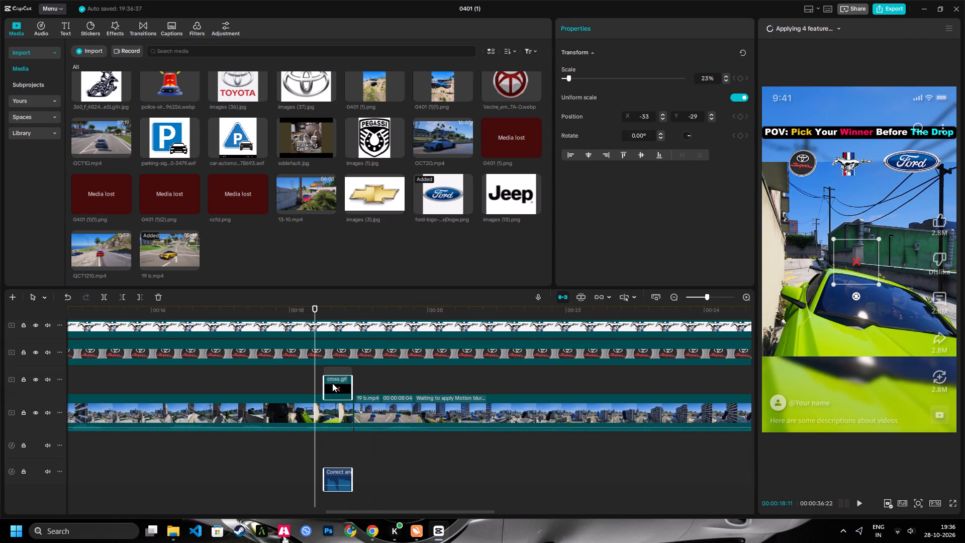
drag(332, 383, 335, 379)
key(space)
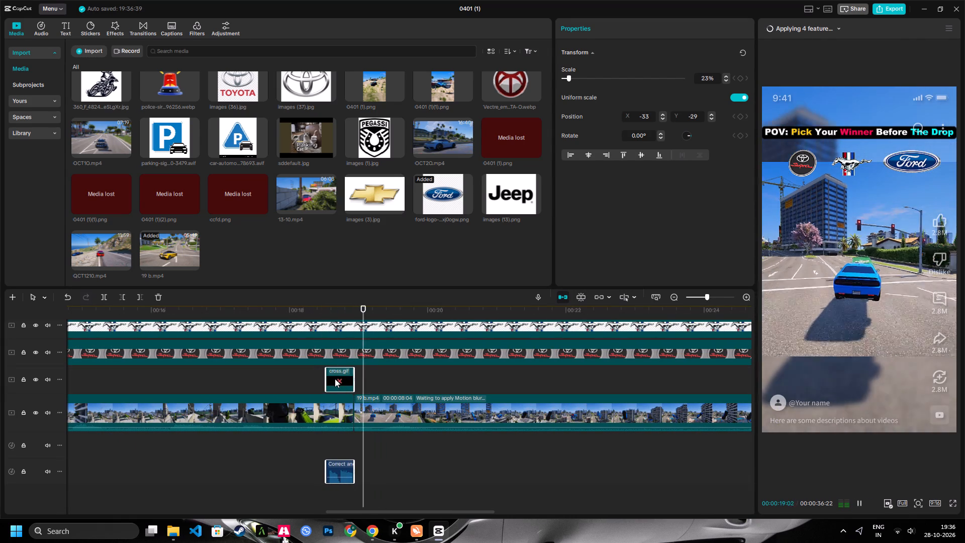
key(space)
click(329, 318)
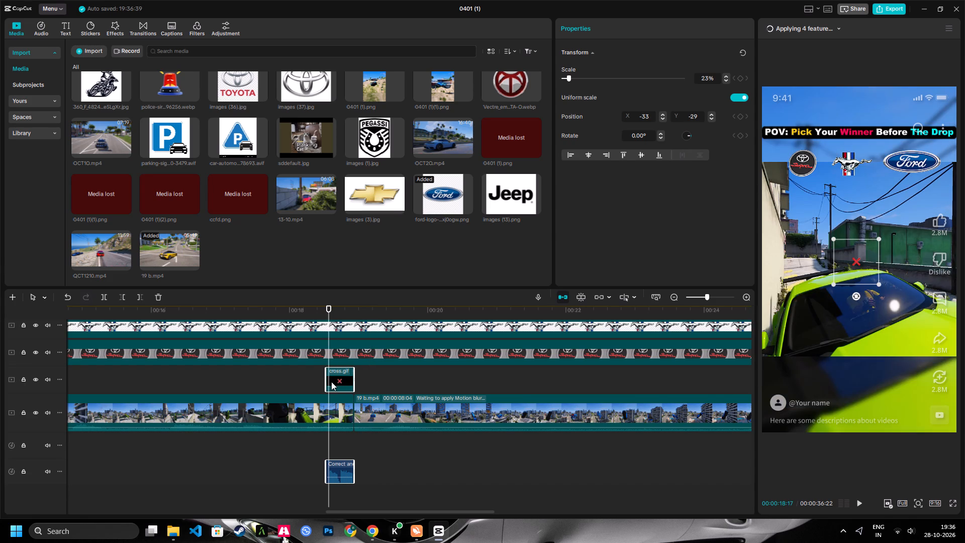
Extend the cross and its sound at the second clip's end, cutting both off at 19:09 for a 23-frame length.
click(357, 381)
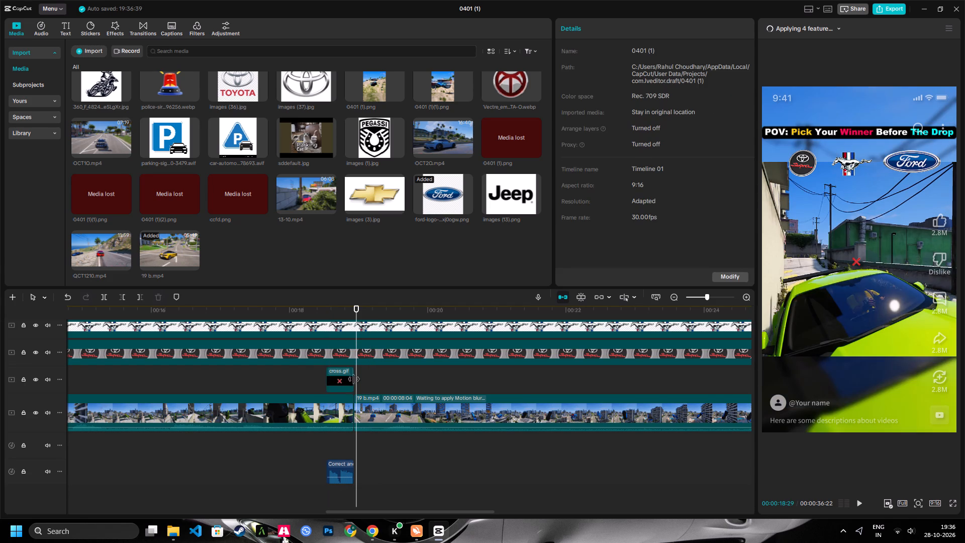
click(350, 377)
ctrl+click(349, 471)
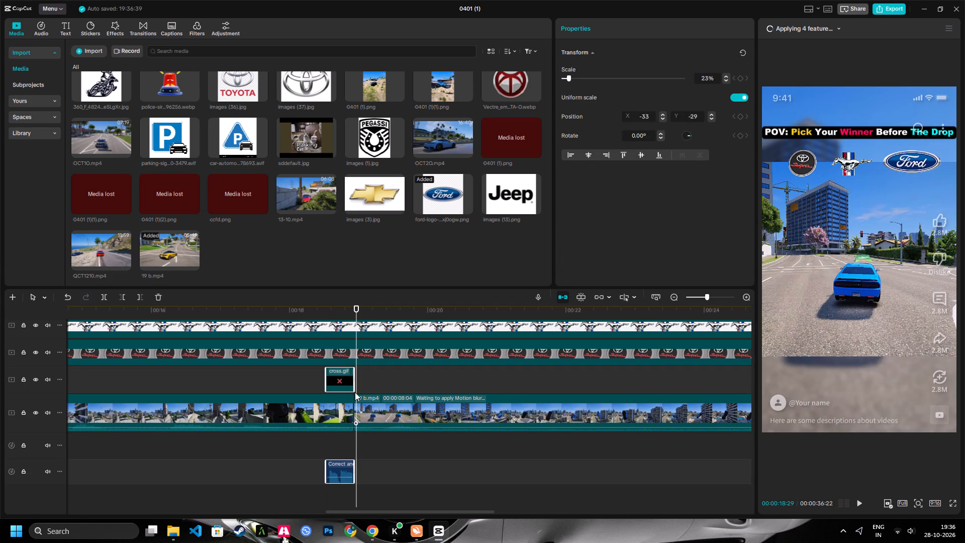
drag(354, 381, 441, 386)
drag(373, 313, 379, 309)
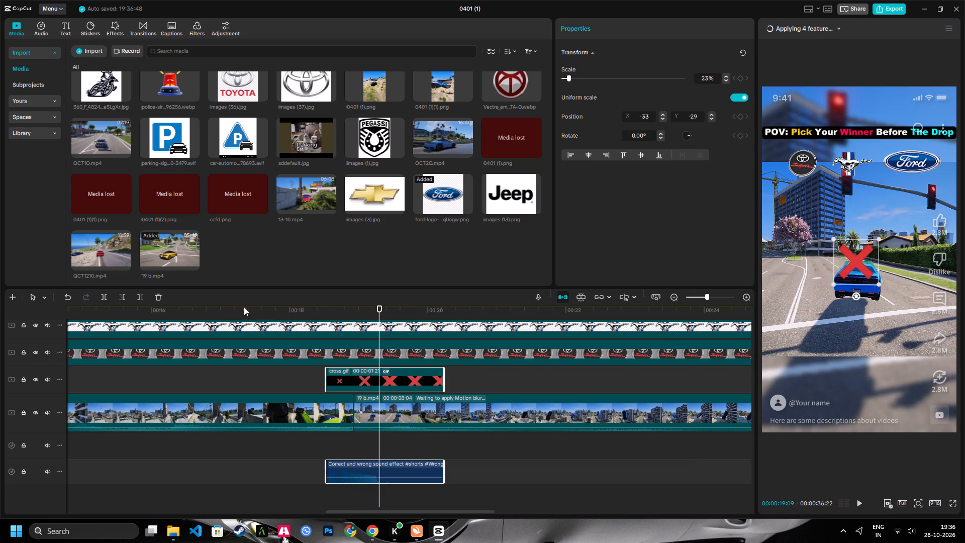
click(138, 295)
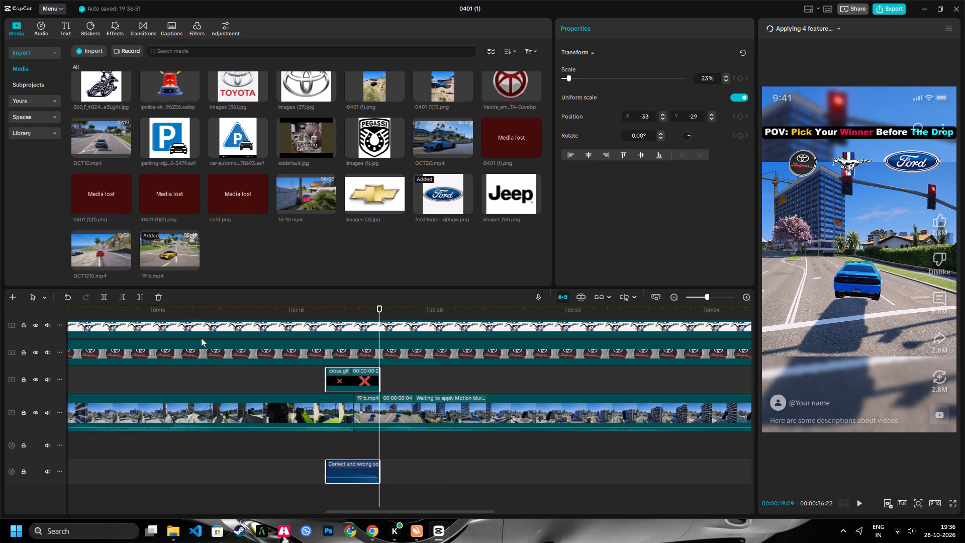
Move the 23-frame cross and its sound back so they end with the second clip, and copy both.
key(ctrl+c)
key(ctrl+c)
key(shift+z)
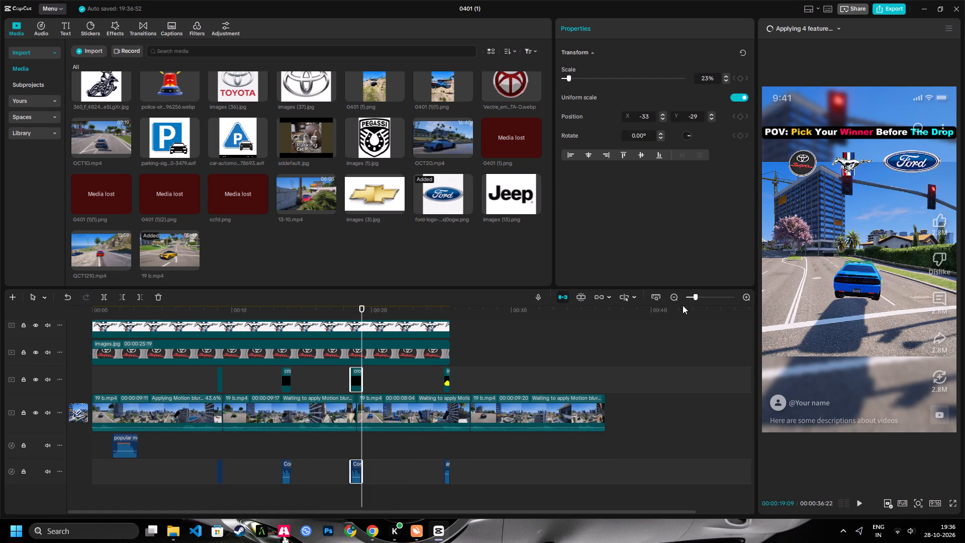
drag(700, 298, 713, 299)
drag(292, 383, 257, 380)
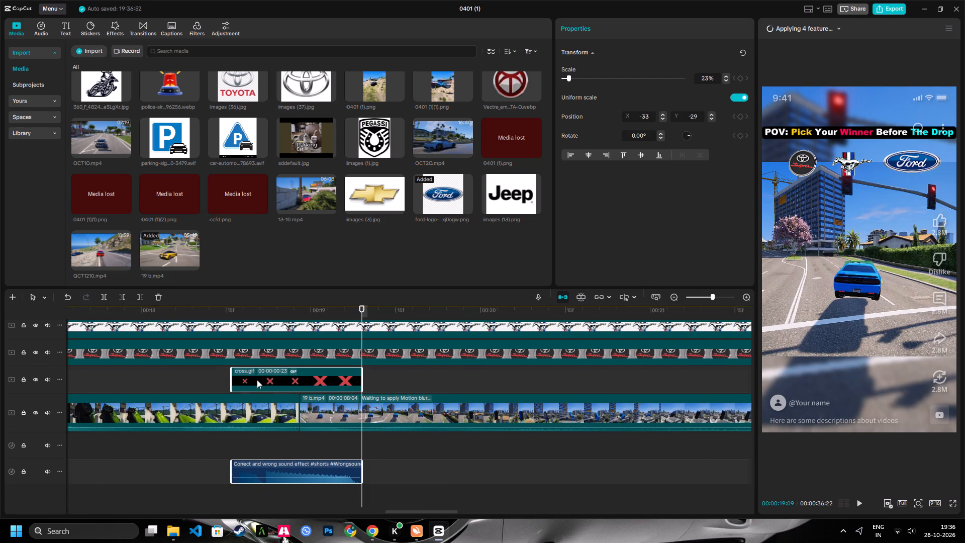
drag(257, 380, 230, 381)
key(ctrl+c)
key(shift+z)
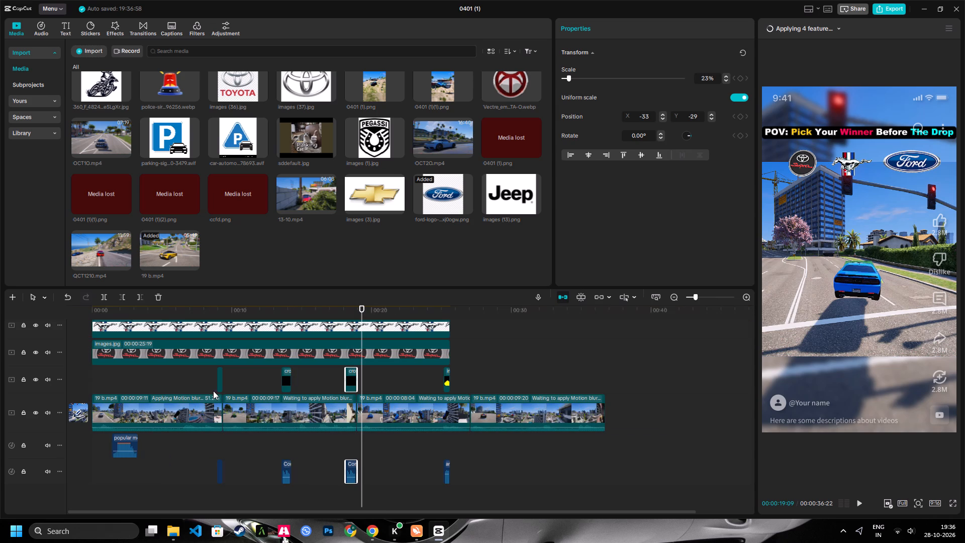
Delete the old cross overlay and its sound effect at about 14 seconds, mid-run in the second clip.
drag(302, 372, 264, 378)
key(Delete)
drag(297, 476, 249, 476)
key(Delete)
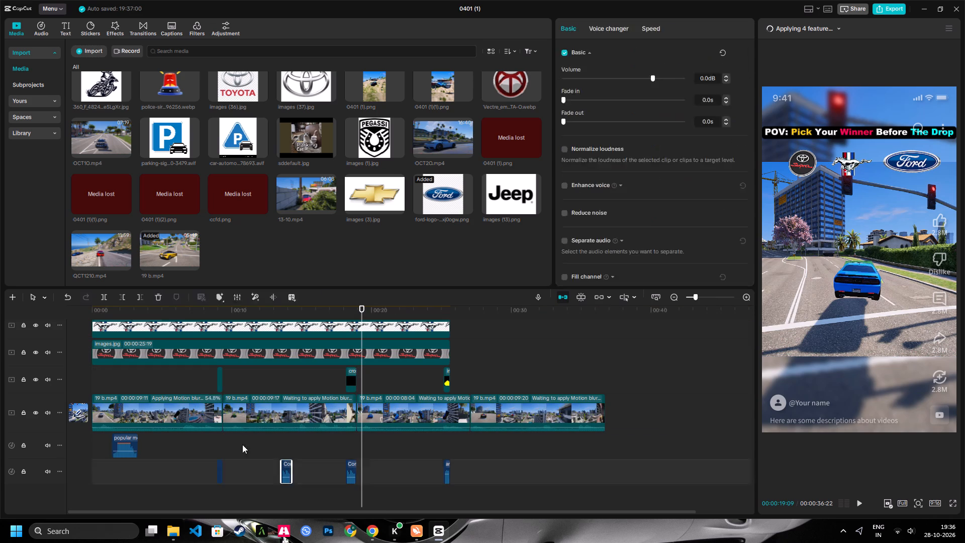
Replace the short cross and sound at the first clip's end with the copied 23-frame pair, starting at 8:19.
drag(234, 377, 204, 375)
key(Delete)
drag(244, 462, 178, 471)
key(Delete)
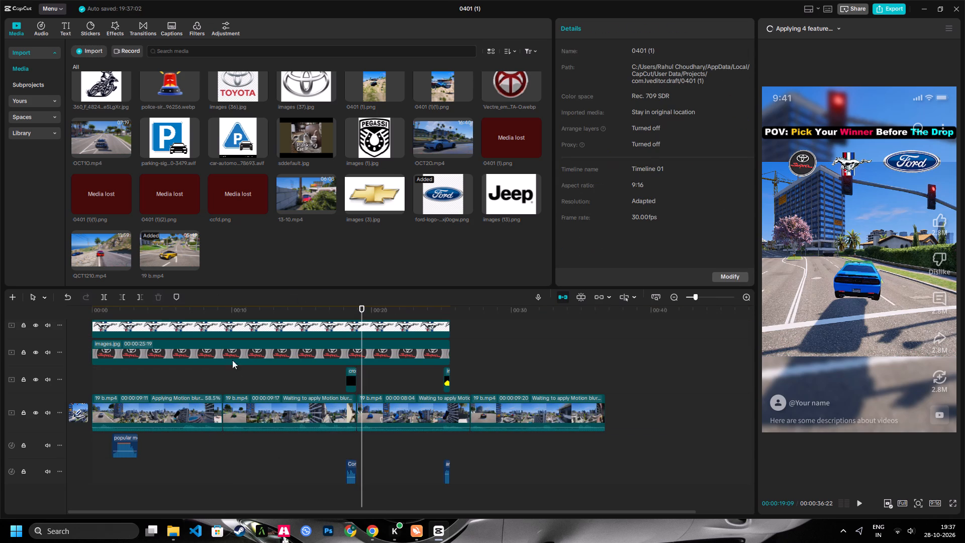
click(213, 316)
key(ctrl+v)
drag(697, 297, 699, 297)
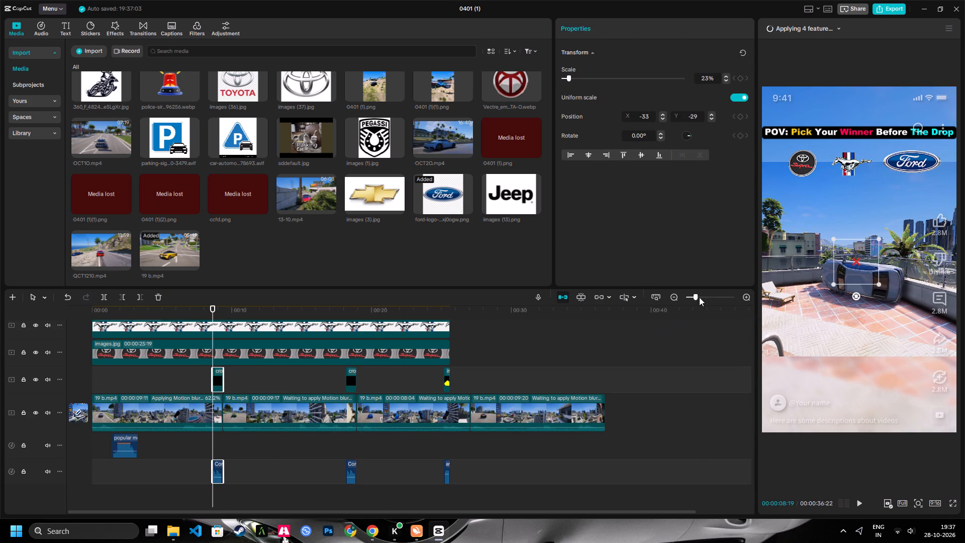
drag(699, 297, 706, 299)
key(space)
key(shift+z)
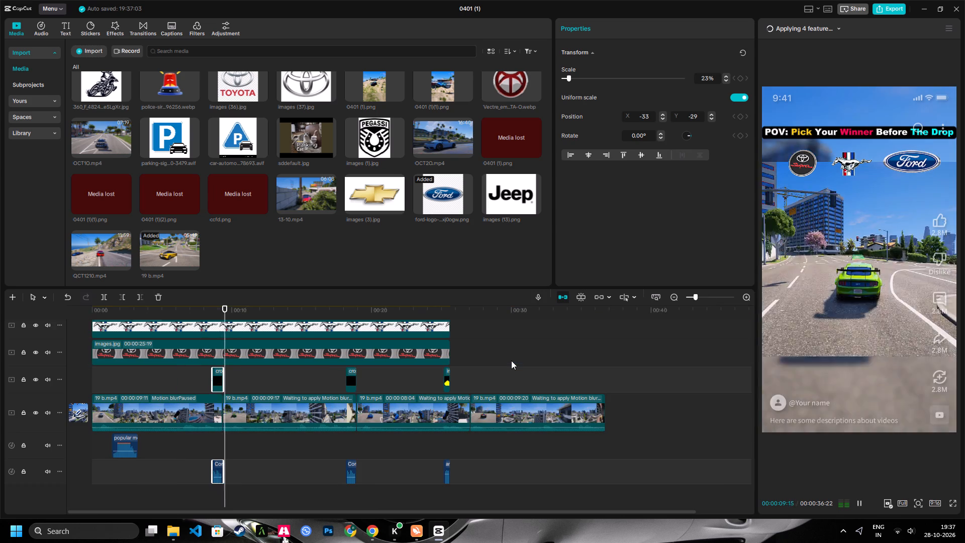
Paste the 23-frame cross and its sound near 36:00 and align them with the end of the fourth clip.
click(342, 310)
key(space)
key(space)
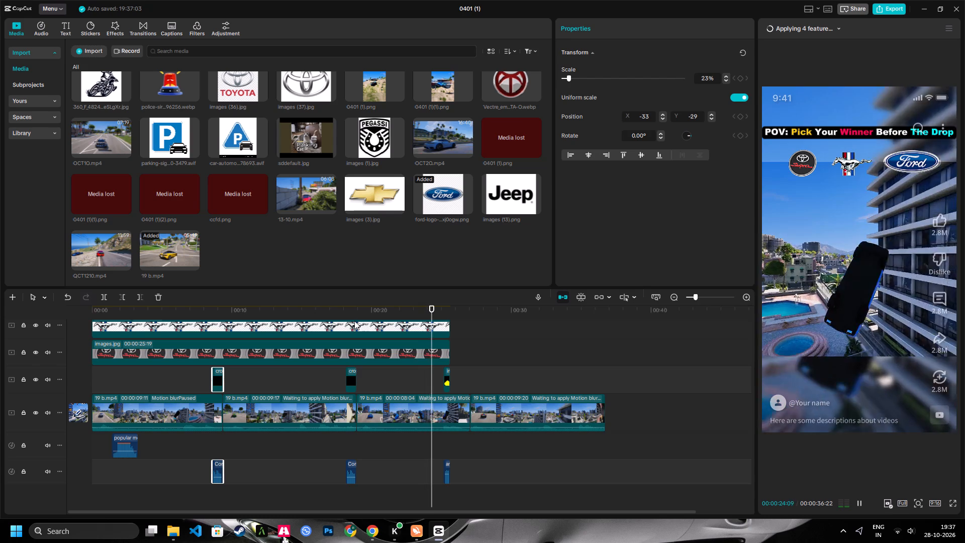
key(space)
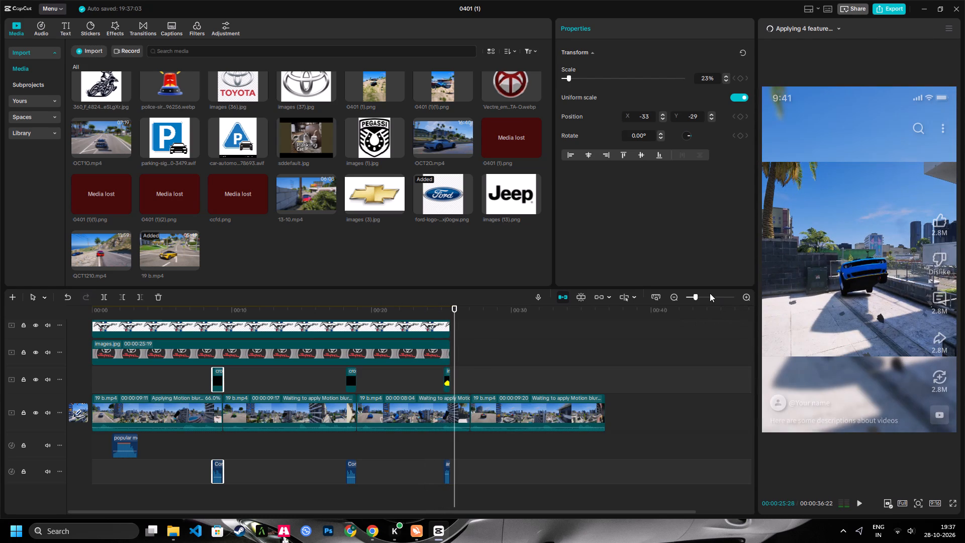
drag(699, 298, 698, 303)
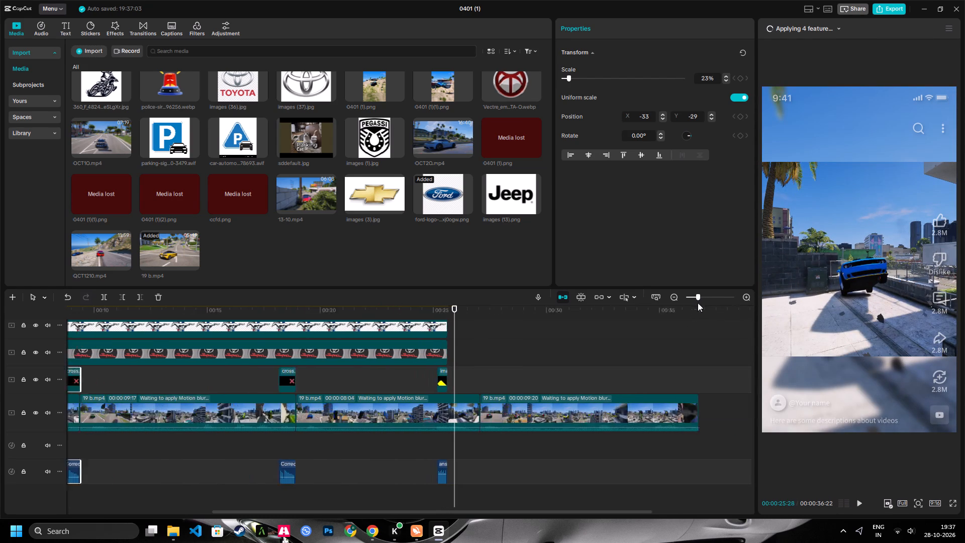
drag(698, 303, 694, 304)
click(421, 316)
drag(412, 314, 405, 314)
key(space)
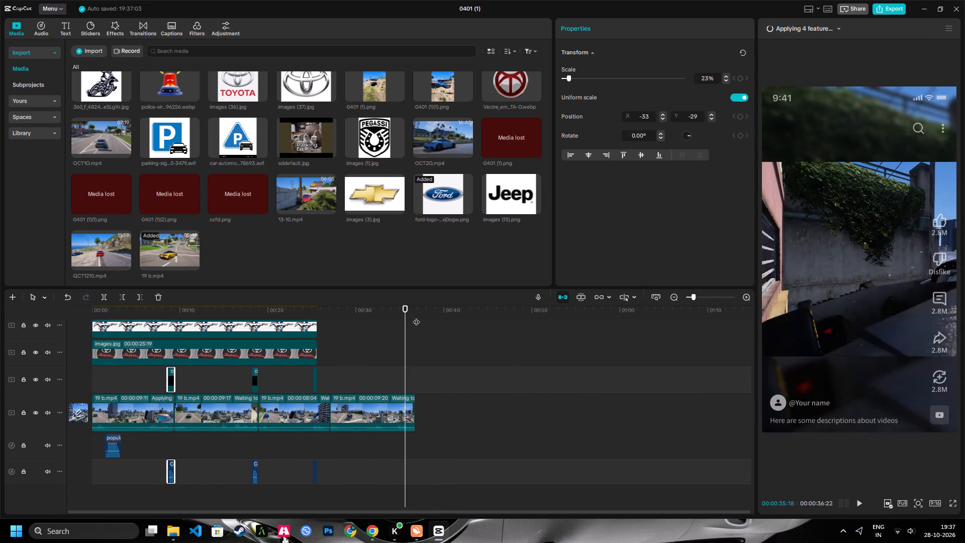
key(space)
drag(705, 294, 703, 299)
drag(703, 299, 708, 301)
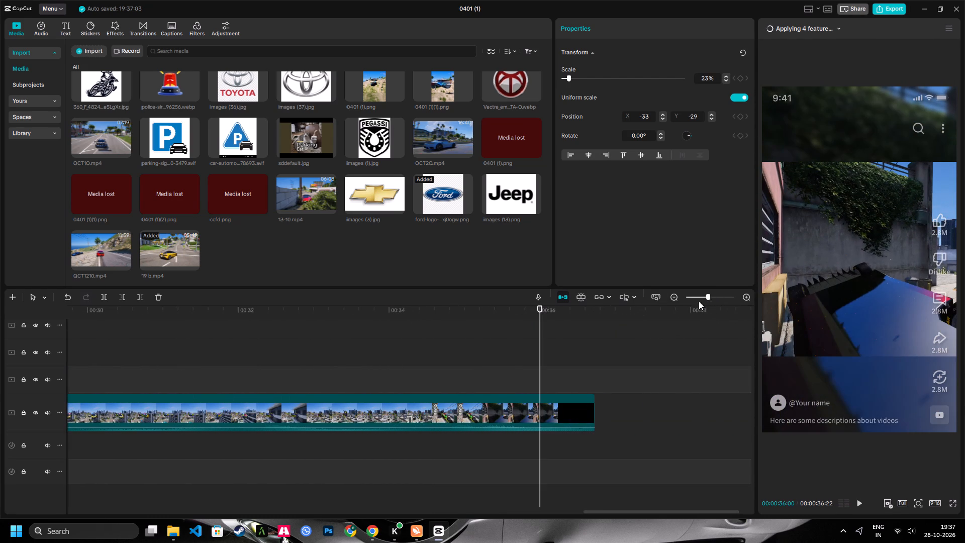
key(ctrl+v)
drag(575, 376, 566, 374)
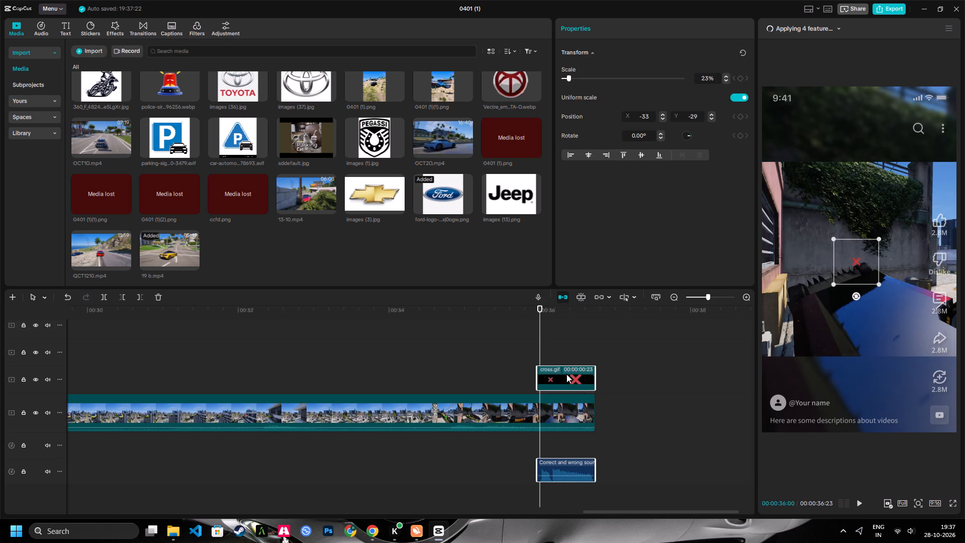
drag(566, 374, 566, 374)
Move the yellow checkmark and its answer sound from about 25 seconds to the end of the third clip.
key(shift+z)
click(447, 315)
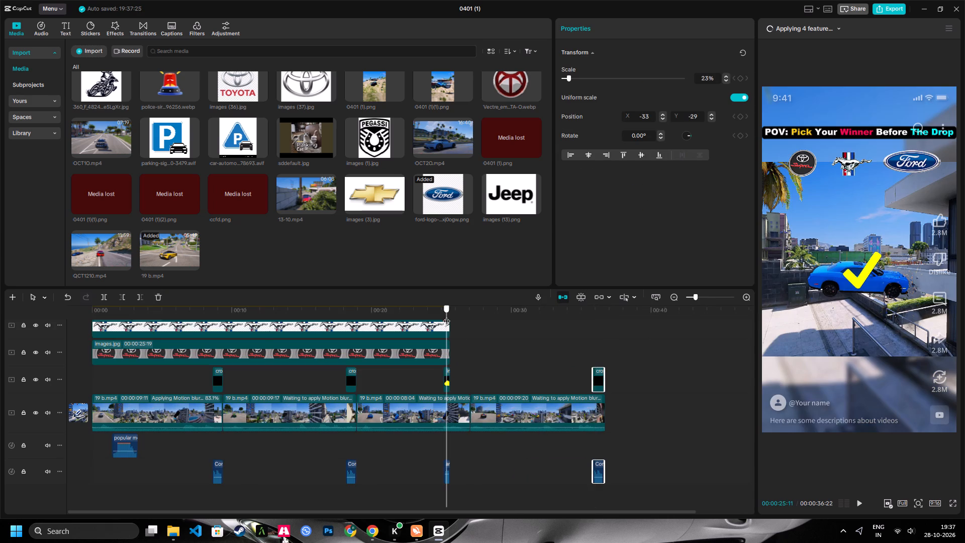
drag(470, 367, 436, 381)
ctrl+drag(456, 460, 444, 470)
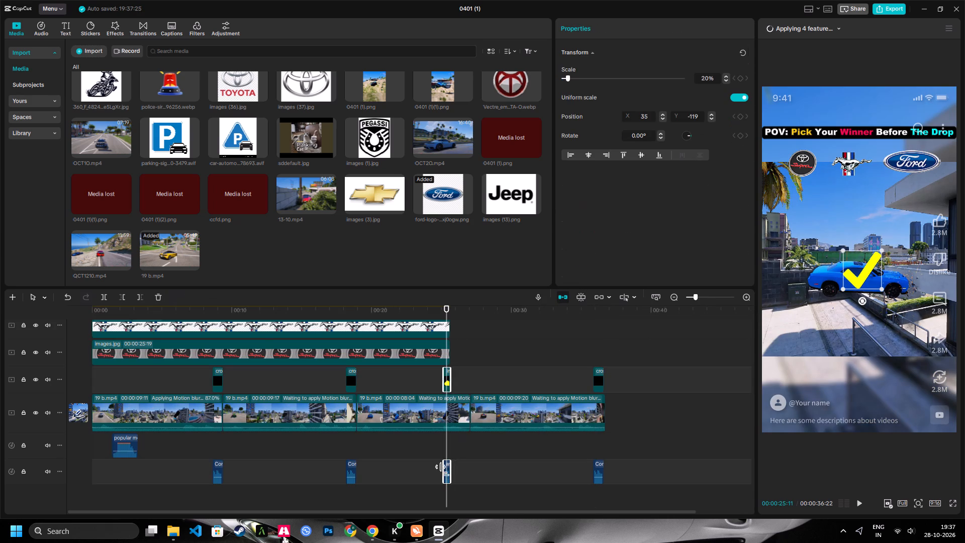
key(ctrl+c)
click(702, 298)
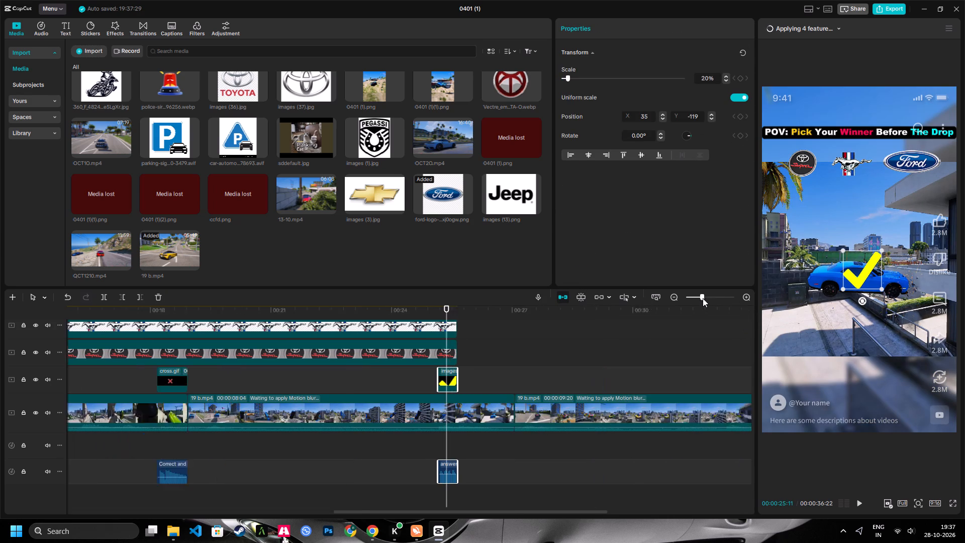
drag(452, 378, 519, 374)
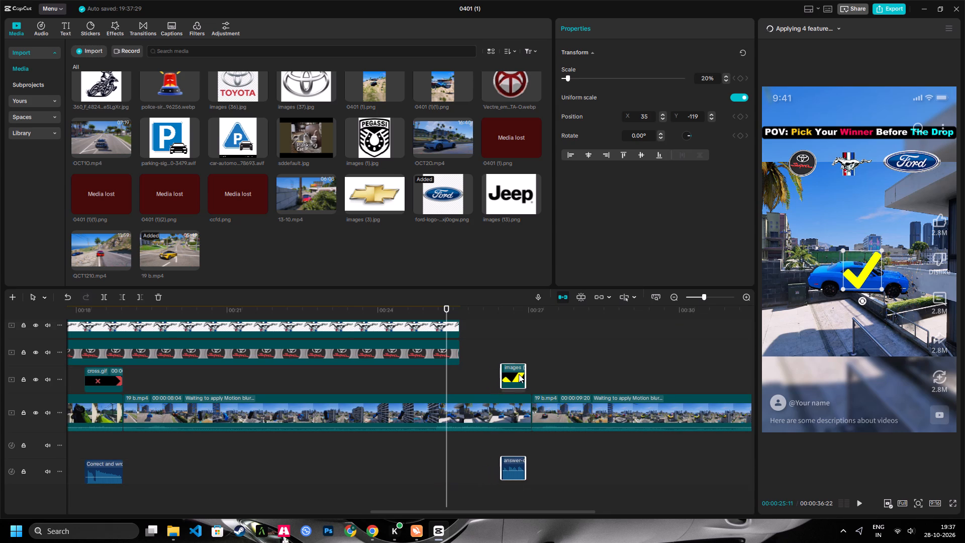
drag(519, 374, 524, 377)
Delete the old Supra, Mustang and Ford logo overlays.
key(shift+z)
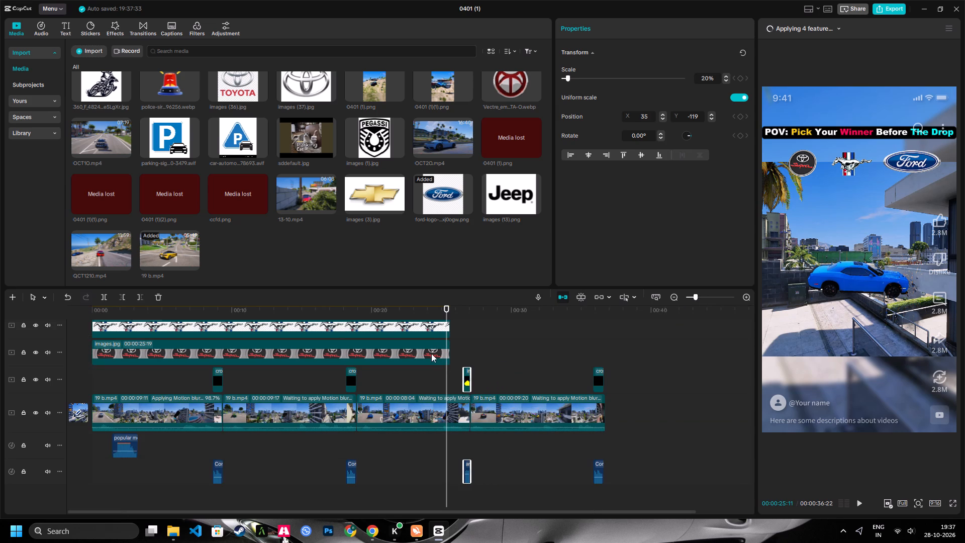
scroll(433, 367, up, 3)
click(382, 379)
key(Delete)
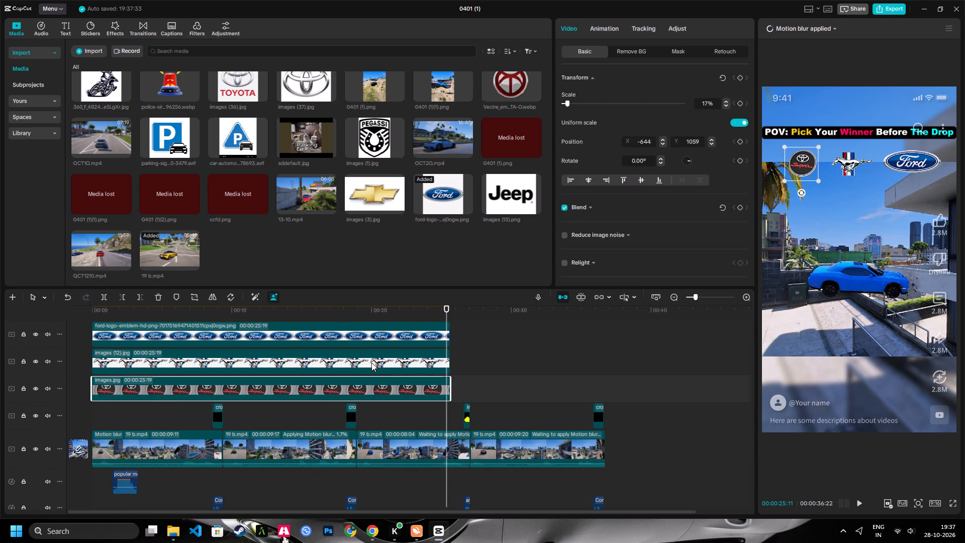
click(371, 363)
key(Delete)
click(363, 341)
key(Delete)
Check the first car, then add the BMW logo as an overlay from the start, extended to 37:15.
scroll(357, 368, up, 2)
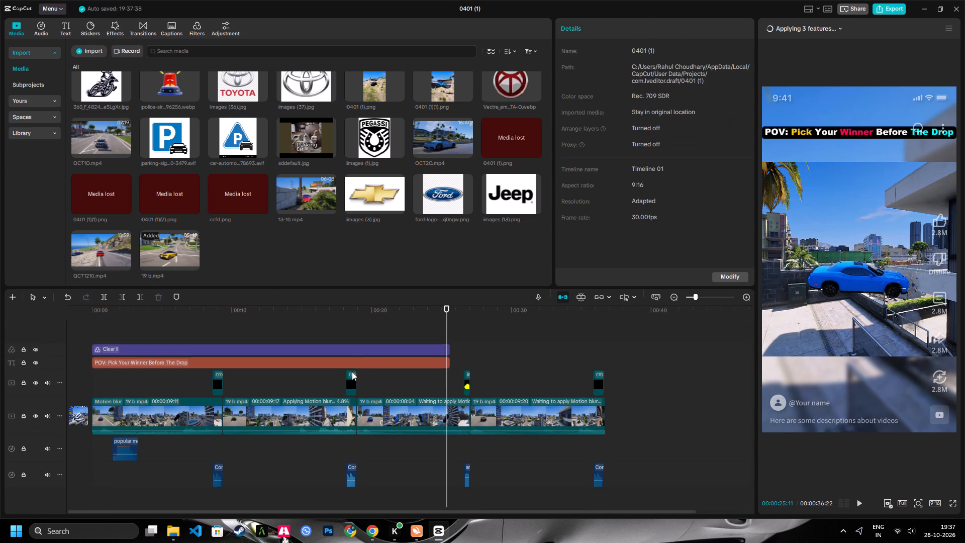
drag(359, 310, 0, 340)
key(shift+z)
key(space)
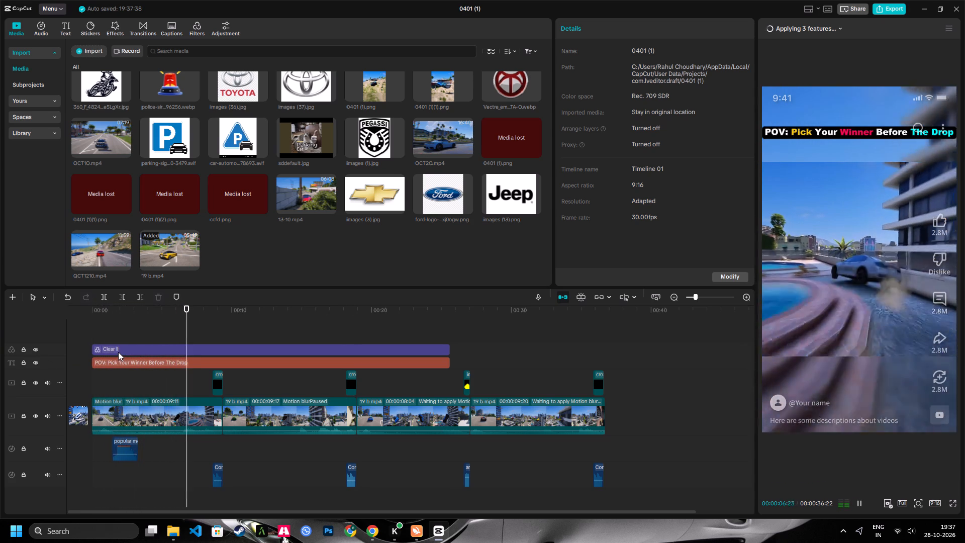
key(space)
scroll(375, 181, up, 4)
scroll(406, 215, up, 7)
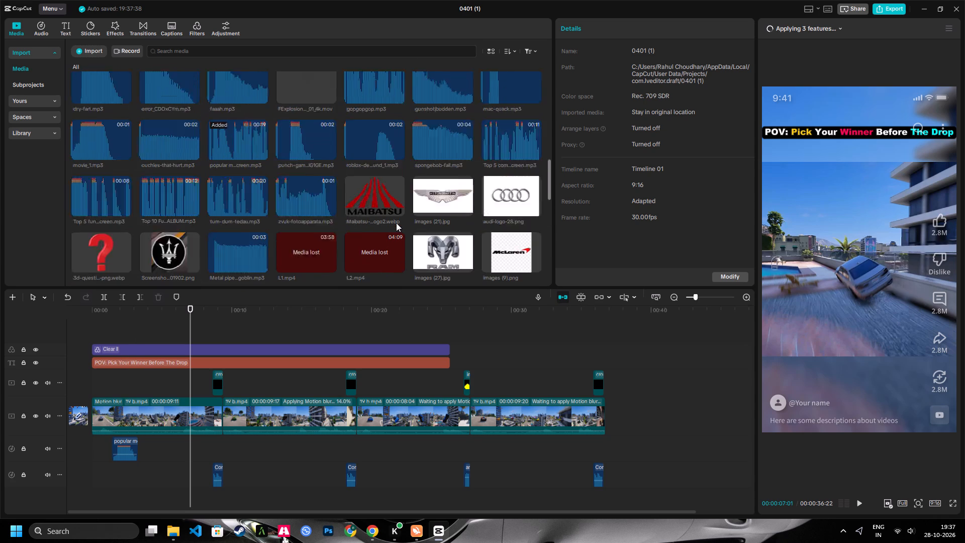
scroll(396, 223, up, 9)
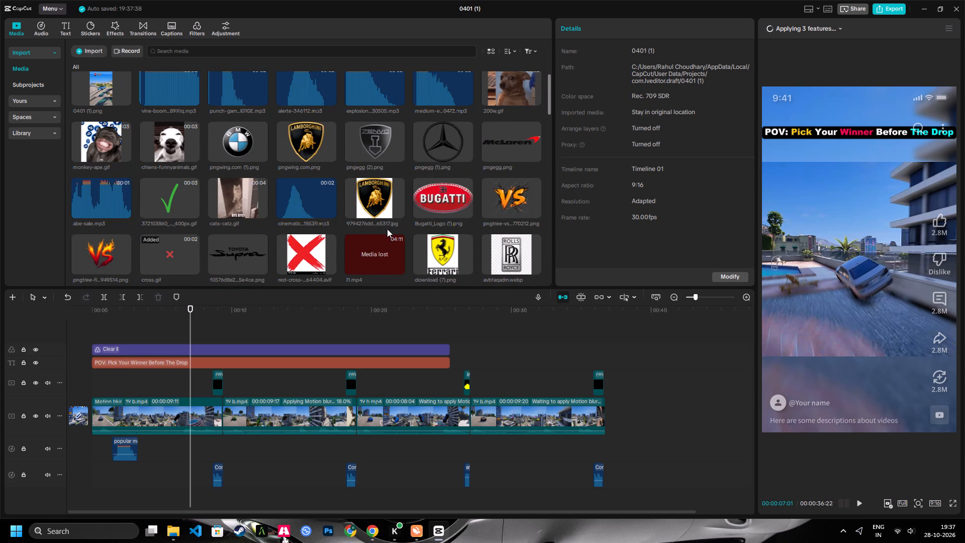
scroll(387, 229, up, 2)
drag(242, 149, 63, 338)
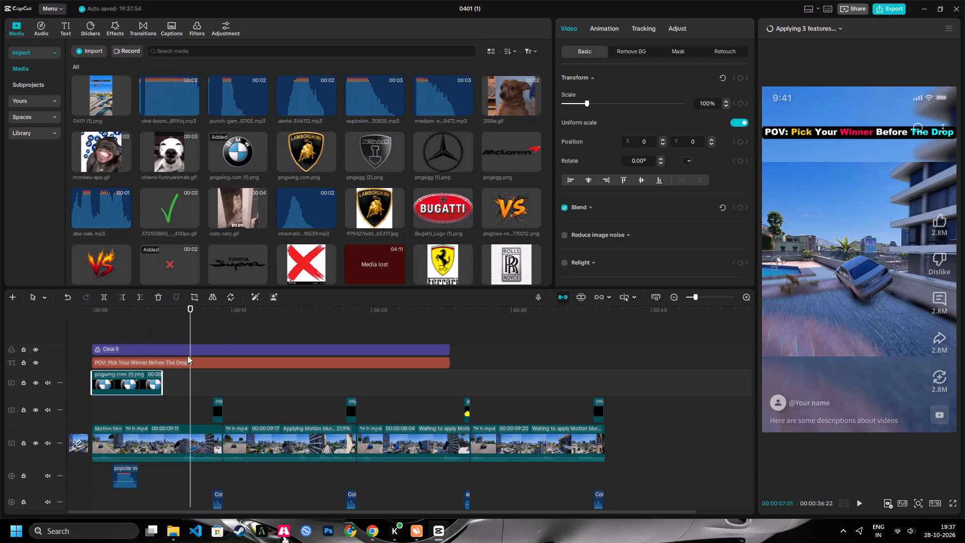
drag(162, 381, 596, 388)
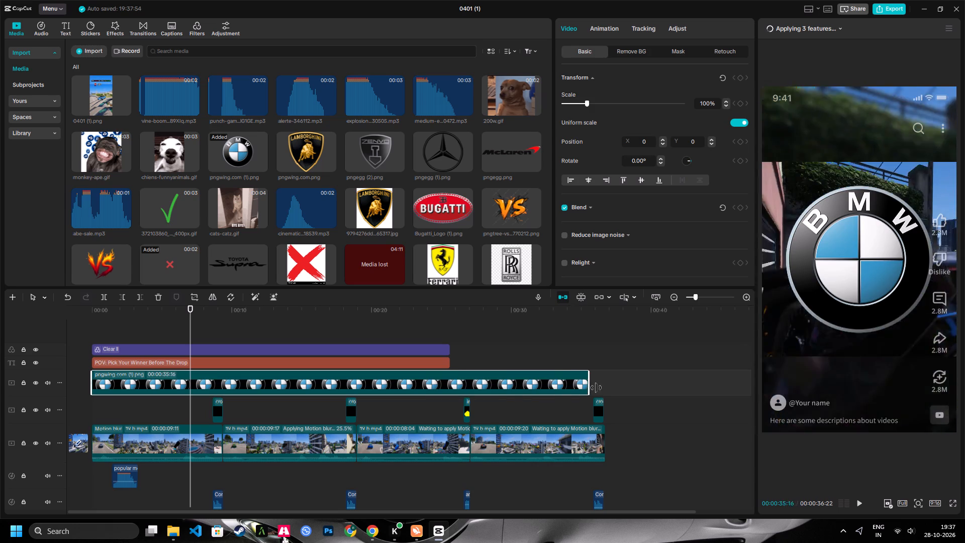
drag(596, 388, 614, 387)
Scale the BMW logo to 16% and place it below the title at X -748, Y 1097.
drag(764, 358, 798, 310)
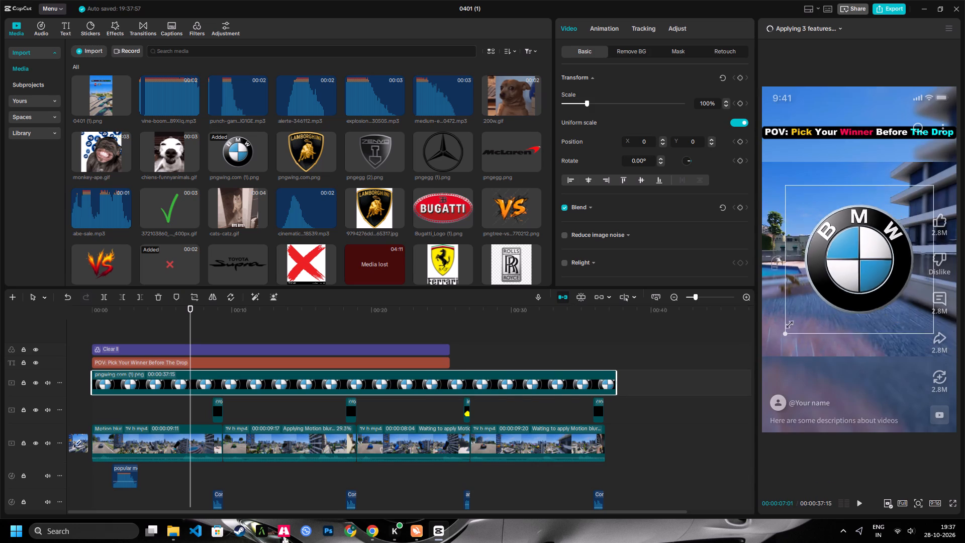
drag(798, 310, 855, 236)
drag(862, 263, 806, 181)
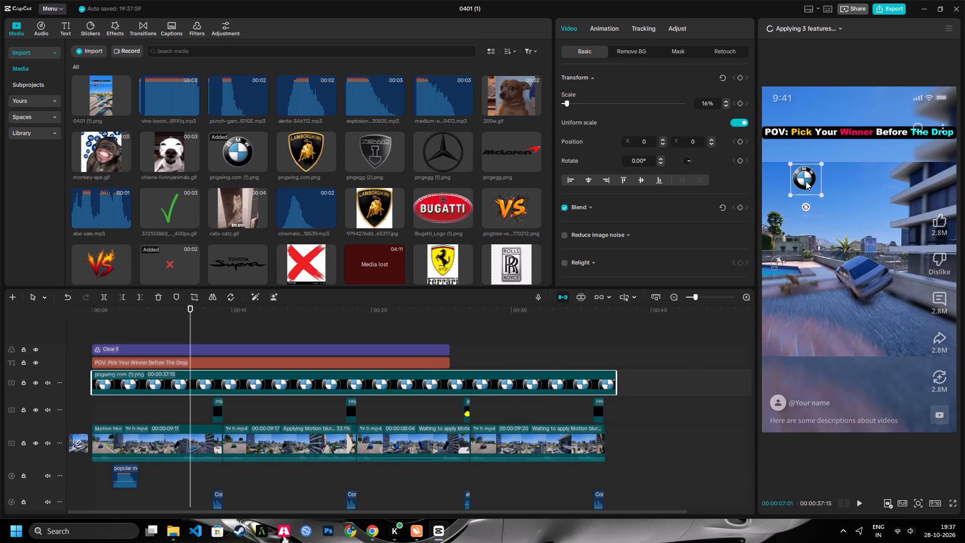
drag(806, 181, 795, 165)
Add the Mustang logo as a background-free overlay from the start, extended to 35:25.
drag(286, 315, 305, 317)
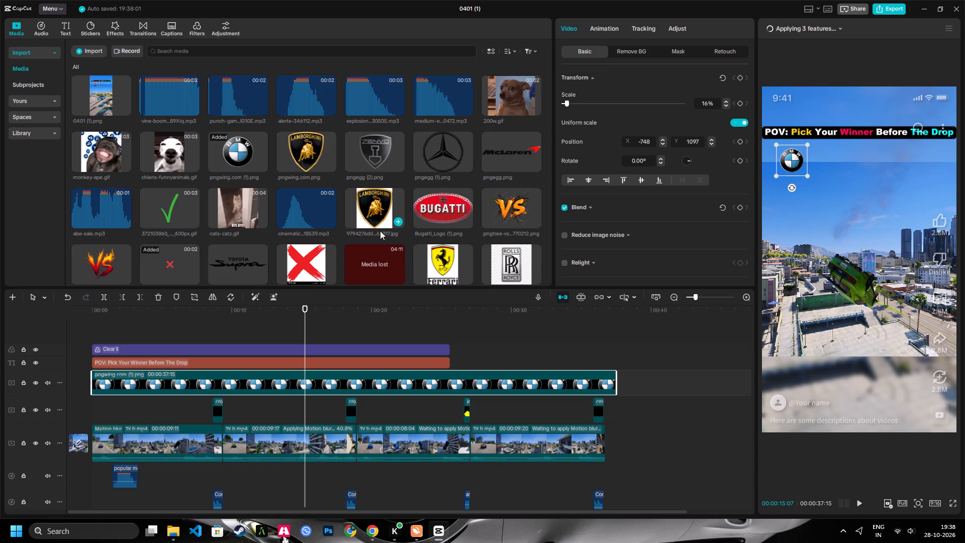
scroll(406, 232, down, 4)
drag(500, 187, 84, 320)
click(277, 294)
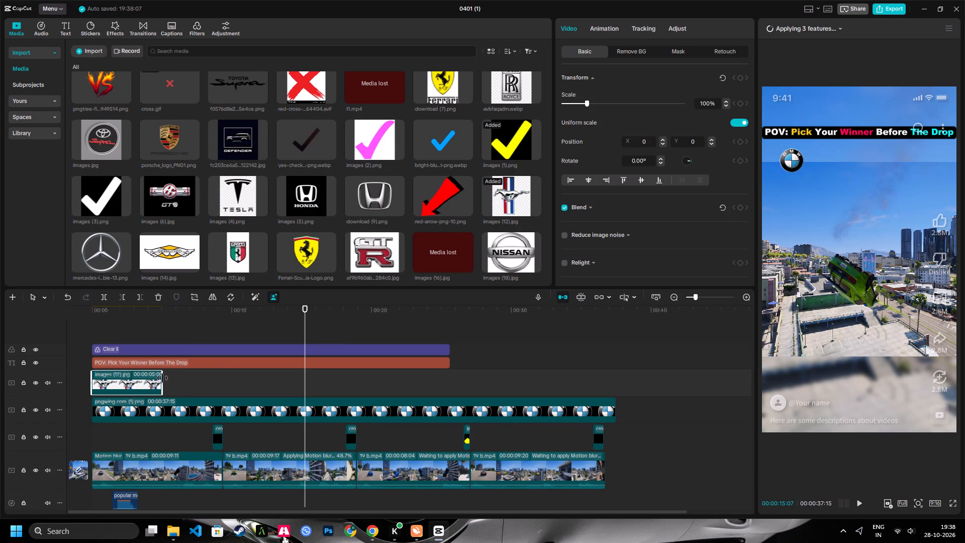
drag(162, 378, 591, 376)
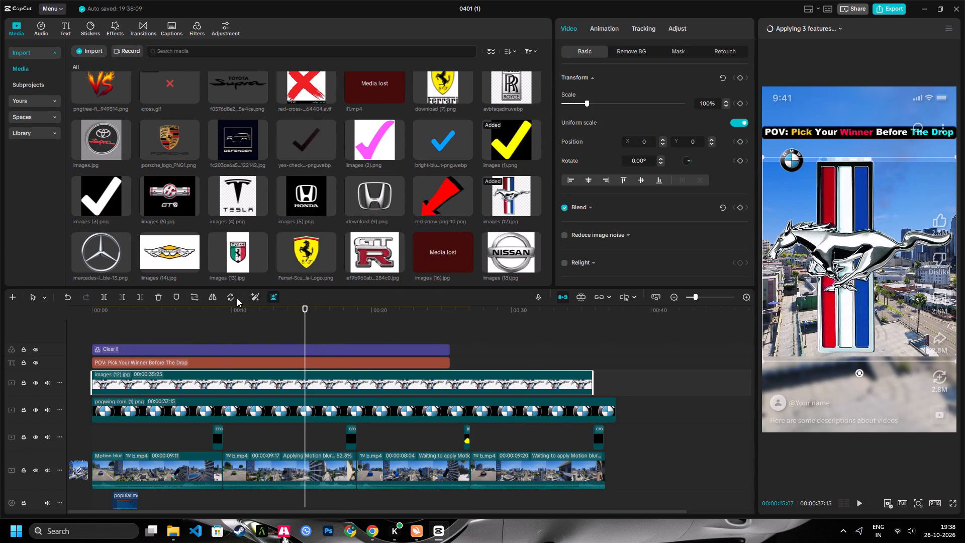
Crop the top and bottom of the Mustang logo's striped bars, keeping the full width of the horse.
click(199, 296)
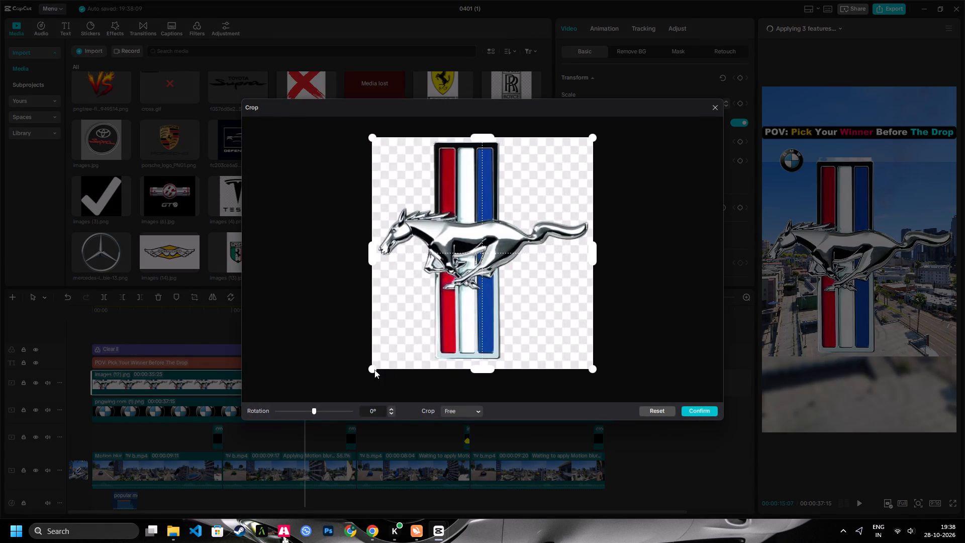
drag(373, 368, 370, 308)
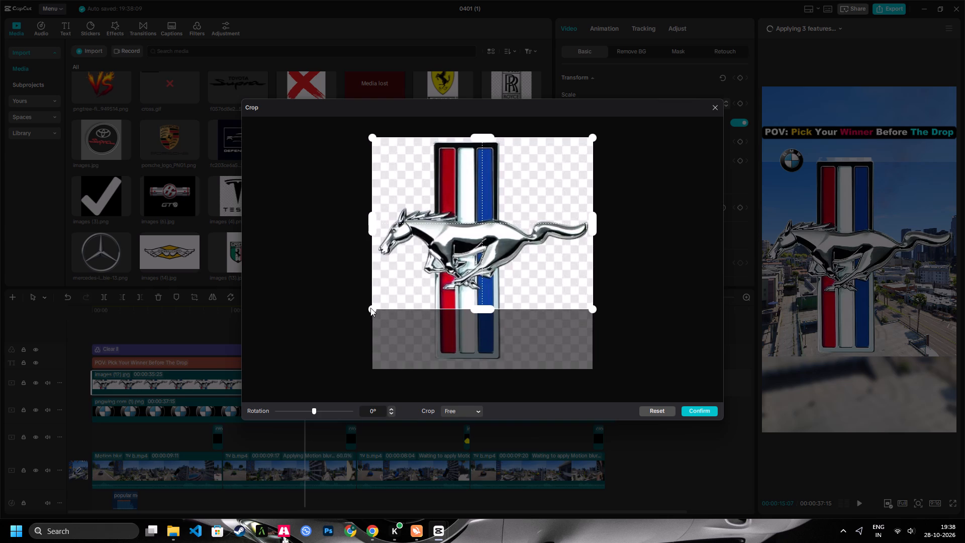
drag(370, 308, 370, 307)
drag(479, 137, 464, 179)
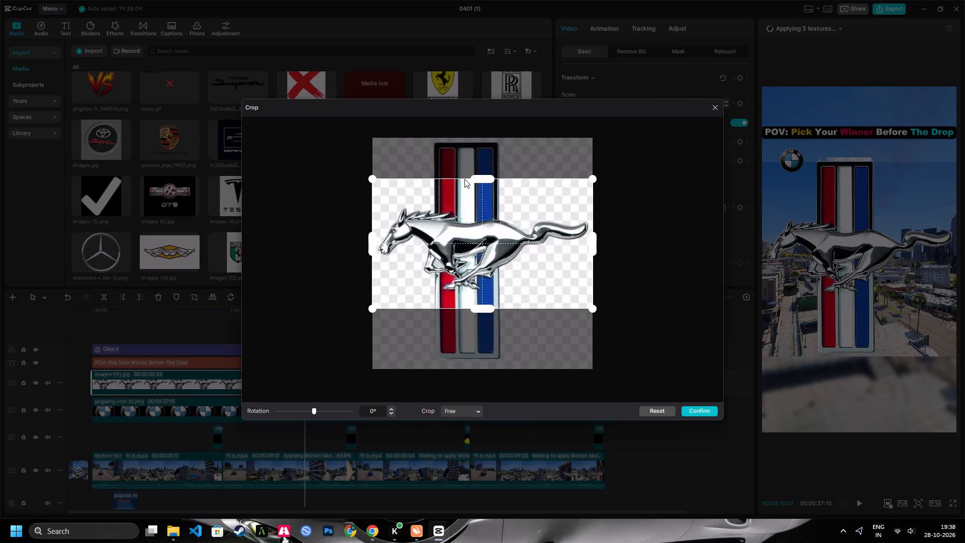
drag(464, 179, 464, 178)
click(701, 411)
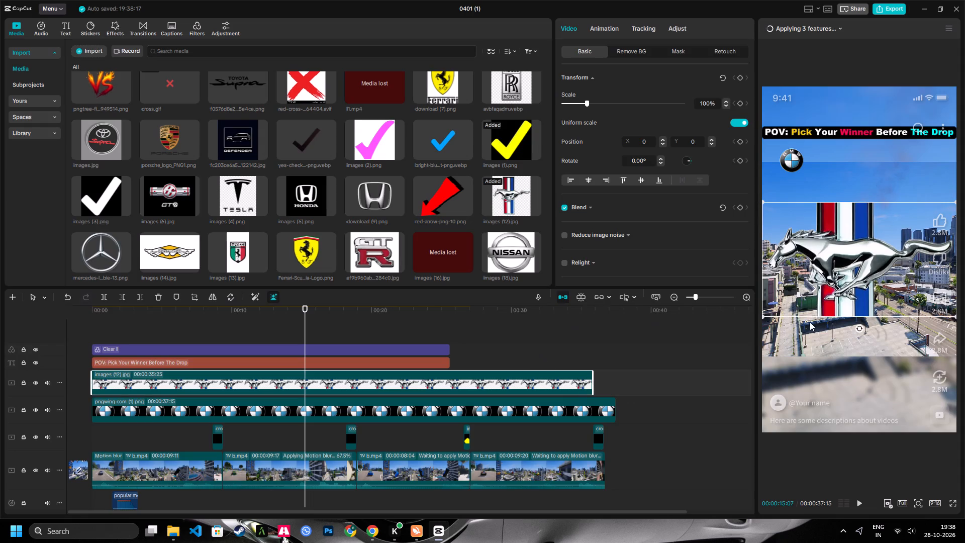
Scale the Mustang logo to 26% and place it beside the BMW logo at X -240, Y 1094.
drag(765, 315, 840, 264)
drag(859, 260, 859, 258)
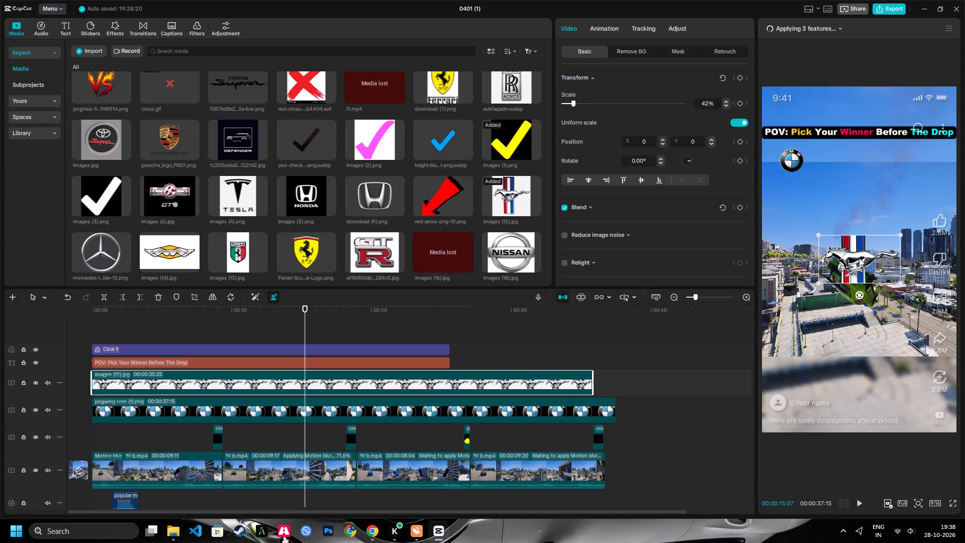
drag(859, 258, 840, 176)
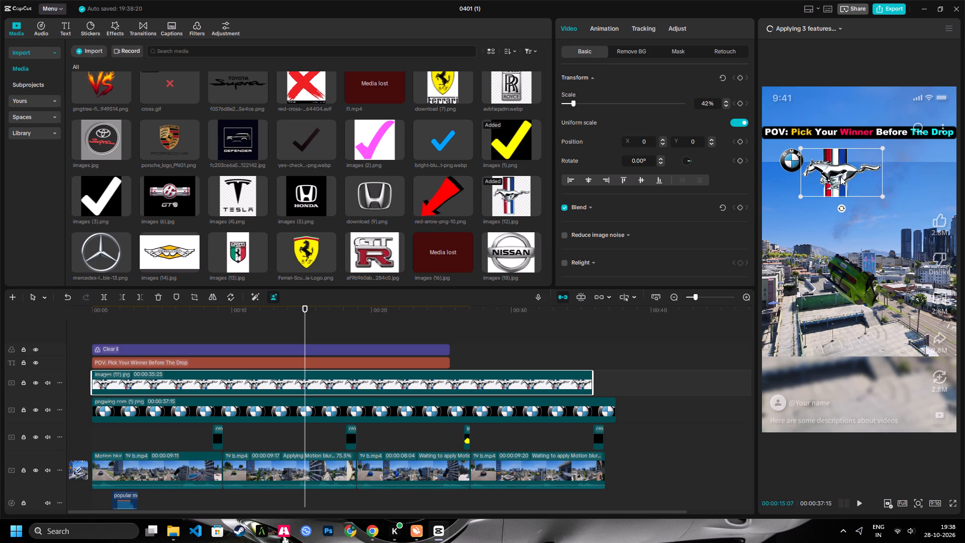
drag(840, 176, 841, 175)
drag(800, 199, 816, 173)
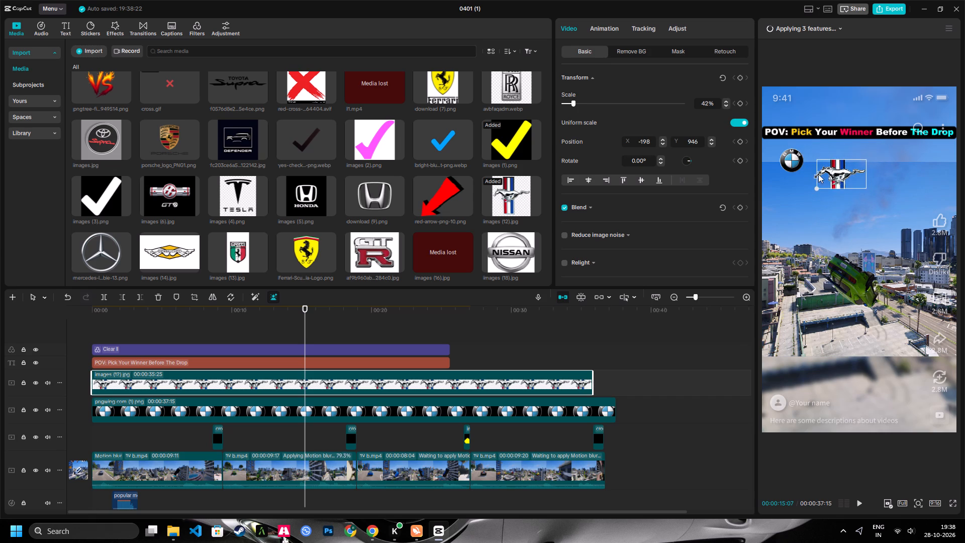
drag(835, 178, 831, 165)
Add the Ford logo as an overlay from the start, extended to 37:21, and remove its background.
click(425, 315)
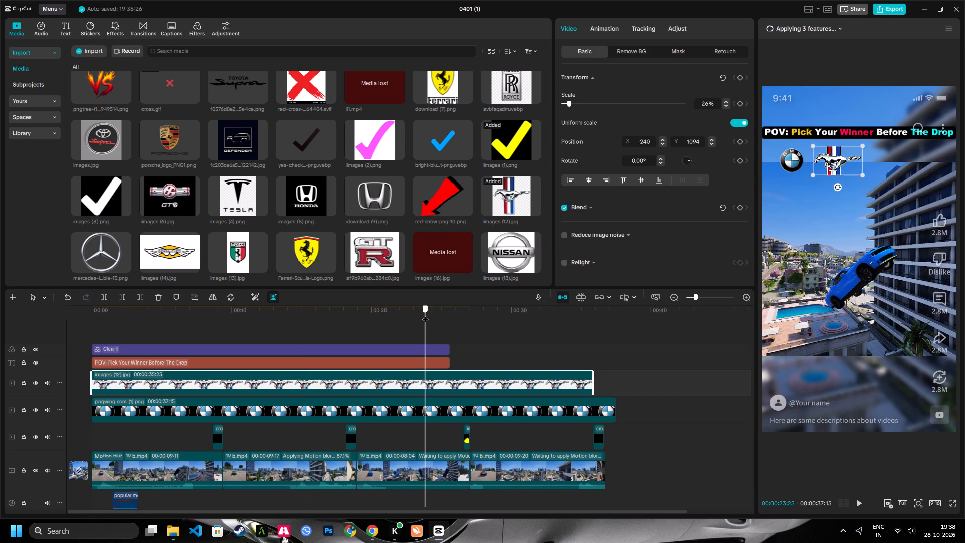
scroll(307, 235, down, 14)
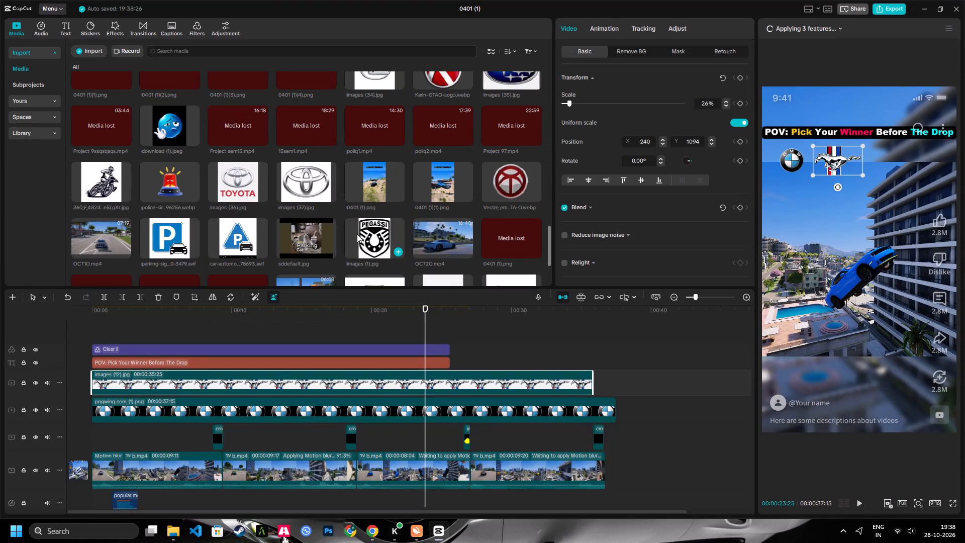
scroll(428, 222, down, 7)
drag(427, 203, 148, 332)
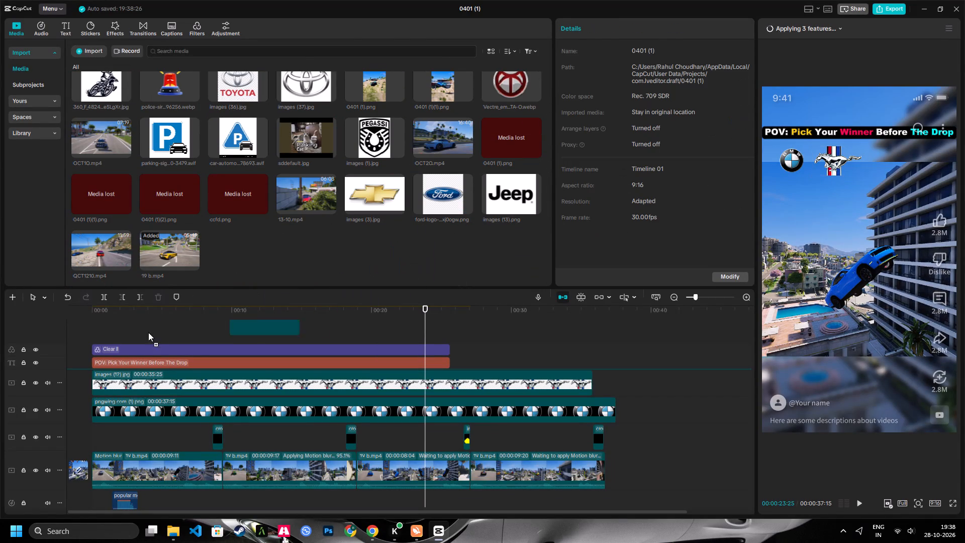
drag(148, 332, 63, 330)
drag(162, 383, 665, 385)
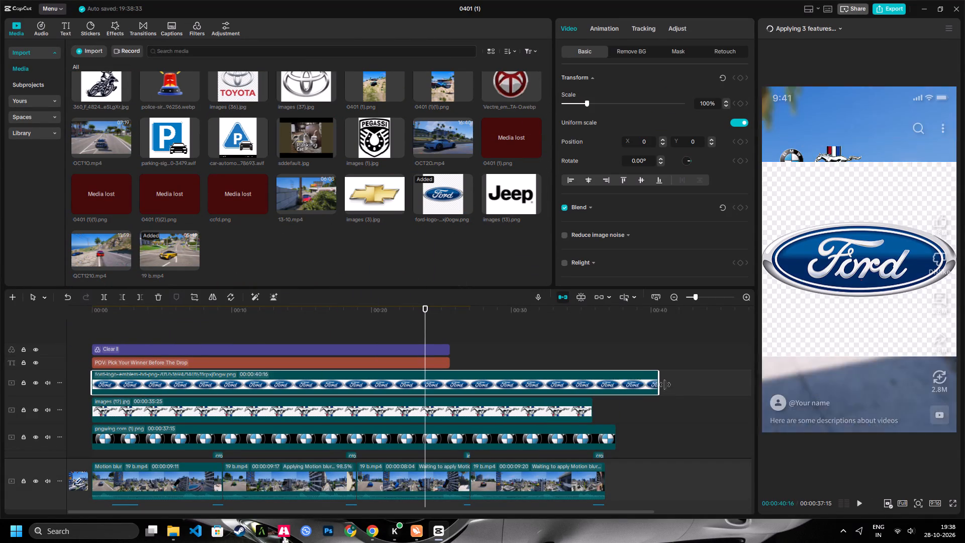
drag(665, 385, 617, 383)
click(278, 298)
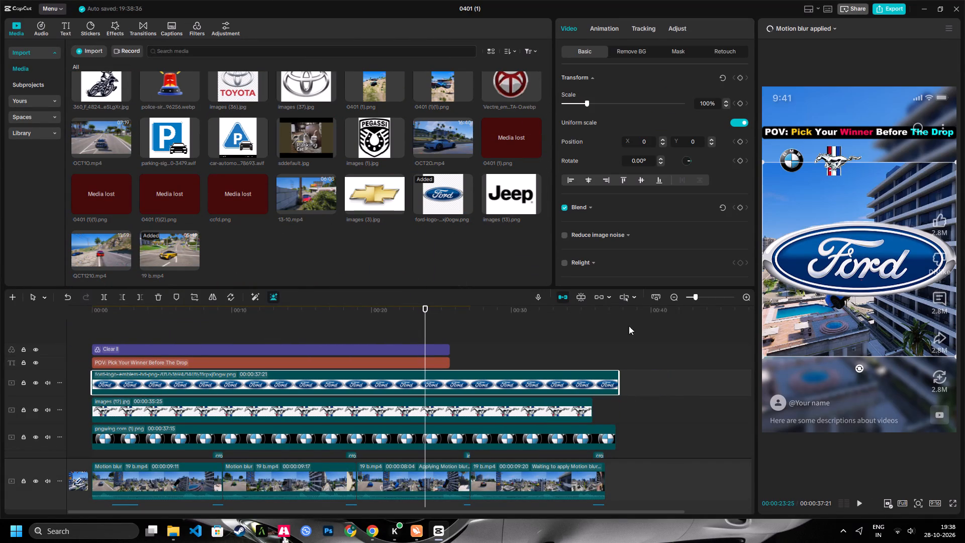
Scale the Ford logo to 30% and place it beside the Mustang logo at X 220, Y 1102.
drag(760, 356, 783, 347)
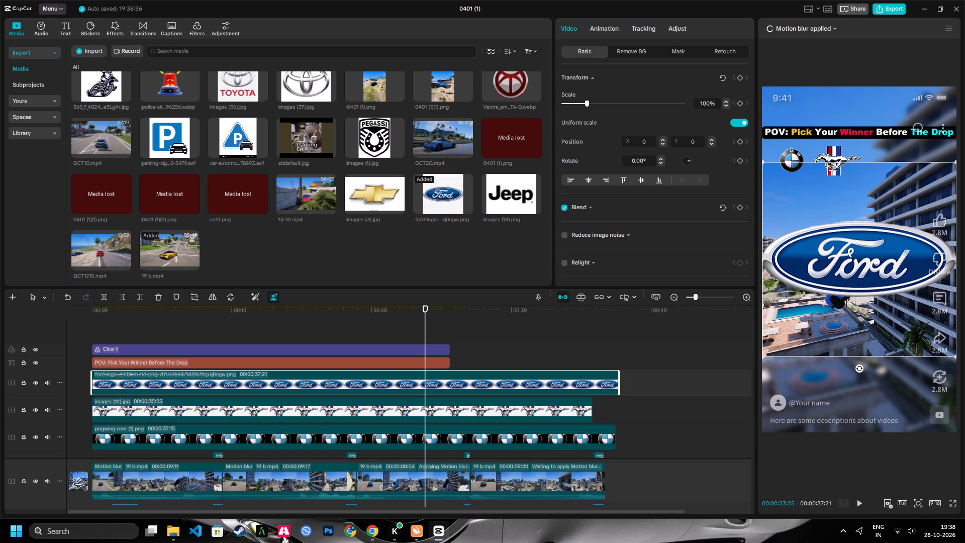
click(766, 357)
drag(765, 357, 864, 276)
drag(864, 277, 888, 178)
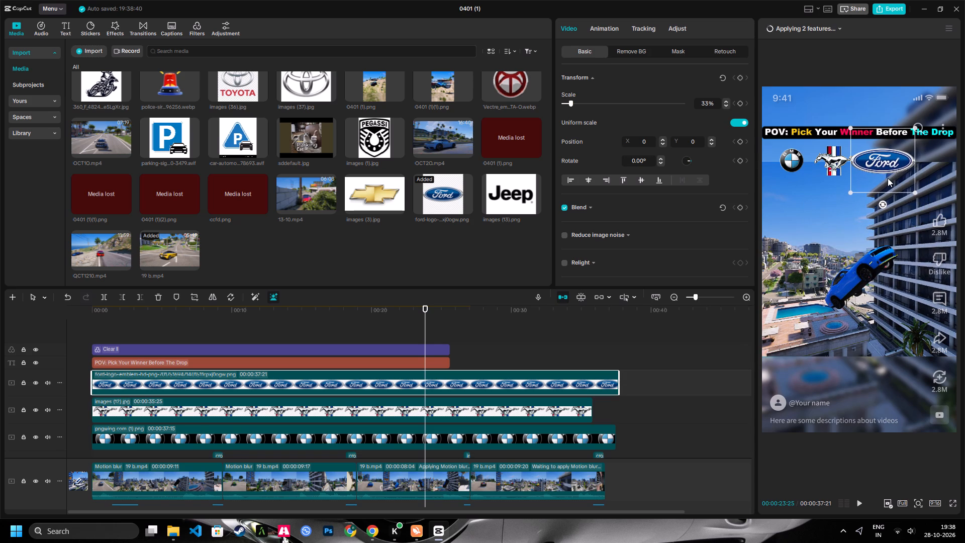
drag(888, 178, 888, 179)
drag(913, 192, 906, 190)
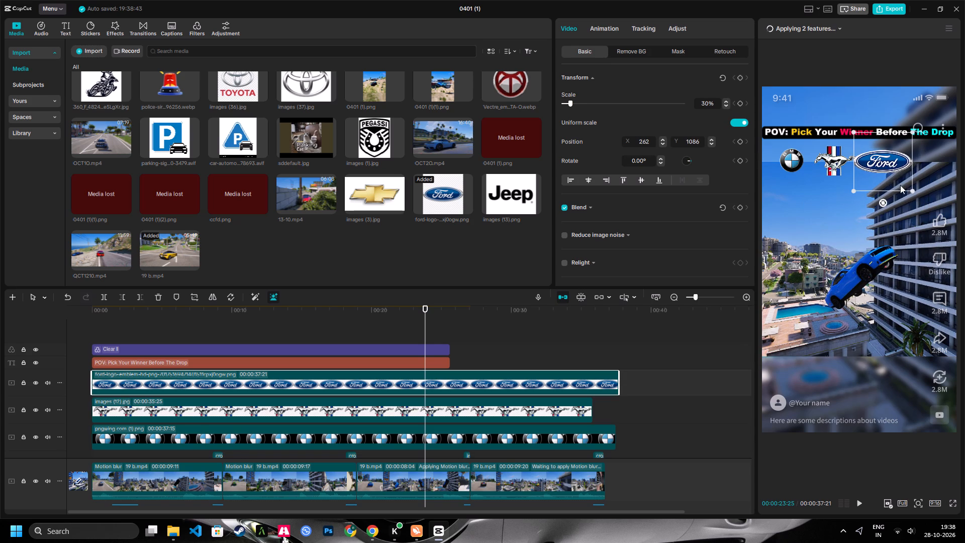
click(896, 182)
Add the Mercedes logo as an overlay from the start of the timeline, extended to 37:08.
click(539, 311)
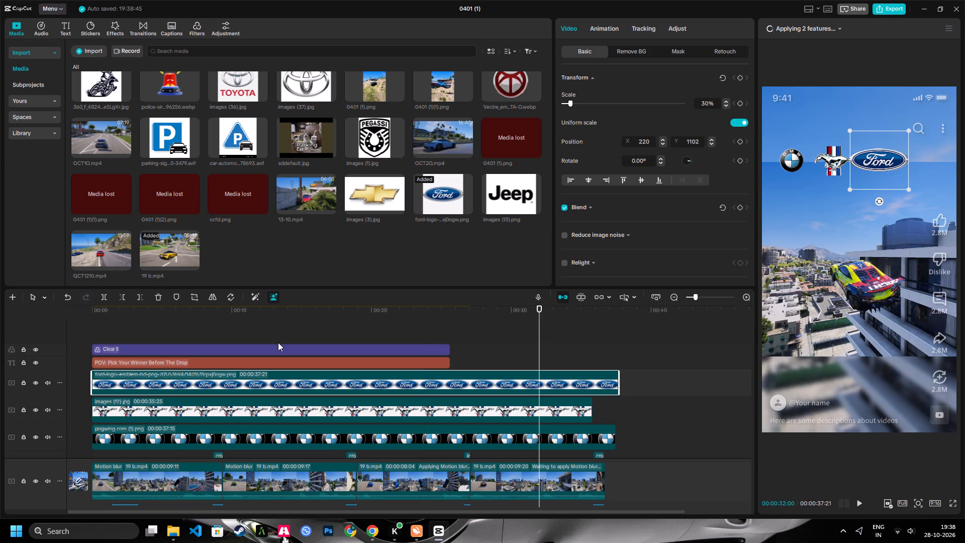
scroll(439, 170, up, 9)
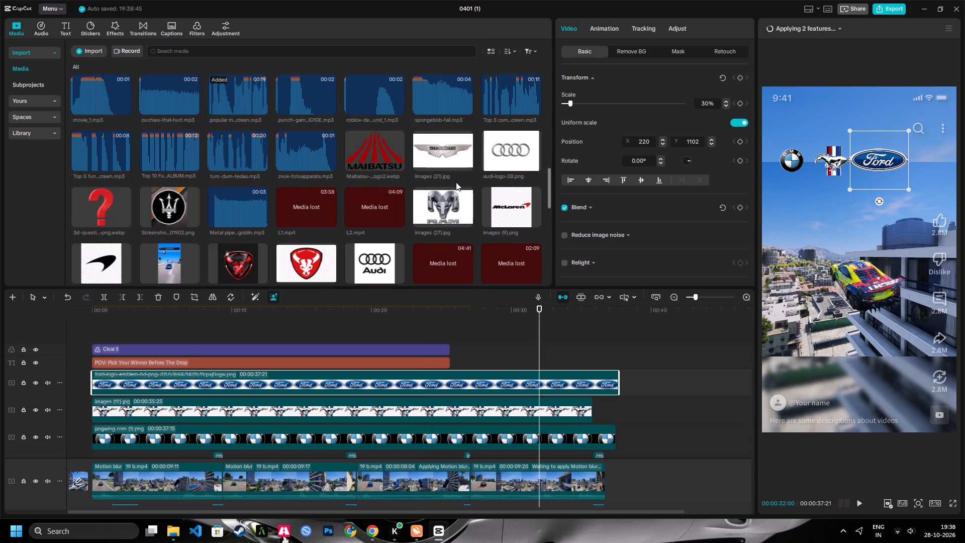
scroll(442, 170, up, 11)
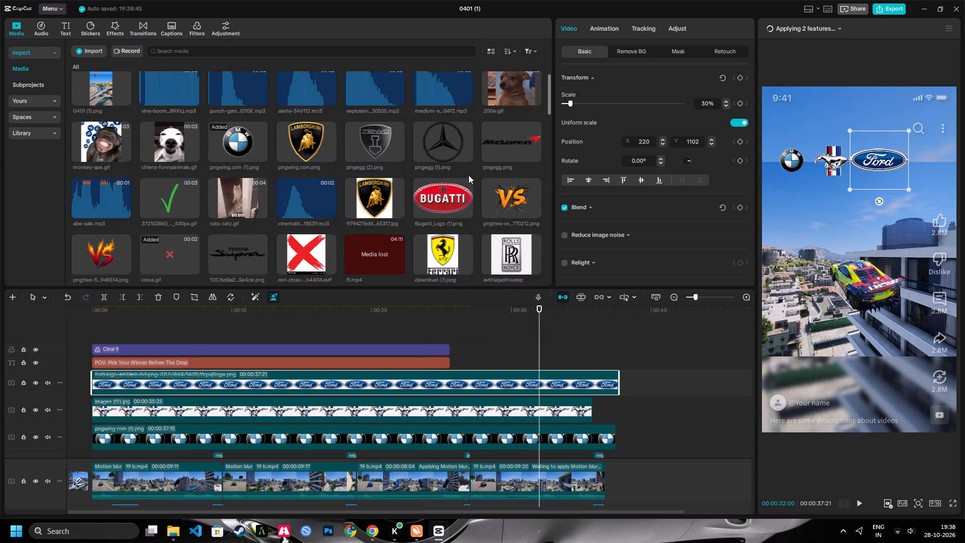
scroll(468, 175, up, 7)
scroll(406, 186, down, 3)
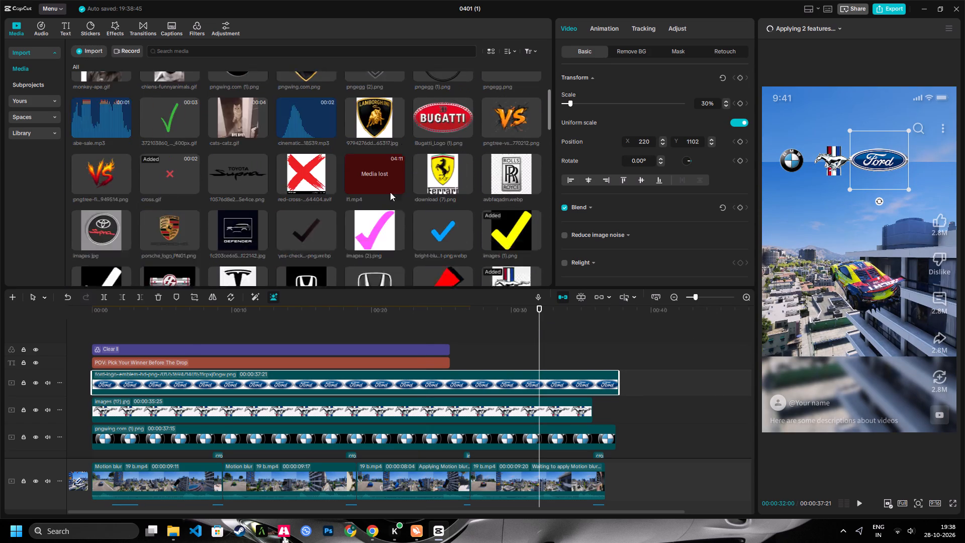
scroll(390, 192, down, 1)
drag(99, 254, 65, 335)
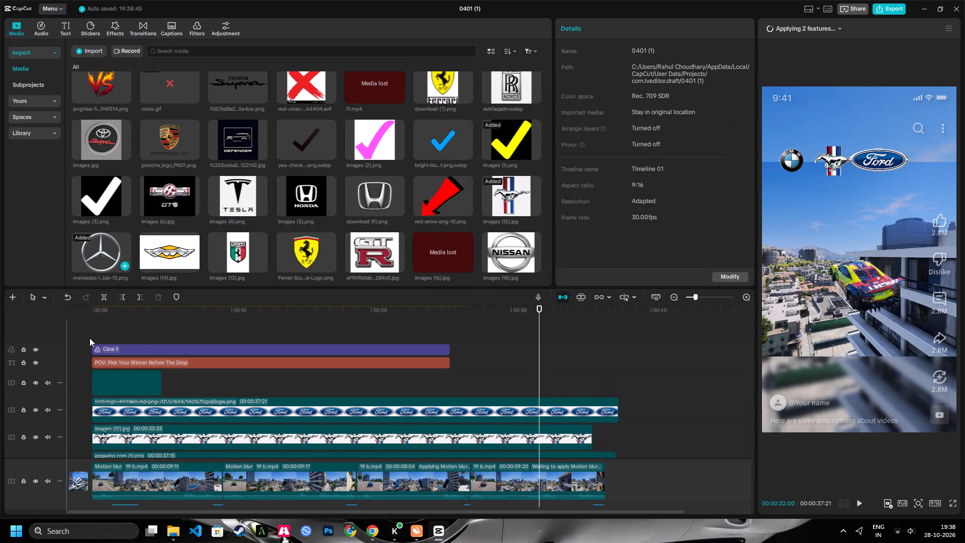
drag(162, 384, 610, 385)
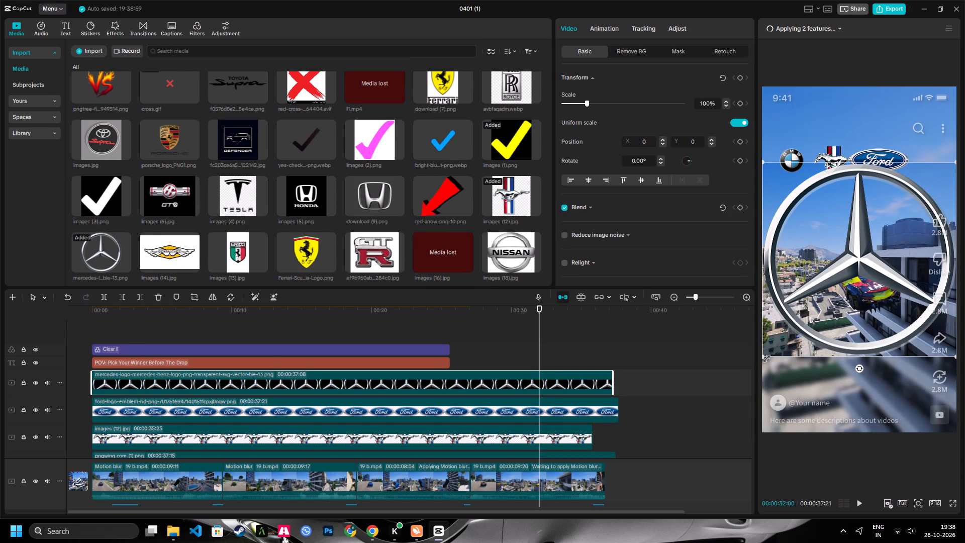
Scale the Mercedes logo to 14% and place it beside the Ford logo at X 793, Y 1125.
drag(765, 356, 883, 247)
drag(861, 260, 911, 177)
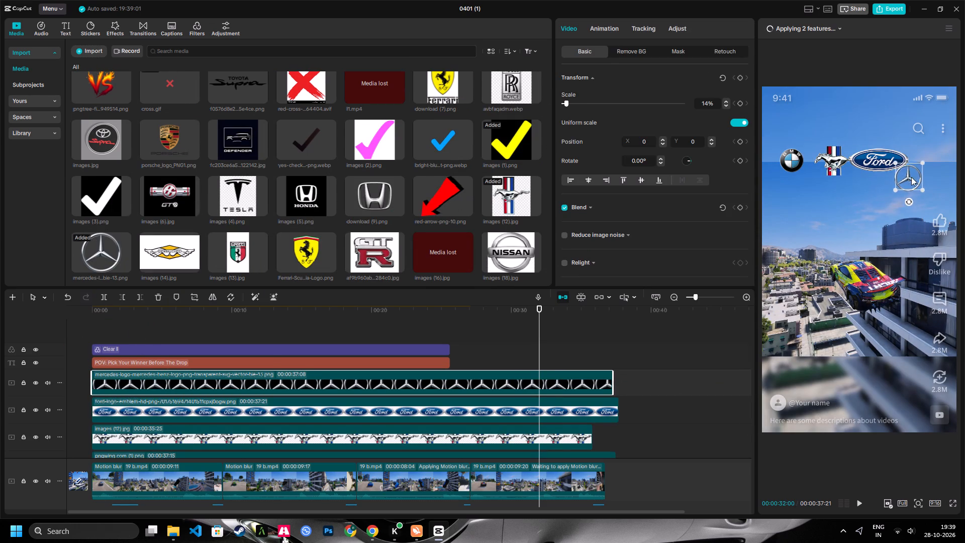
drag(911, 177, 932, 159)
Even out the logo row by nudging all four logos, with Mustang at X -315, Y 1125 and Ford at X 232, Y 1141.
scroll(610, 358, down, 3)
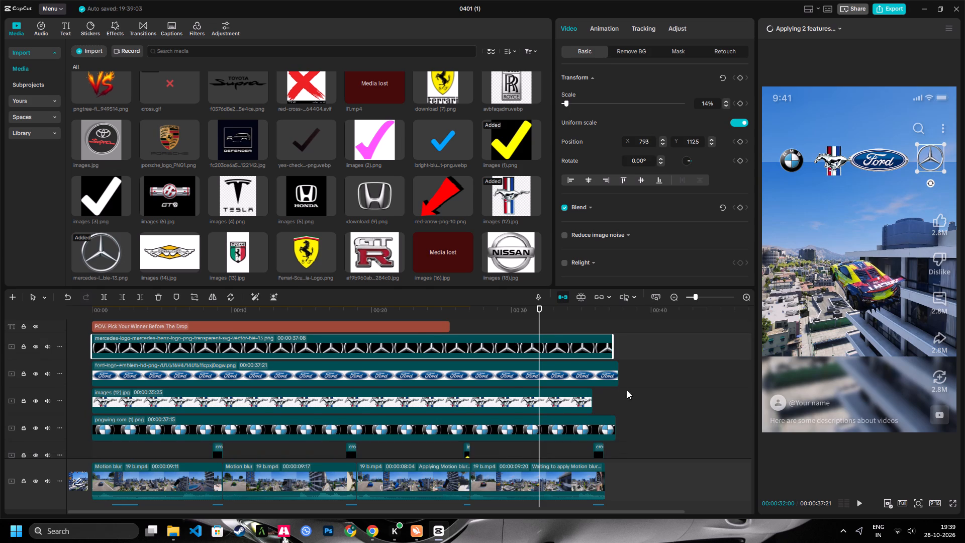
drag(595, 311, 583, 321)
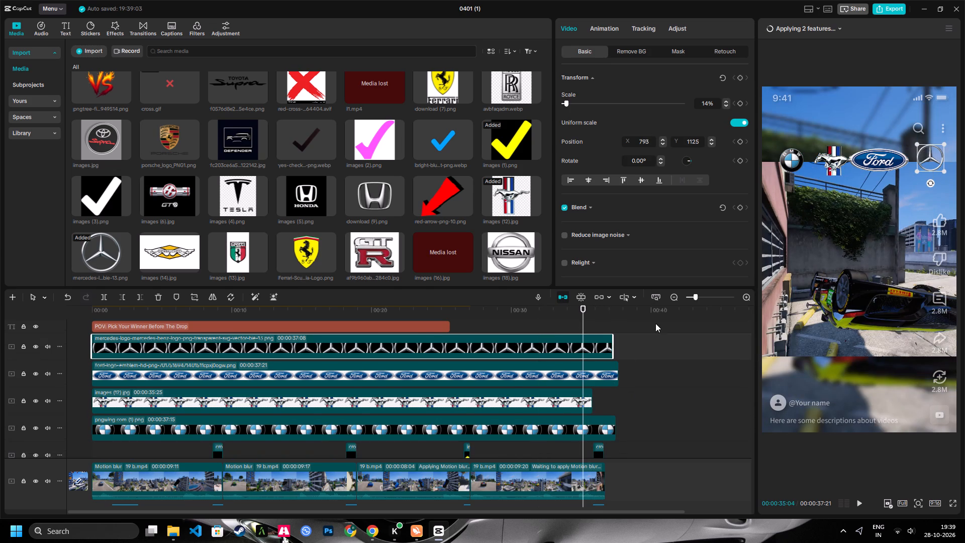
click(802, 161)
click(797, 160)
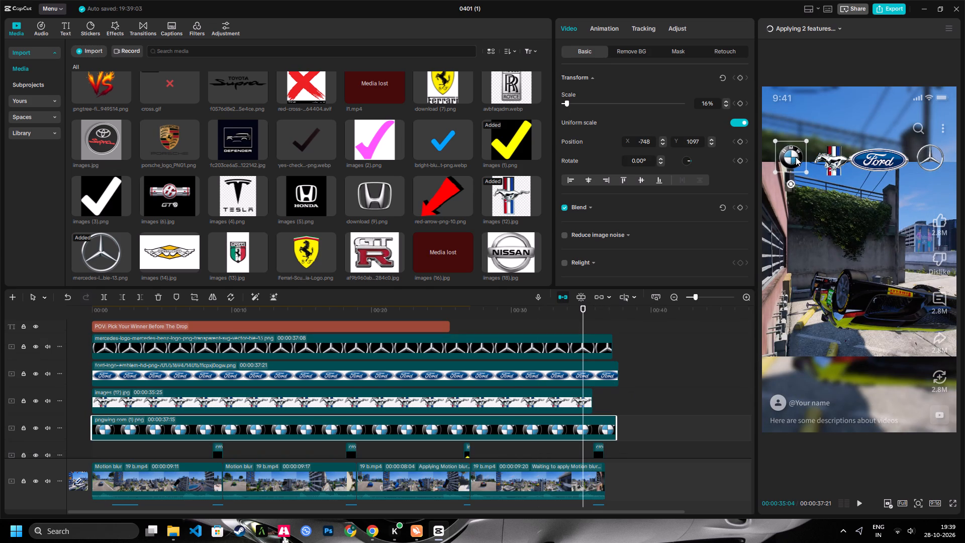
click(830, 158)
drag(830, 158, 823, 156)
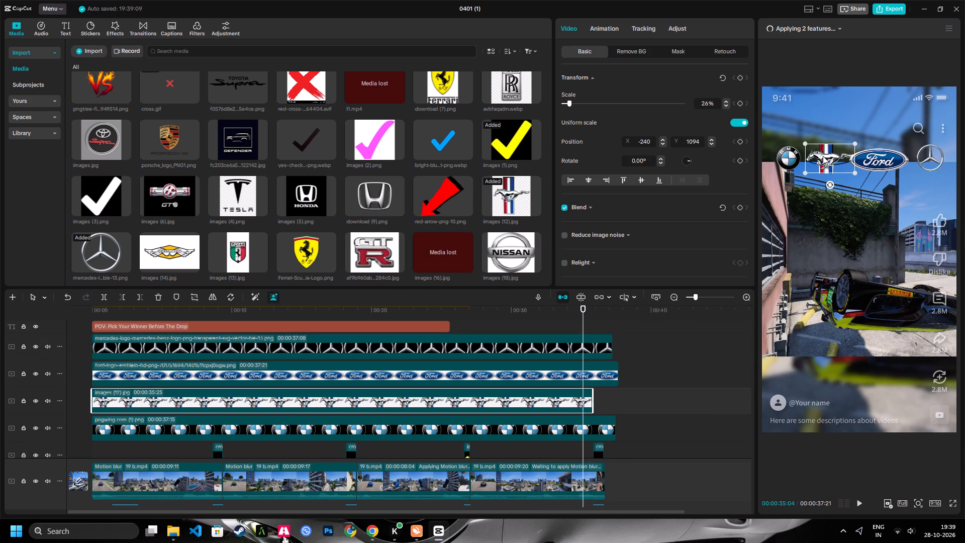
drag(823, 156, 823, 156)
click(881, 158)
drag(880, 161, 878, 158)
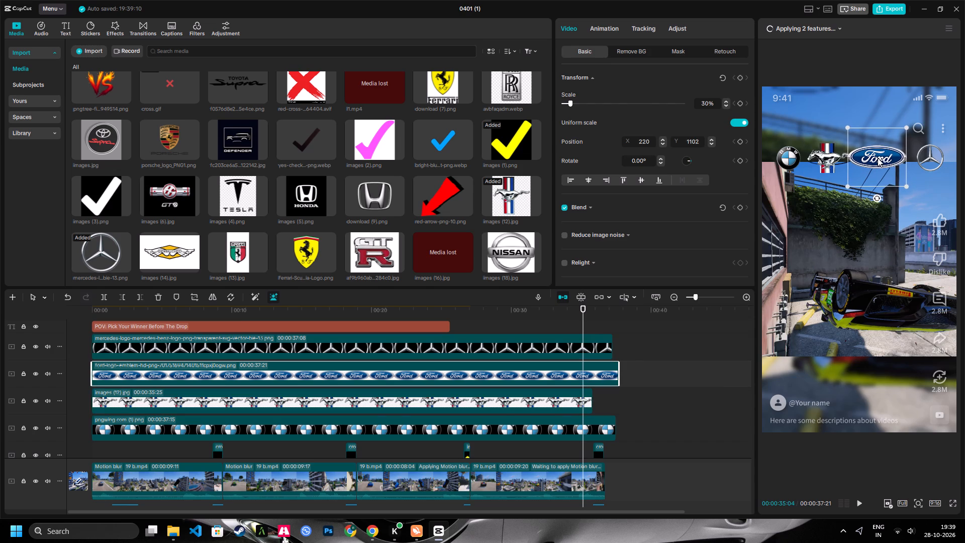
drag(878, 158, 876, 157)
click(908, 153)
click(927, 157)
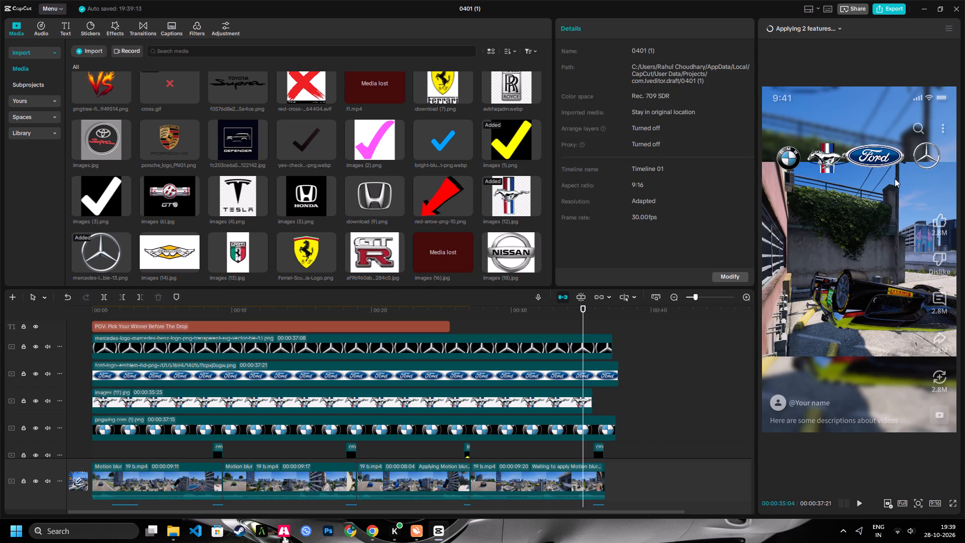
click(874, 162)
drag(870, 160, 876, 160)
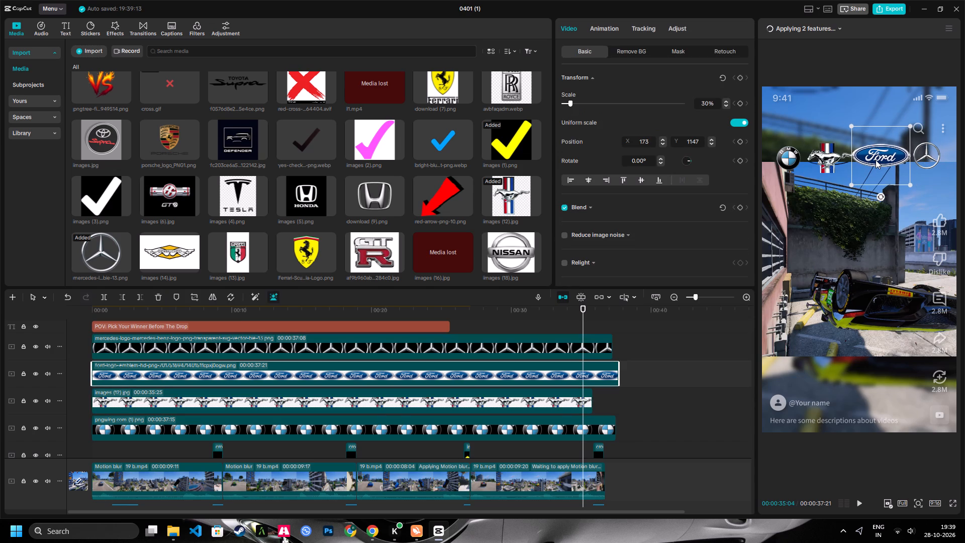
drag(876, 160, 875, 160)
Extend the POV title and the Clear II clip together to about 38:11.
scroll(484, 336, up, 3)
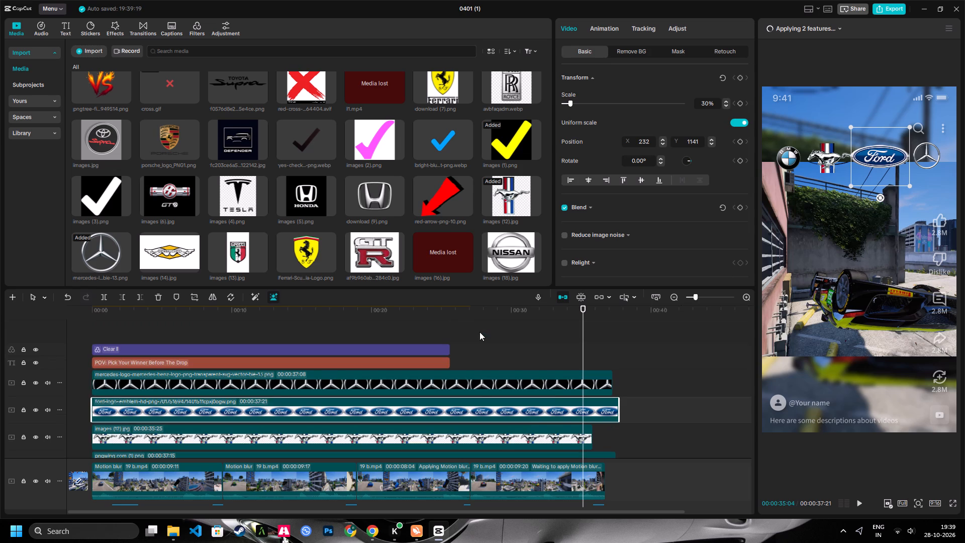
drag(460, 359, 439, 342)
drag(451, 351, 598, 343)
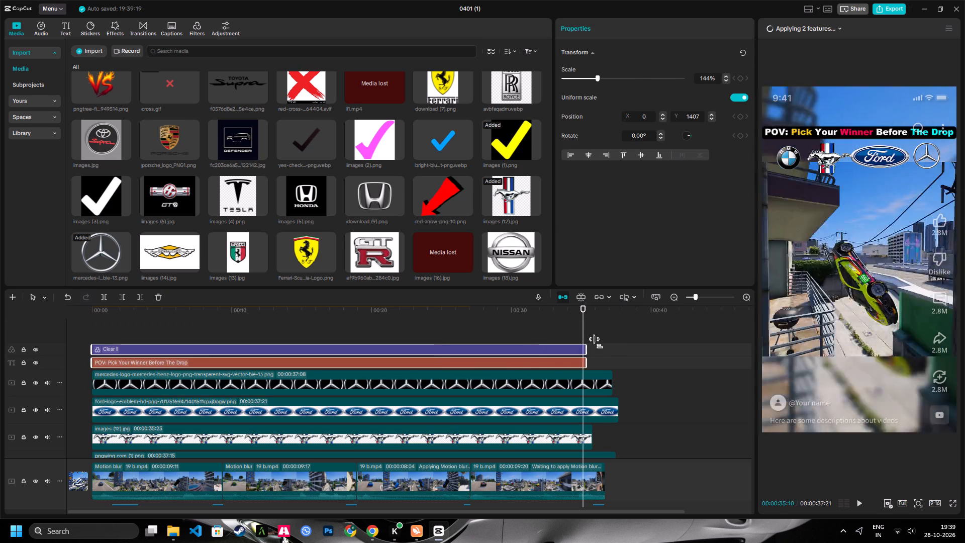
drag(598, 343, 626, 344)
Extend the Mustang logo overlay to 39:11, keeping its start at the beginning of the timeline.
scroll(621, 354, down, 4)
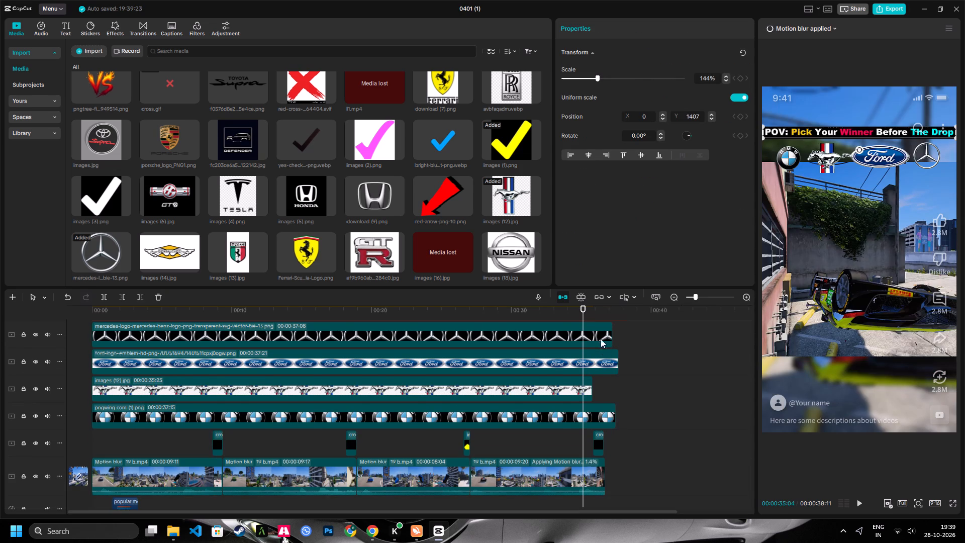
click(576, 393)
drag(590, 382, 624, 376)
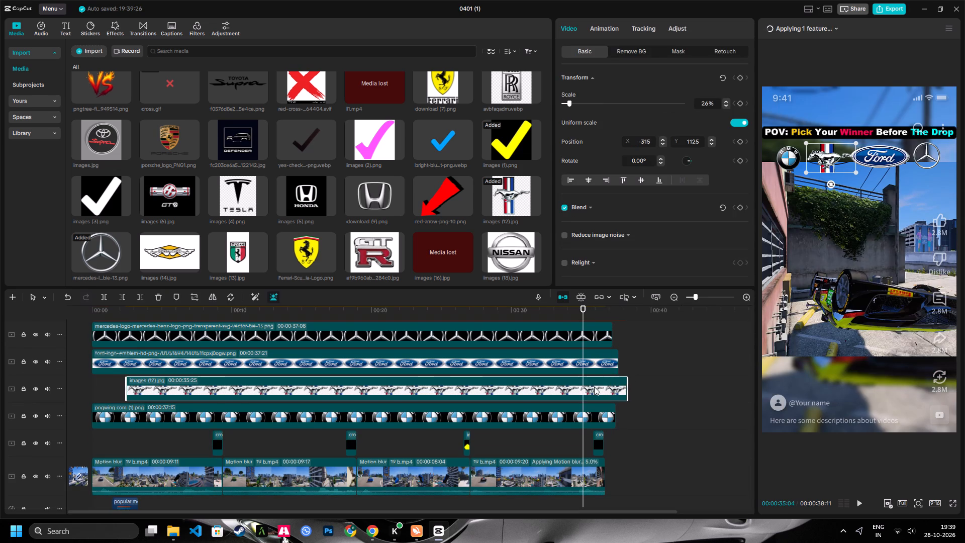
drag(593, 387, 506, 398)
drag(593, 384, 639, 376)
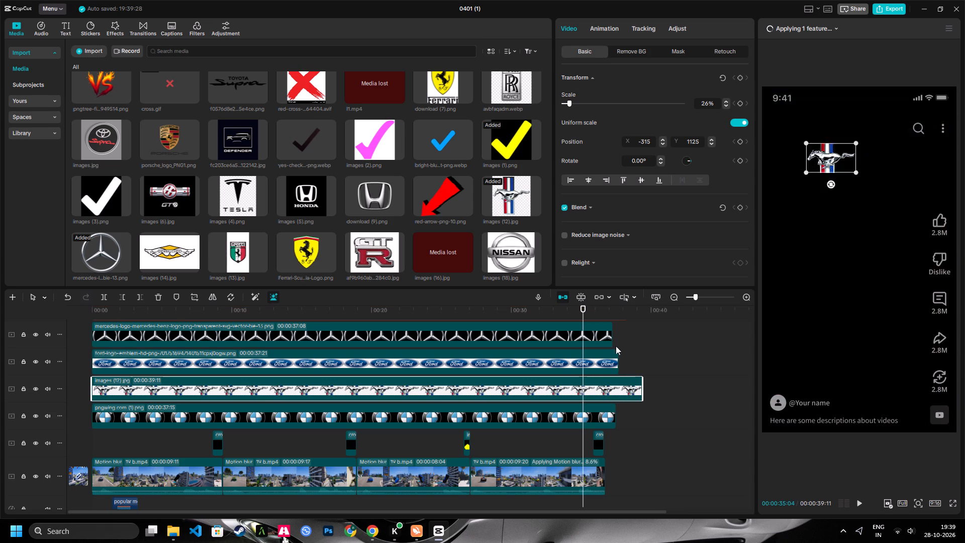
Trim the title, Clear II clip and all four logo overlays to the end of the footage at 36:22.
click(602, 315)
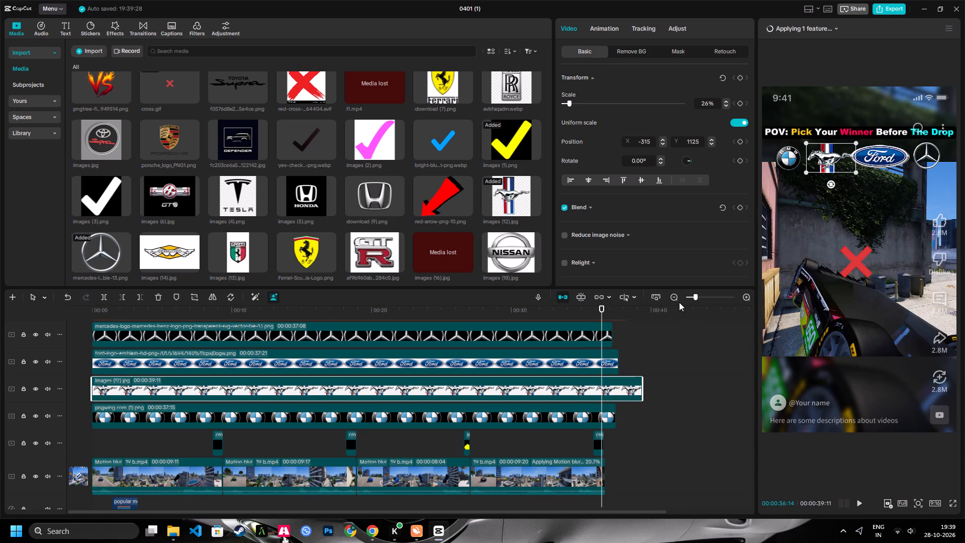
click(697, 302)
drag(700, 296, 709, 297)
drag(613, 310, 621, 334)
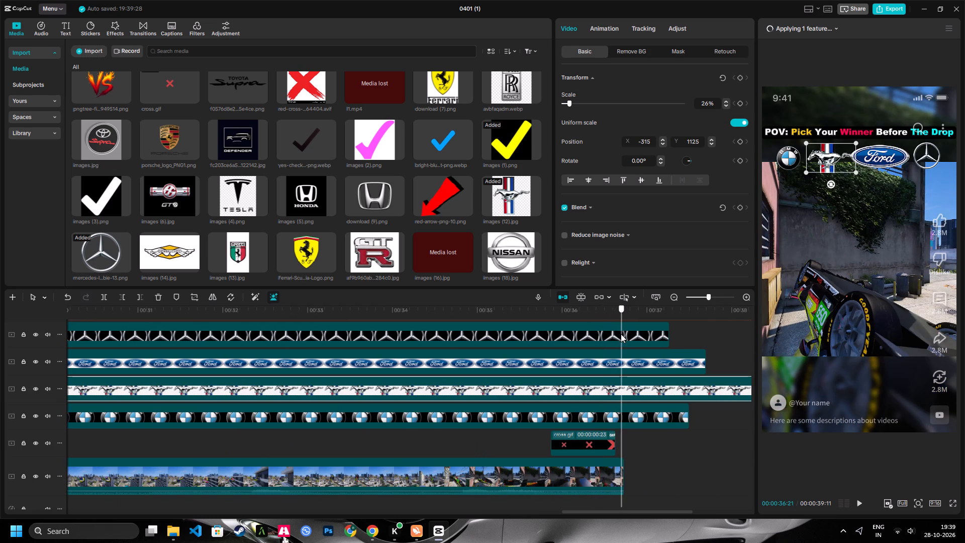
drag(621, 334, 622, 372)
drag(622, 372, 624, 371)
scroll(650, 413, up, 4)
scroll(647, 438, down, 5)
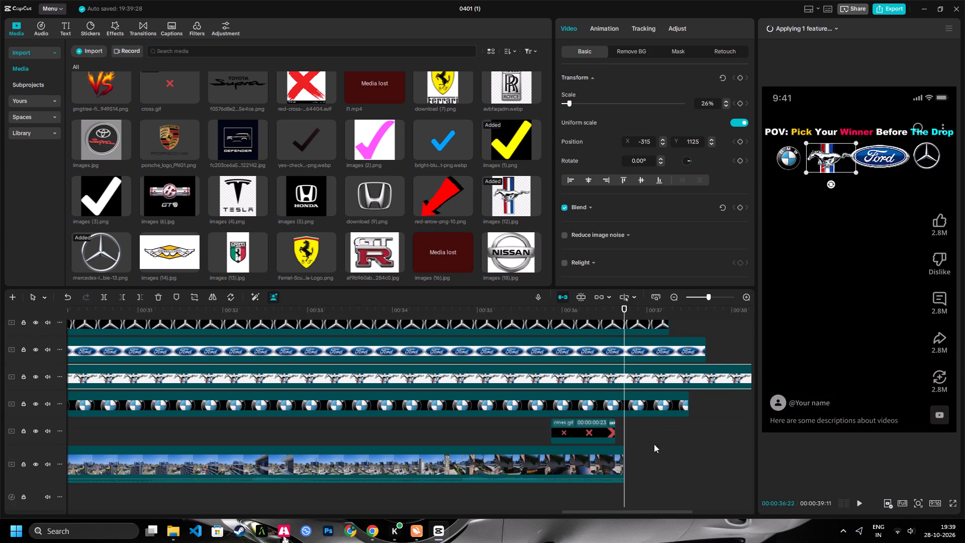
drag(664, 439, 621, 226)
click(141, 295)
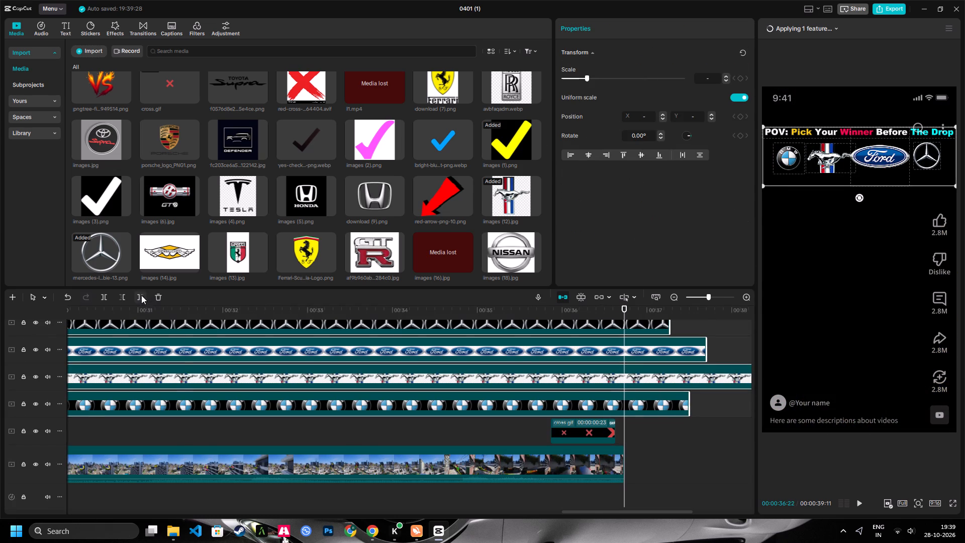
text(Z)
Move the popular meme sound clip to about 6 seconds, timed to the first car's fall before landing.
key(space)
key(space)
key(space)
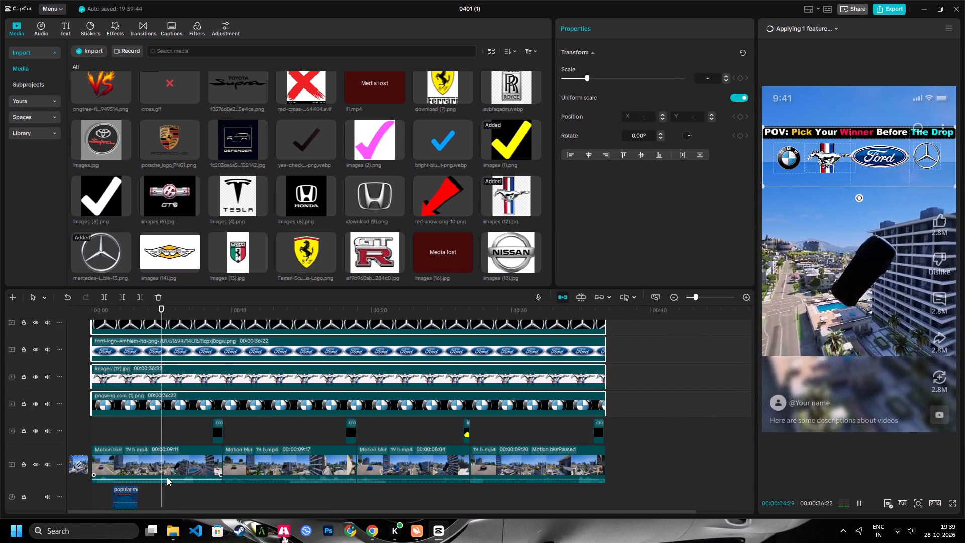
key(space)
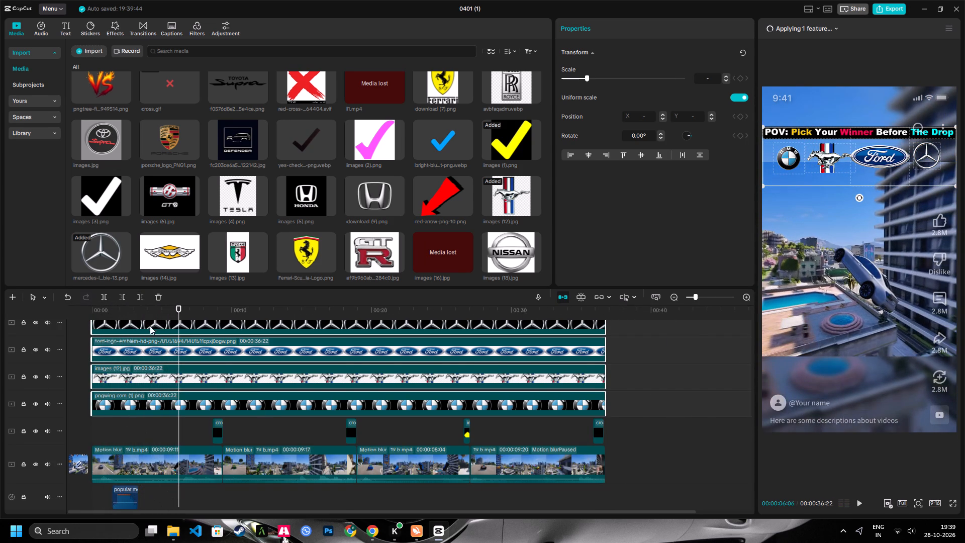
drag(117, 304, 122, 306)
drag(122, 307, 152, 312)
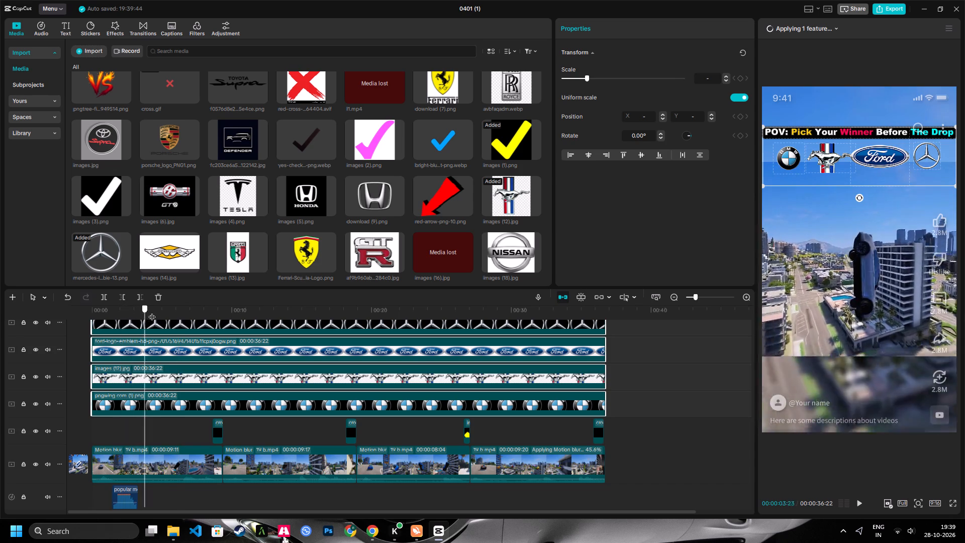
drag(152, 312, 180, 328)
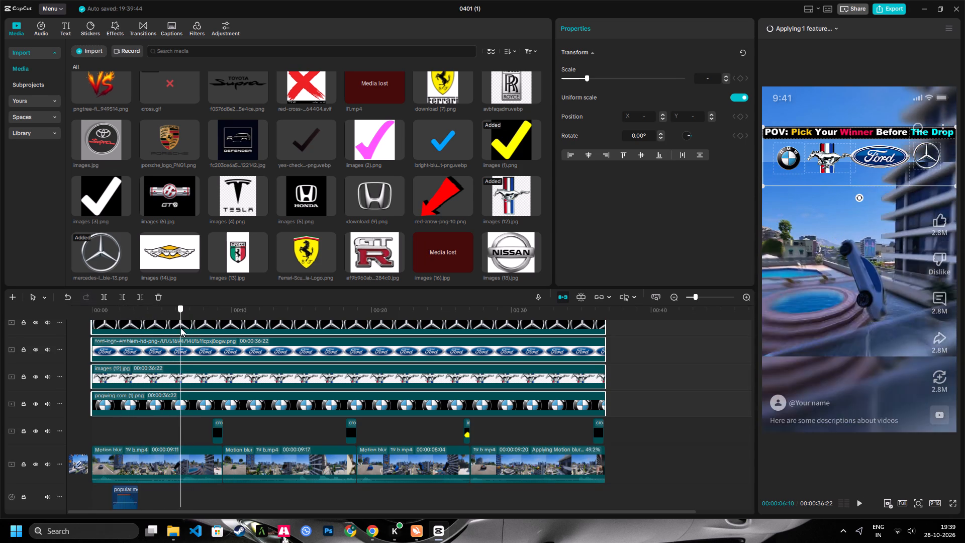
drag(180, 328, 203, 332)
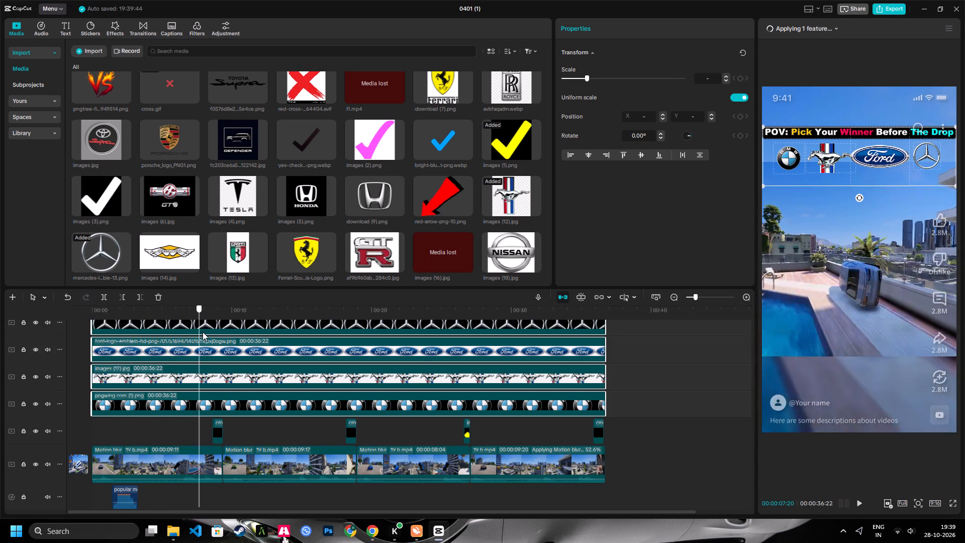
drag(203, 332, 205, 337)
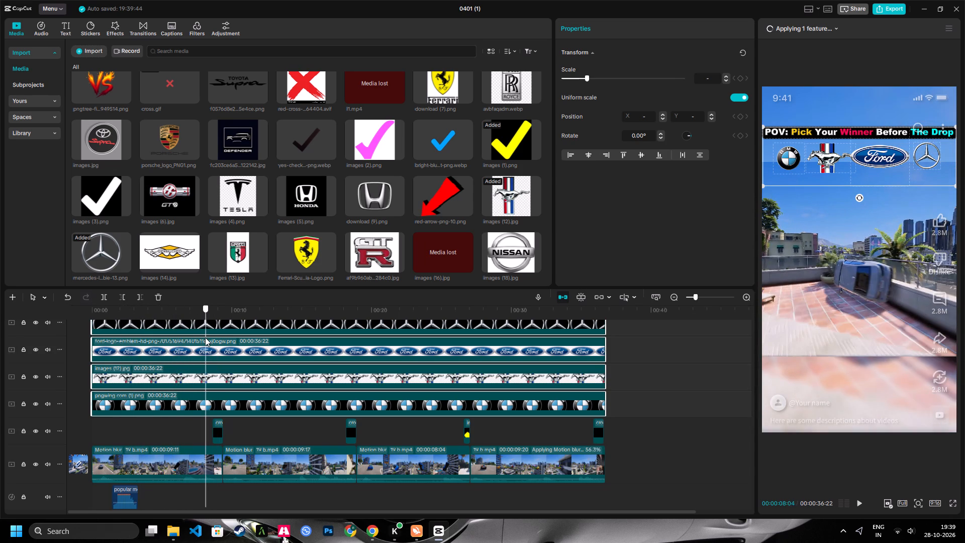
drag(205, 337, 186, 342)
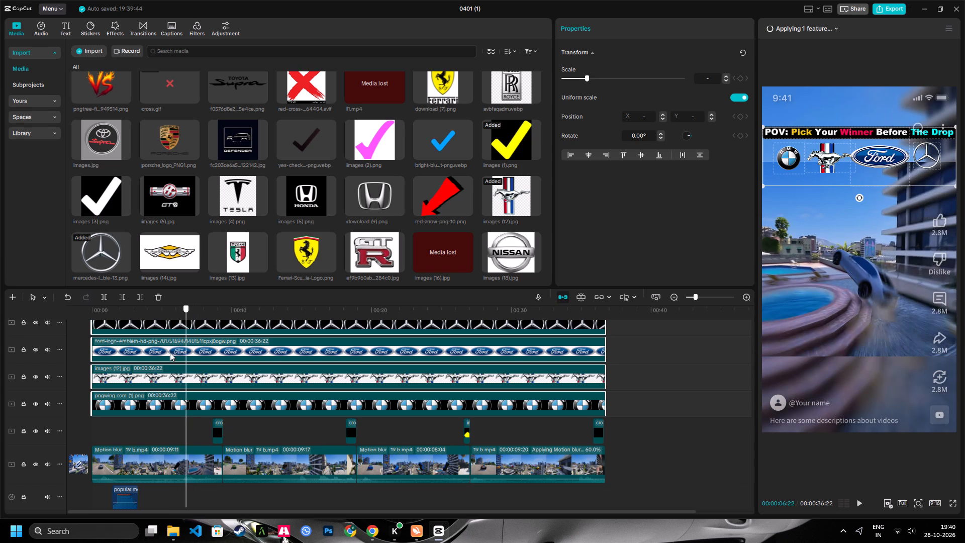
drag(122, 499, 192, 489)
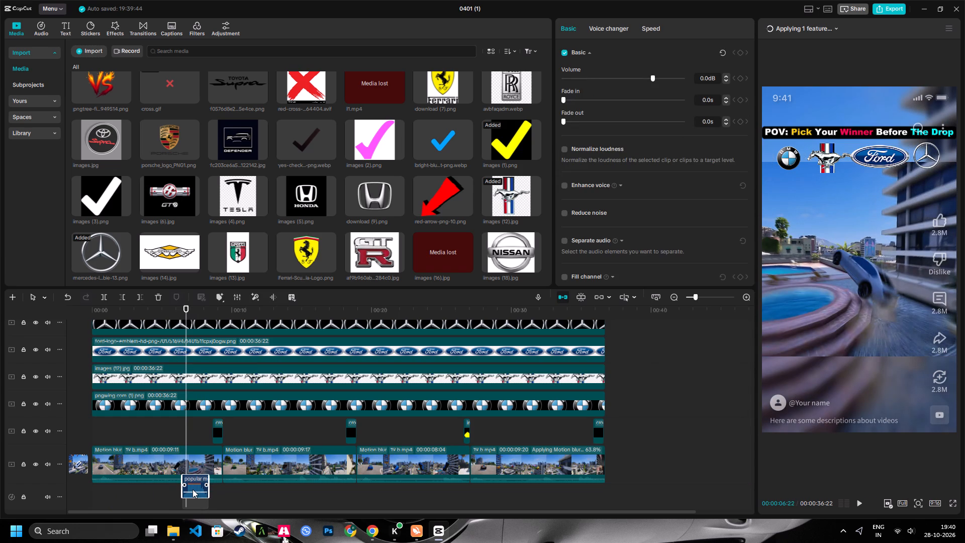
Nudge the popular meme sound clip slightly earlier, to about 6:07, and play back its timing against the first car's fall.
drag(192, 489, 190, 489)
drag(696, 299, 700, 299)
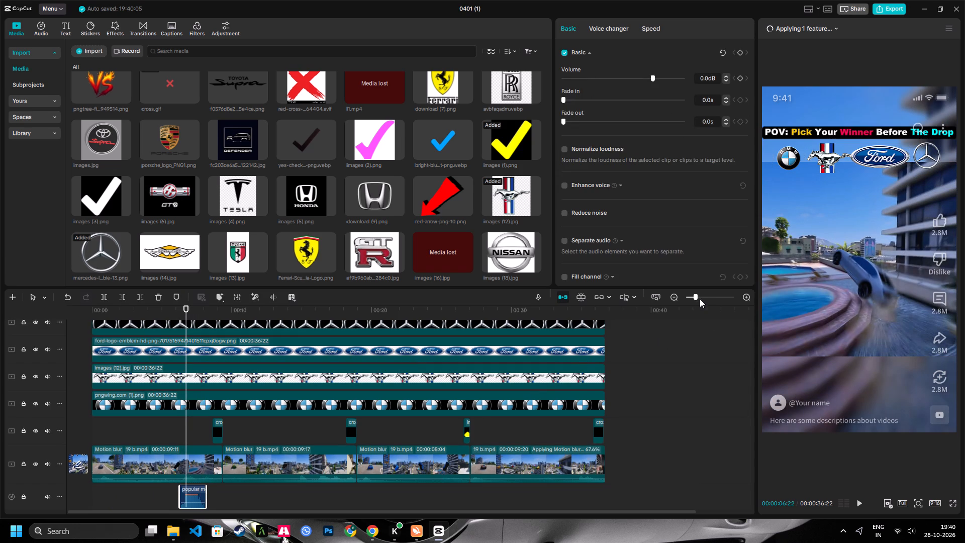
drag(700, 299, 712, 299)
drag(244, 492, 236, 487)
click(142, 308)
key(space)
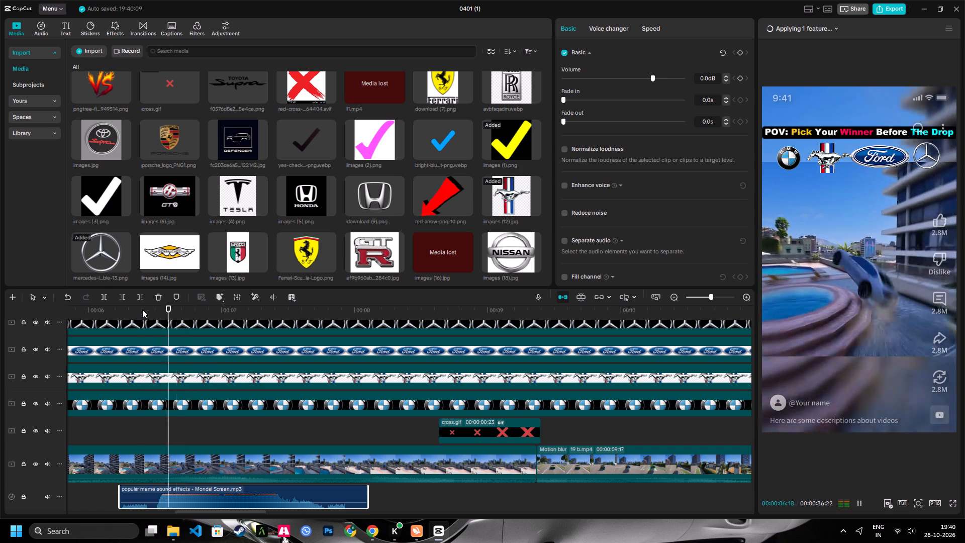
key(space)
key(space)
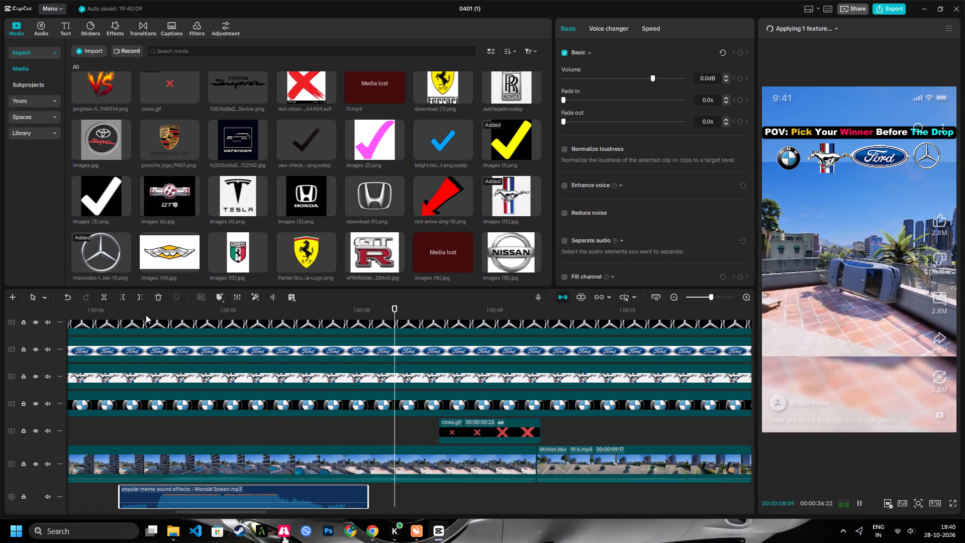
Move the popular meme sound clip to about 24:26, timed to the blue car's fall before the checkmark.
text(Z)
key(space)
key(space)
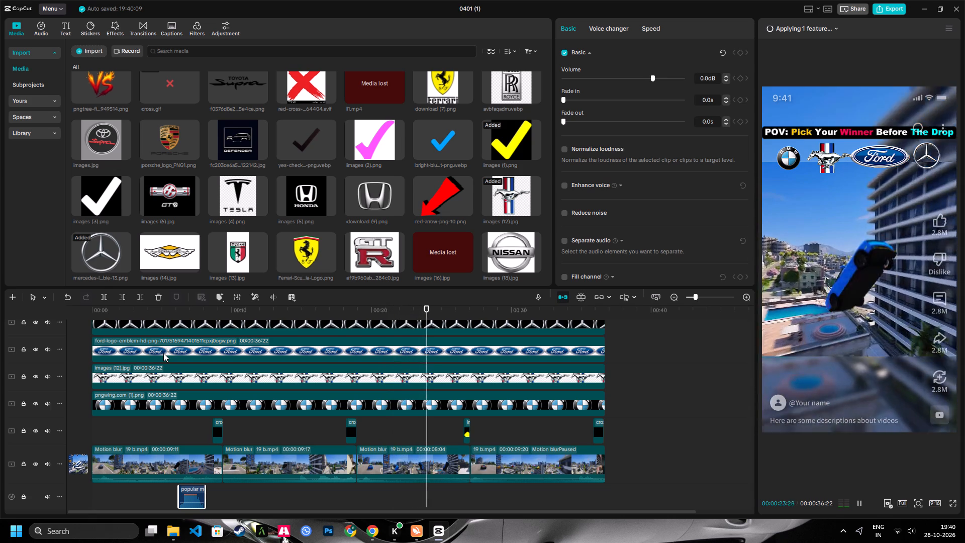
key(space)
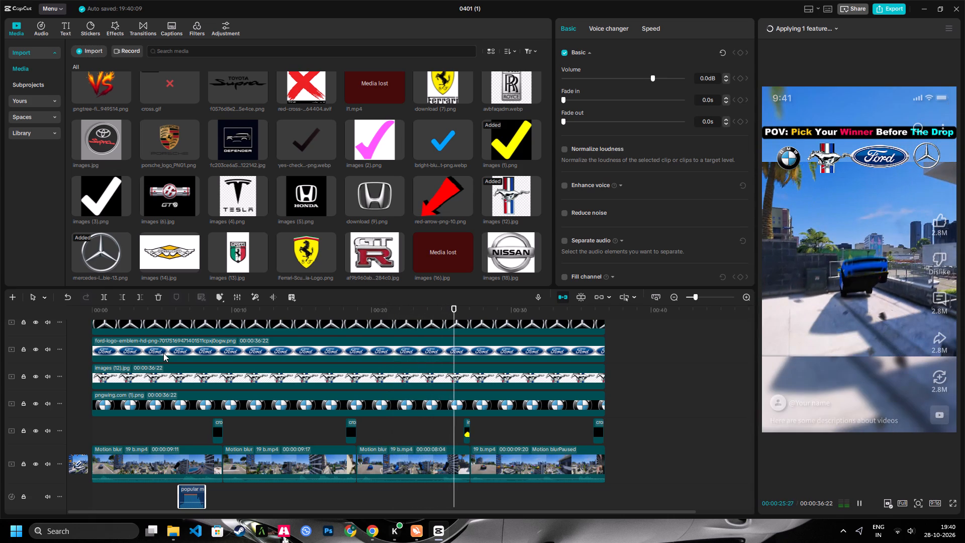
drag(188, 497, 188, 497)
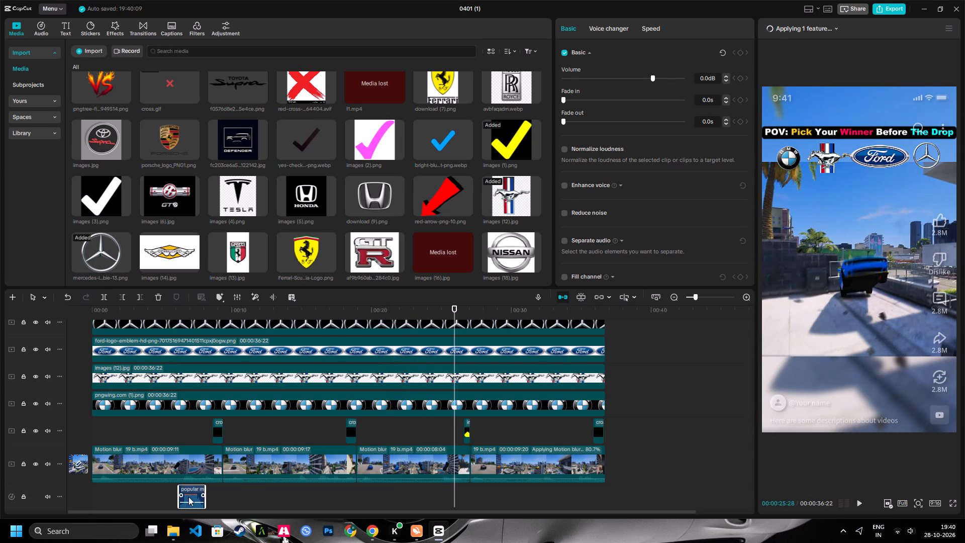
drag(188, 497, 458, 488)
drag(701, 300, 707, 300)
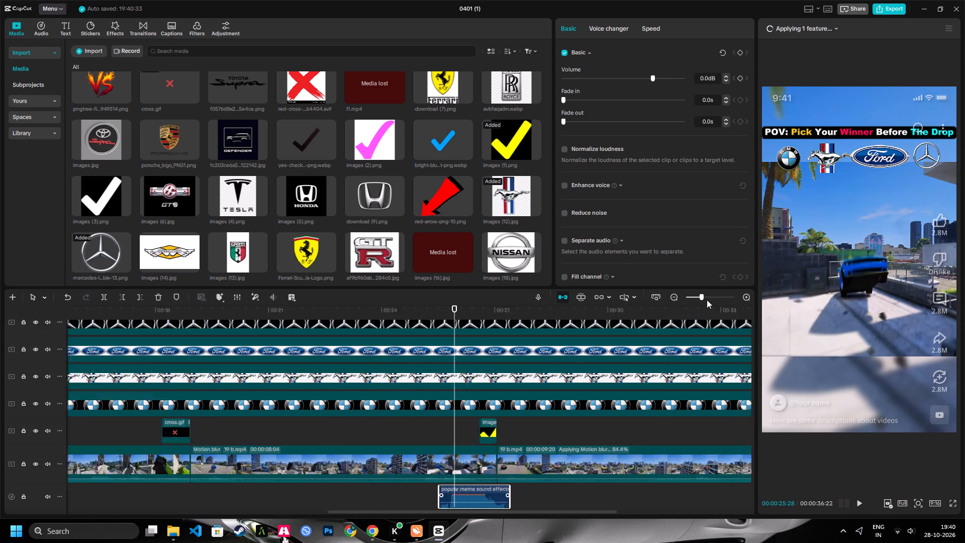
drag(707, 300, 710, 300)
drag(402, 310, 390, 312)
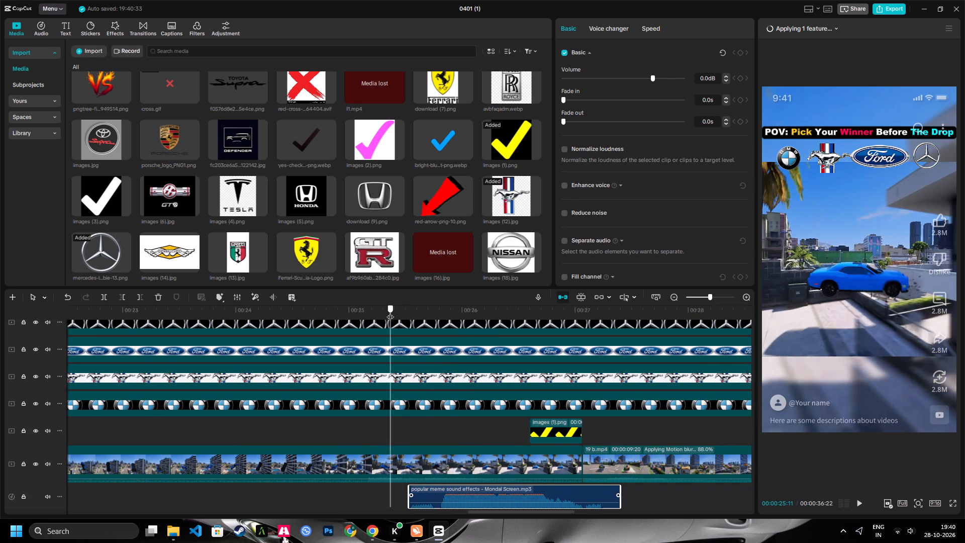
drag(390, 312, 366, 322)
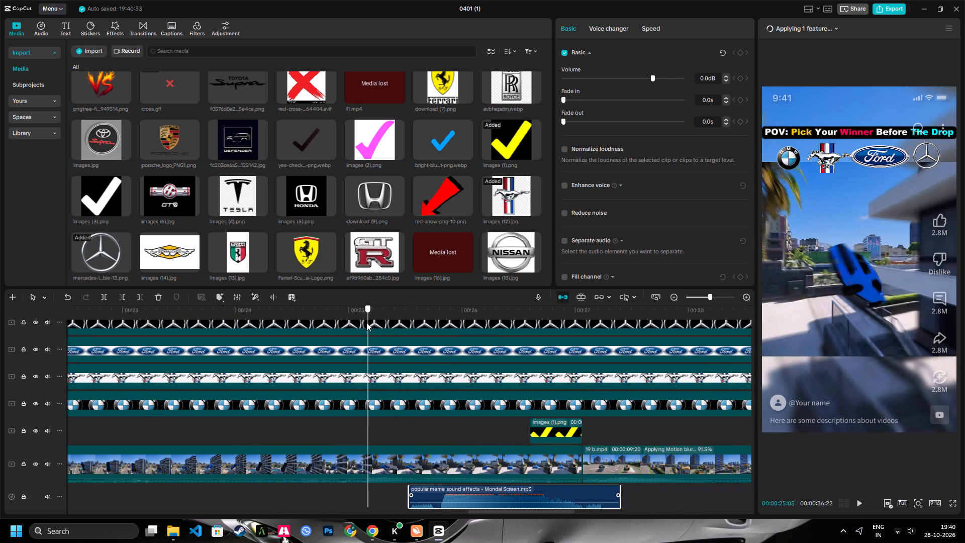
drag(366, 322, 367, 322)
drag(429, 498, 354, 497)
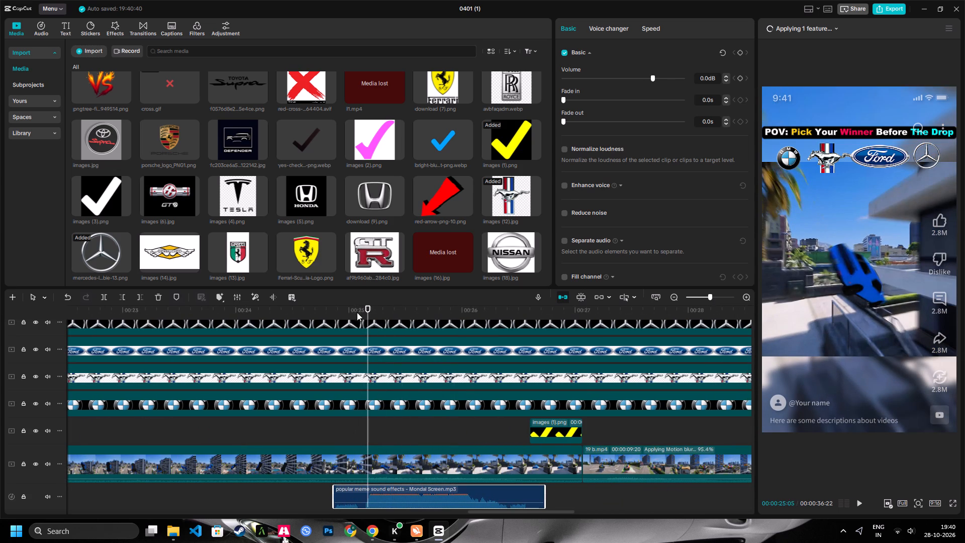
click(355, 308)
key(space)
key(shift+z)
key(space)
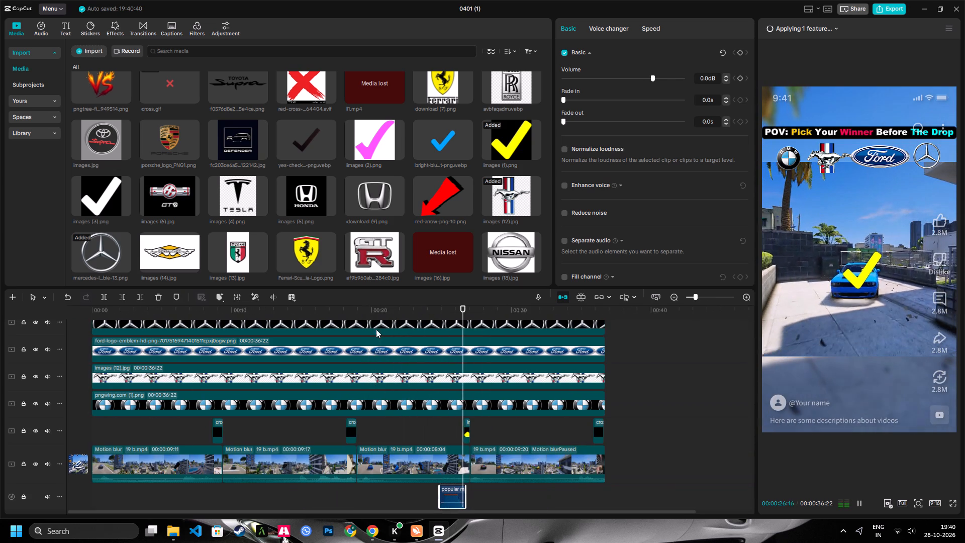
key(space)
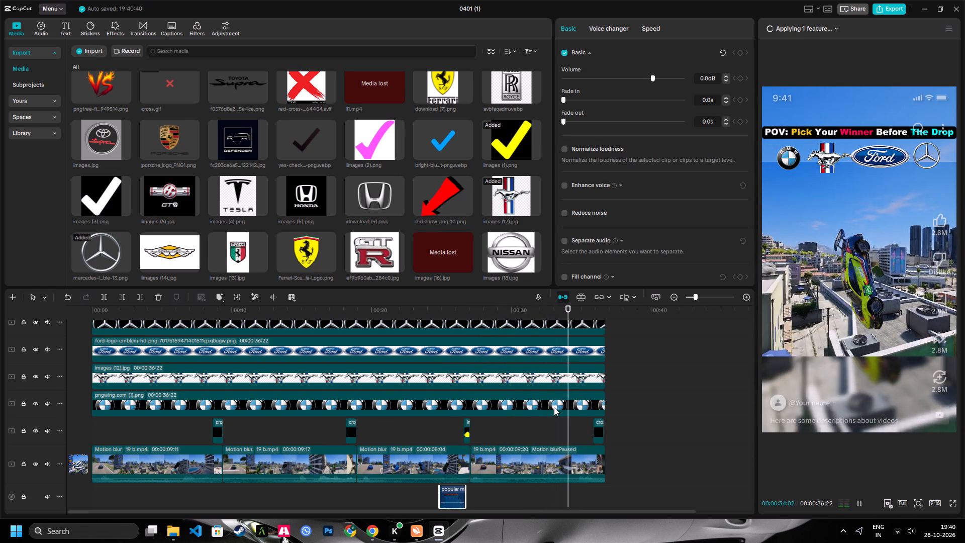
text(Z)
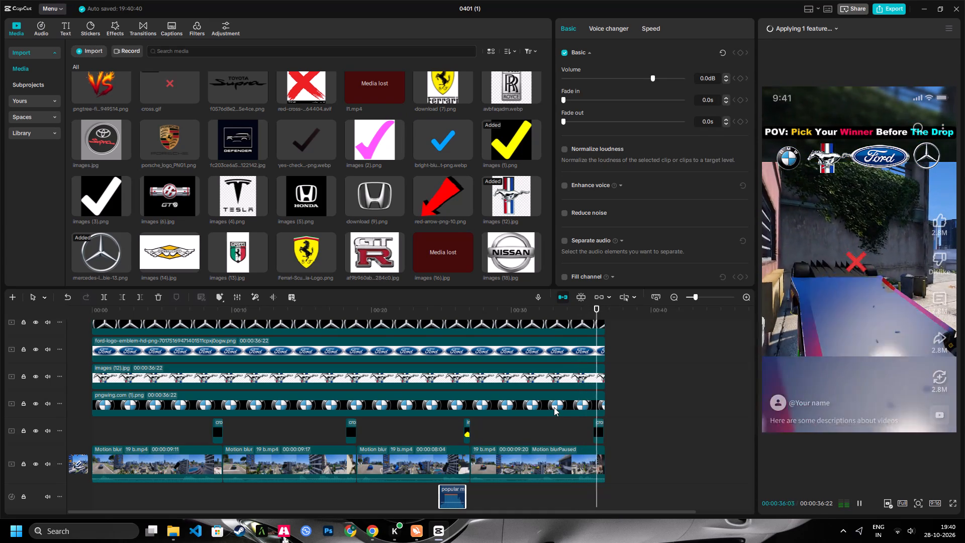
key(space)
key(space)
key(space)
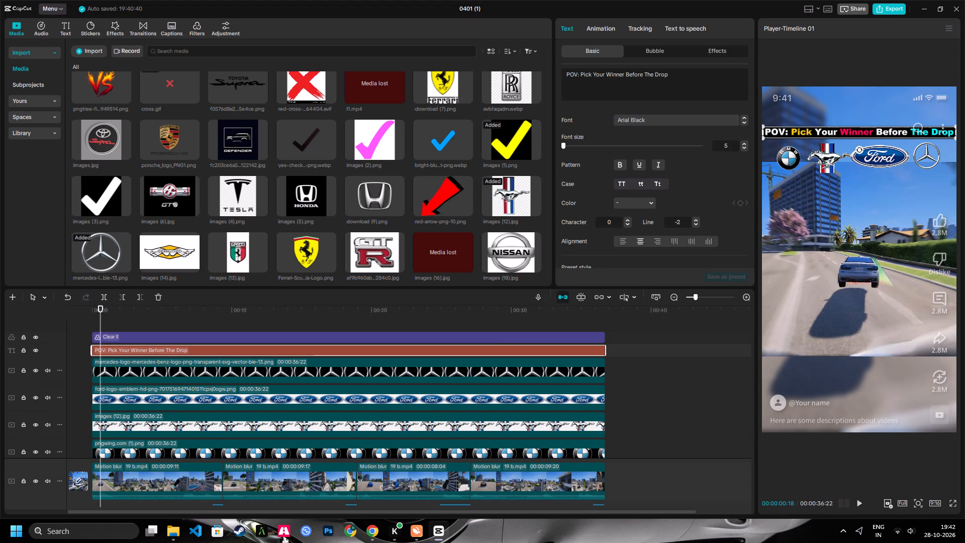
drag(671, 76, 581, 72)
key(ctrl+v)
Color the title's word "Which" yellow, "Lands" red (EC1D1D) and "Safely" green (00FF18).
double_click(580, 73)
double_click(586, 73)
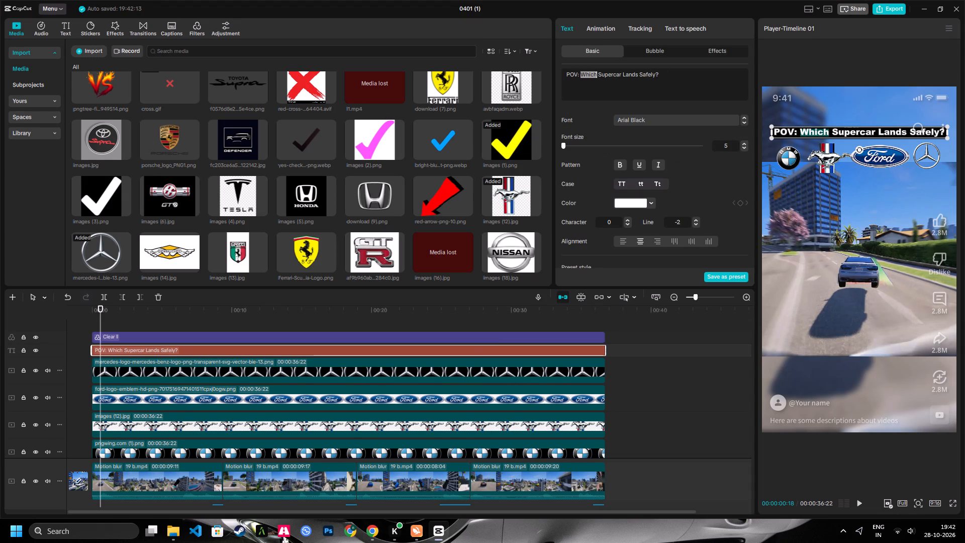
click(633, 210)
click(634, 205)
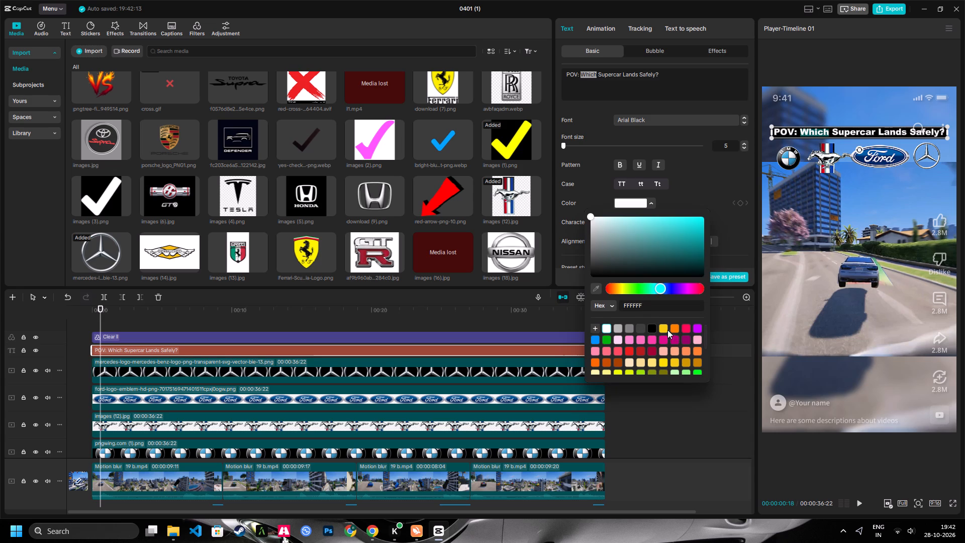
click(665, 328)
double_click(630, 77)
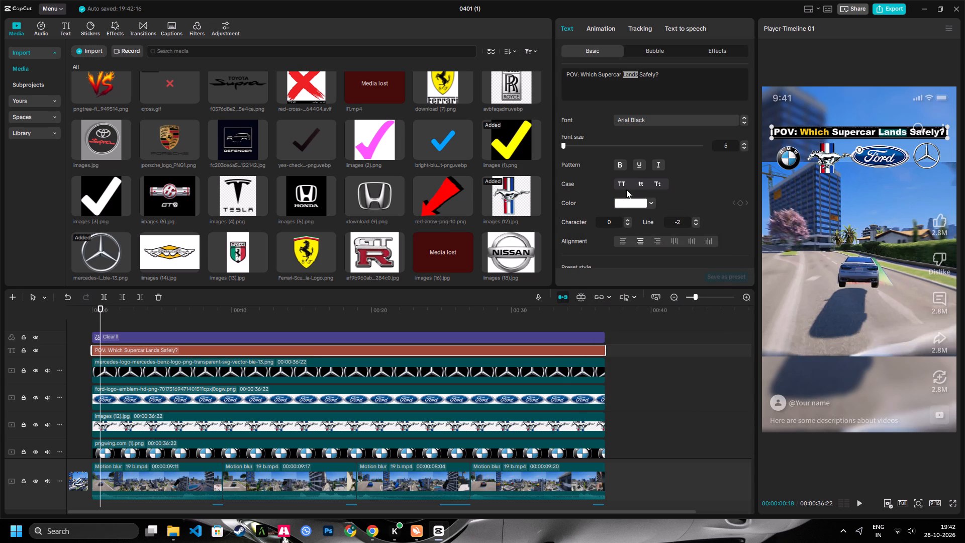
click(626, 201)
click(629, 350)
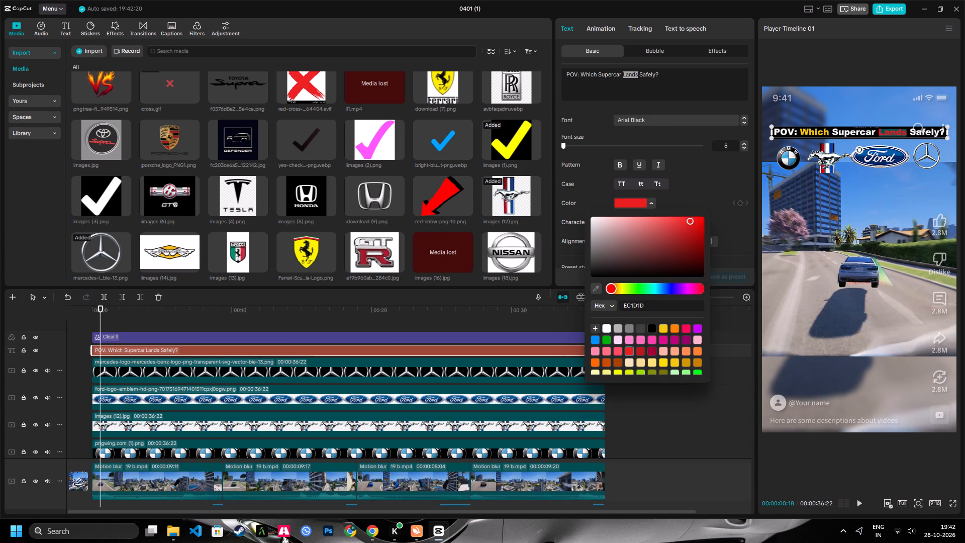
double_click(646, 78)
click(636, 208)
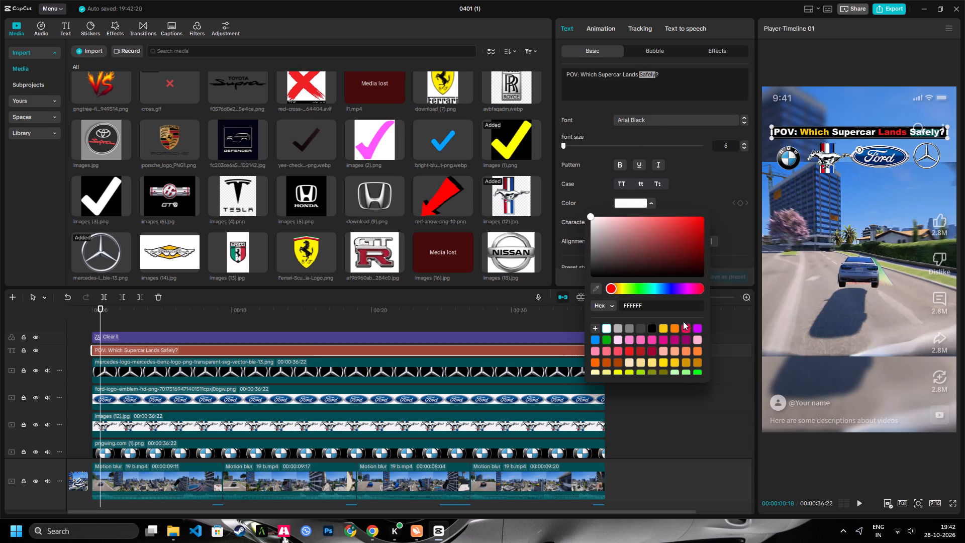
scroll(688, 352, down, 2)
scroll(689, 331, up, 1)
click(694, 358)
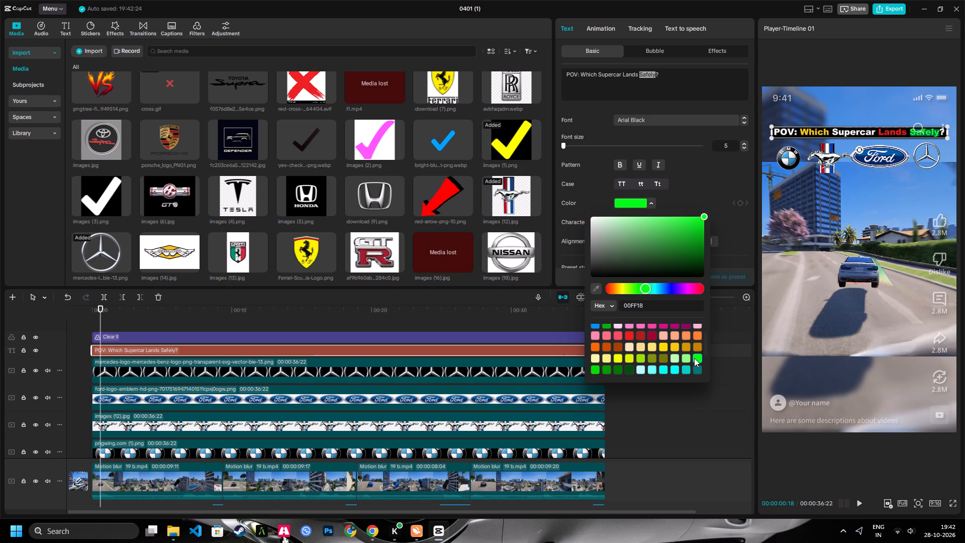
Play back the short from the beginning with the recolored title.
click(510, 318)
drag(528, 316, 0, 356)
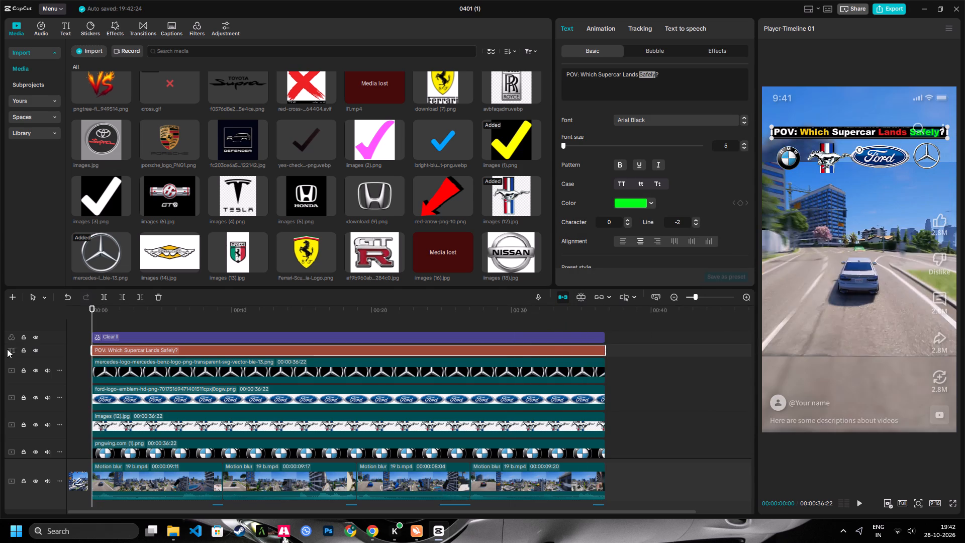
key(shift+z)
key(space)
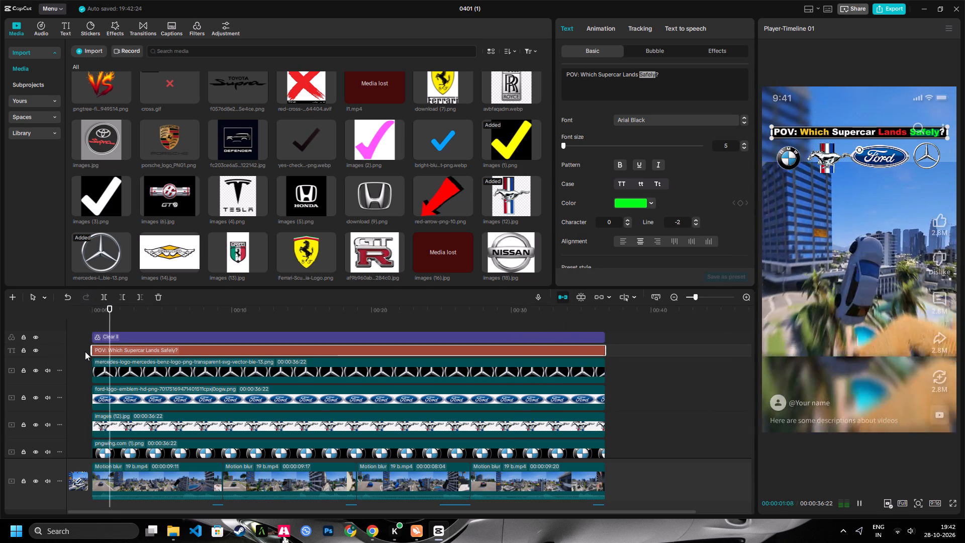
Delete the short's current cover from the main video track.
scroll(86, 351, down, 4)
scroll(202, 390, down, 5)
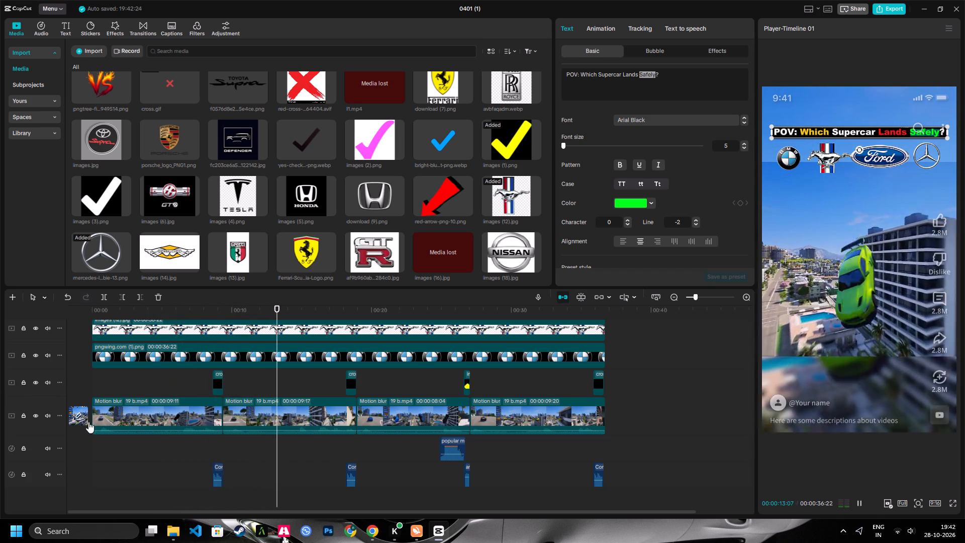
click(88, 404)
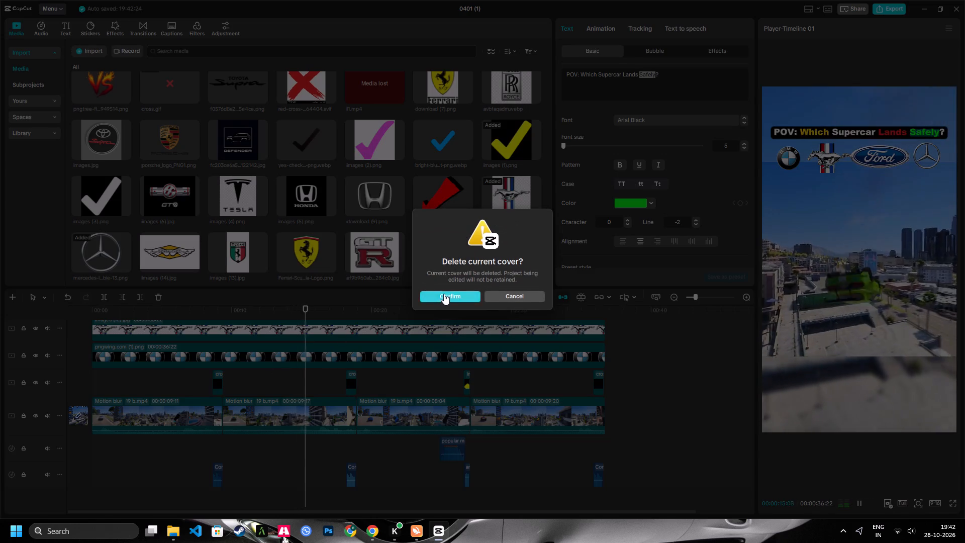
click(444, 294)
Set the frame of the yellow-and-red supercar in mid-air, at about 29 seconds, as the new video cover.
drag(300, 312, 268, 316)
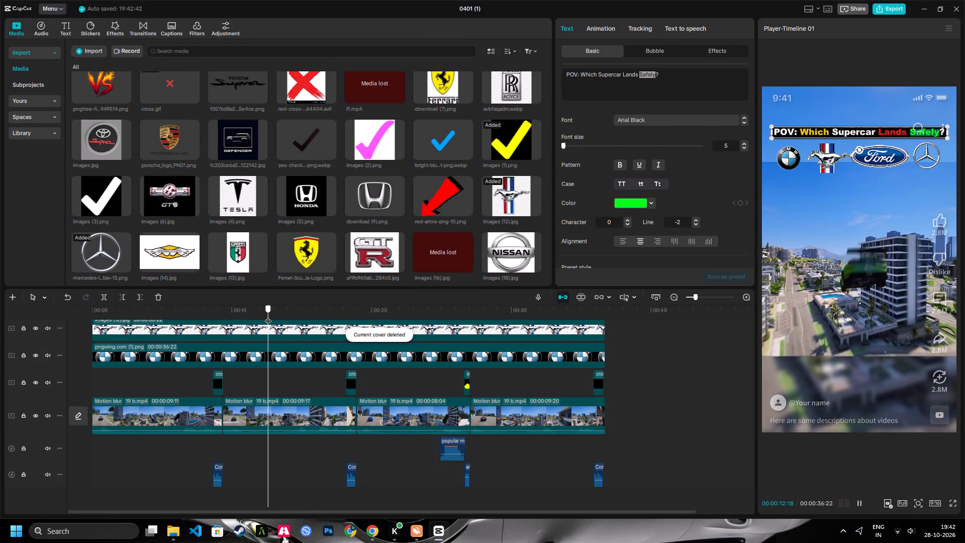
drag(268, 316, 427, 326)
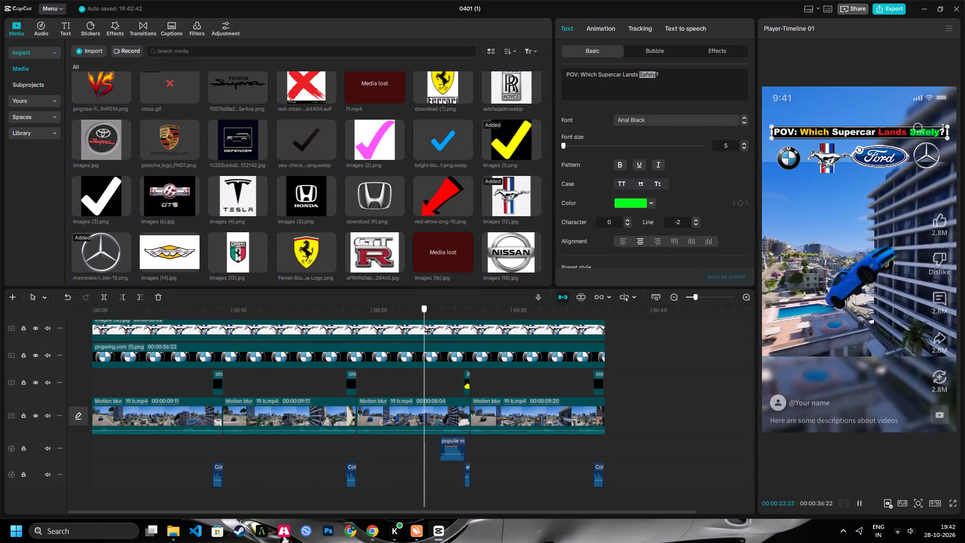
drag(427, 326, 506, 329)
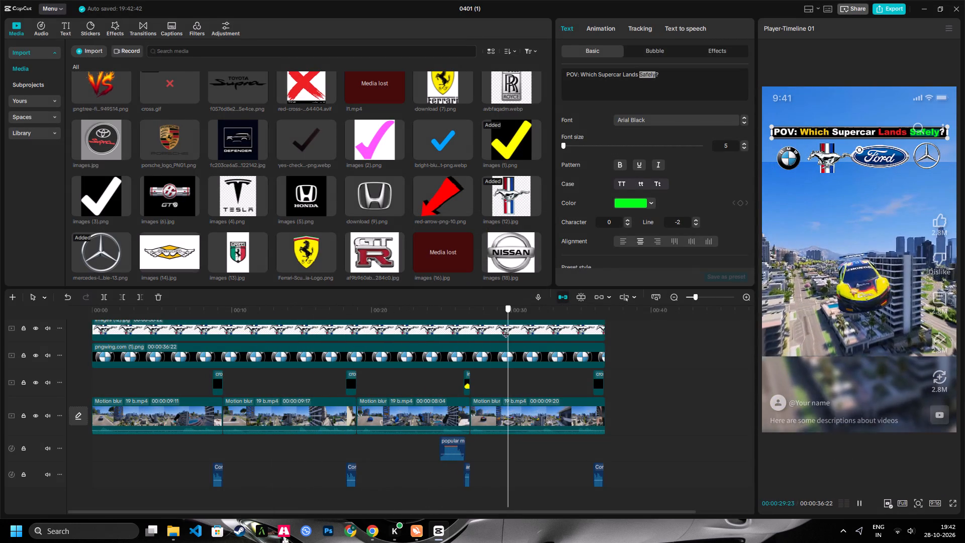
drag(506, 329, 501, 332)
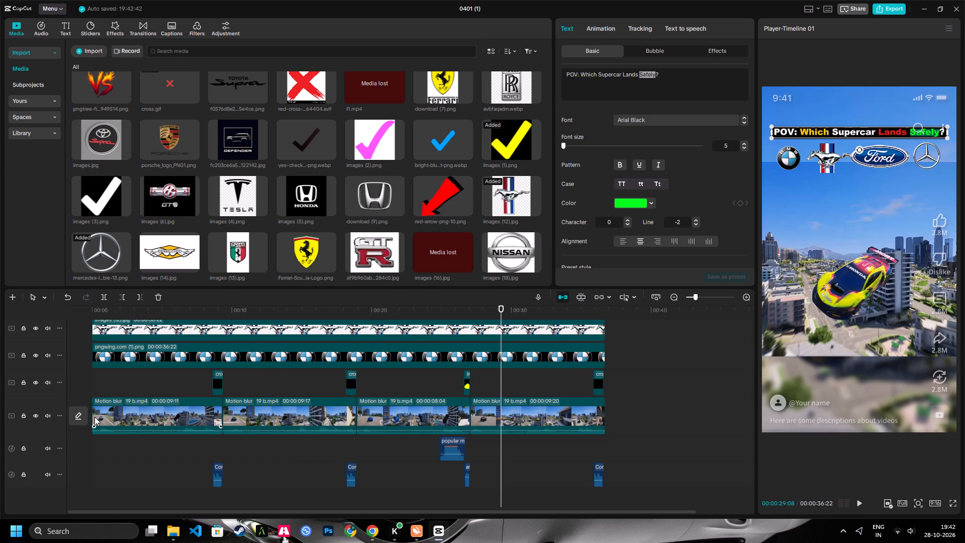
click(84, 417)
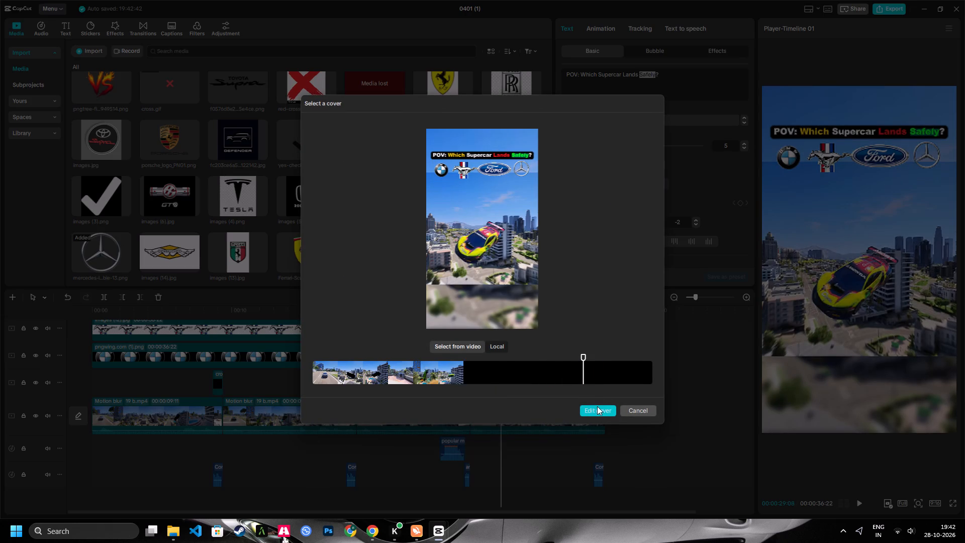
click(599, 409)
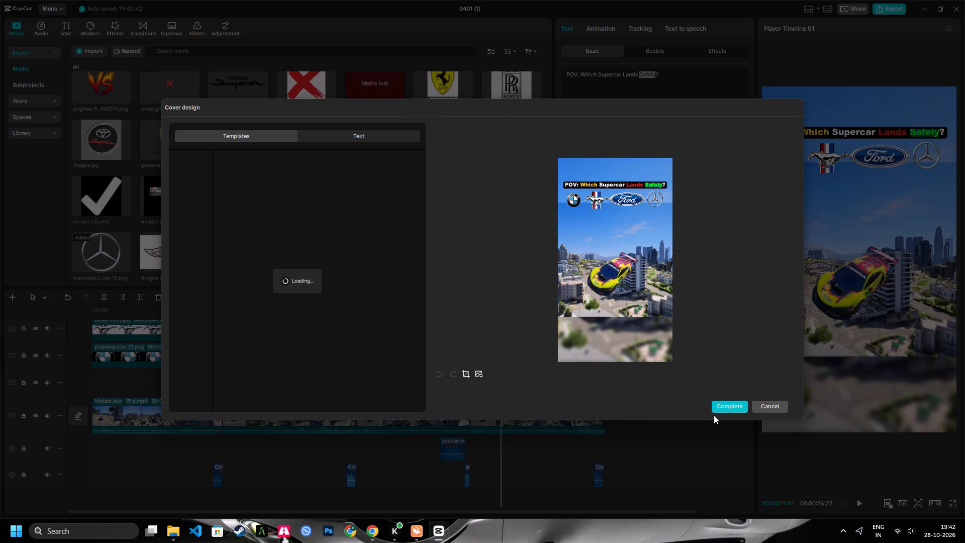
click(728, 408)
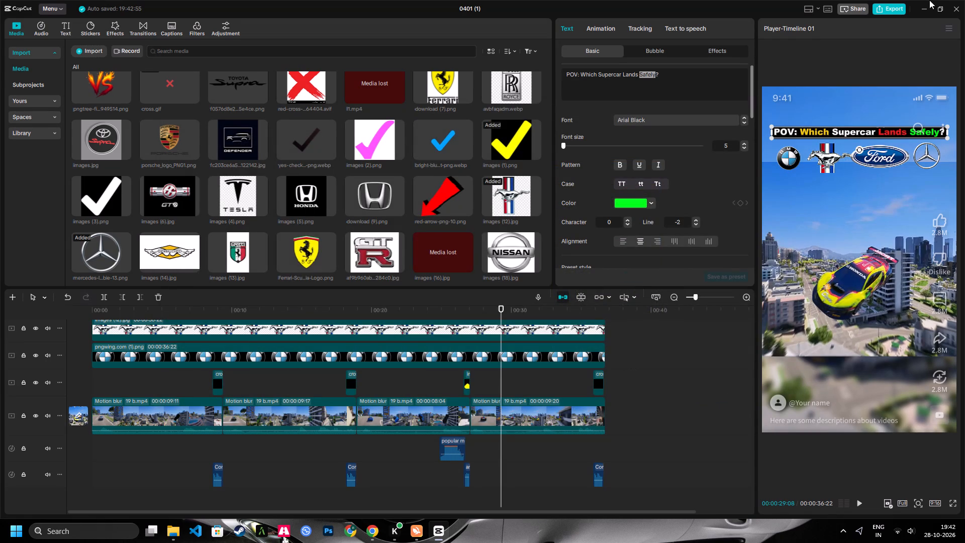
Export the short as 0401 (1)(3), a 4K HEVC mp4, with the frame rate set to 60fps.
click(895, 13)
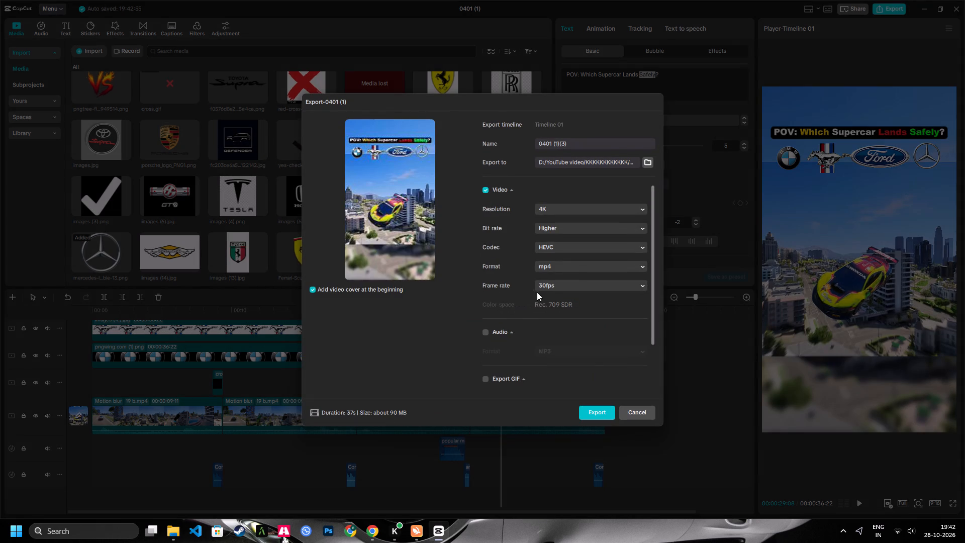
click(538, 291)
click(546, 288)
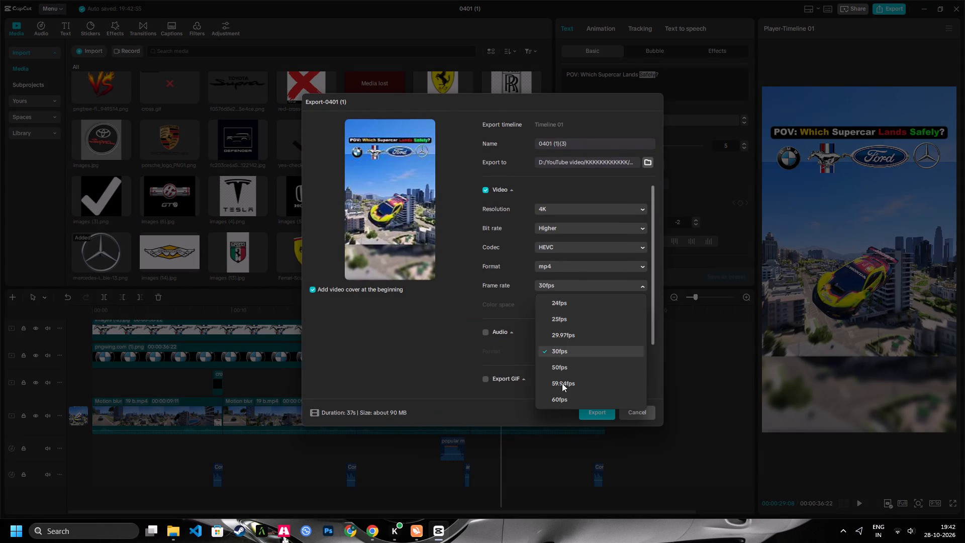
click(561, 398)
click(590, 409)
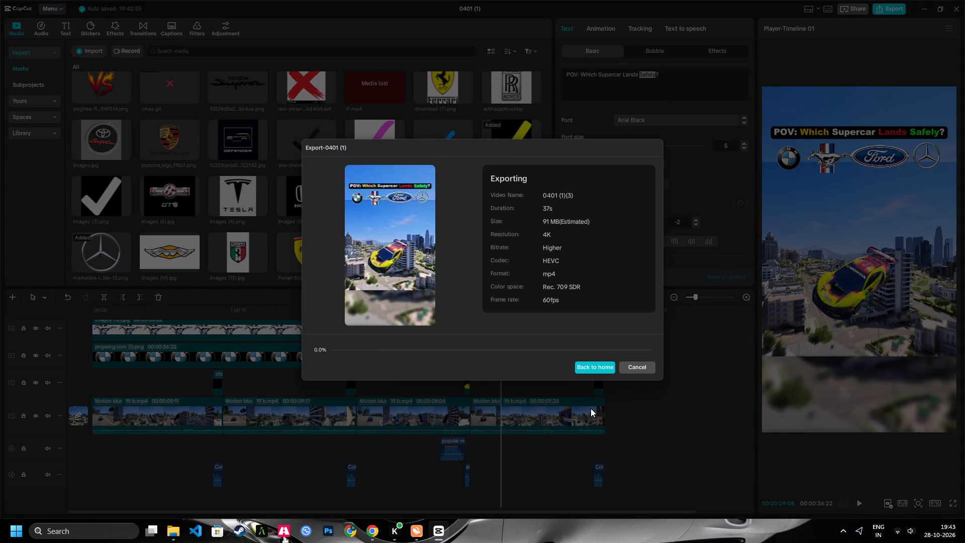
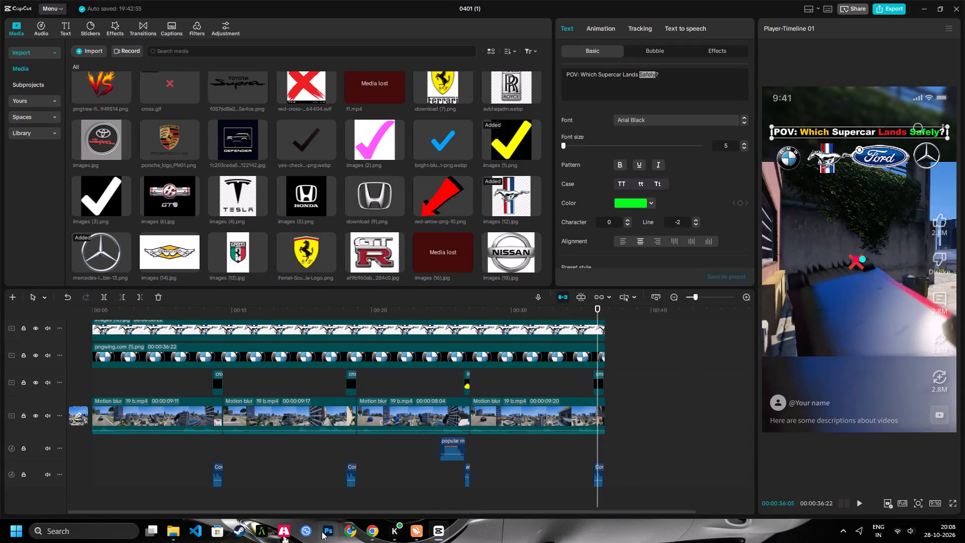
Open Quick Share to send the exported shorts from the PC.
click(308, 530)
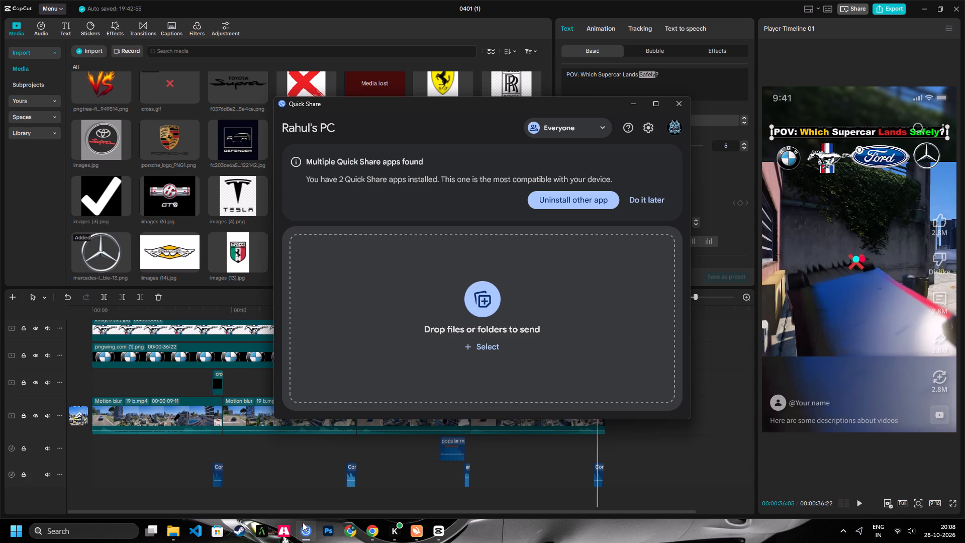
Turn on the PC's mobile hotspot in the Windows quick settings.
click(889, 537)
click(891, 531)
click(897, 527)
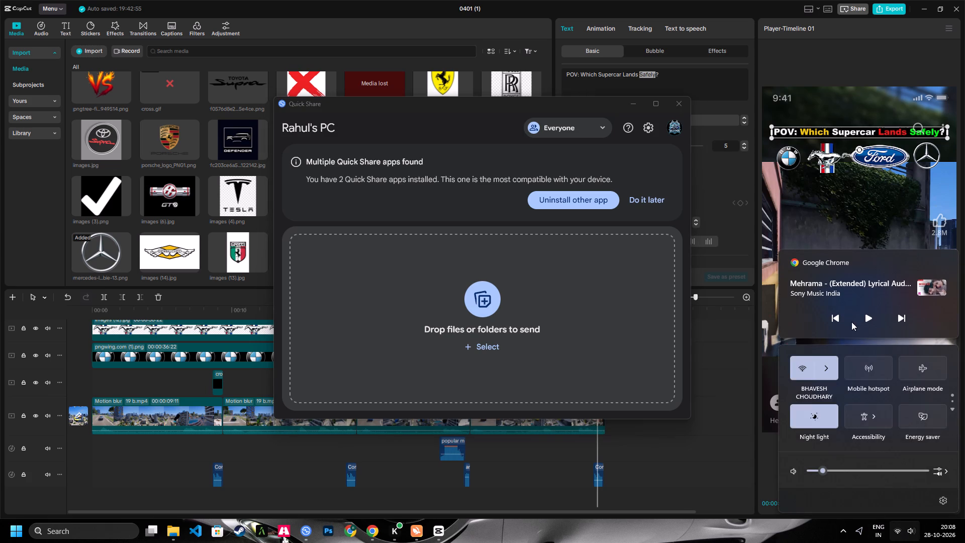
click(860, 367)
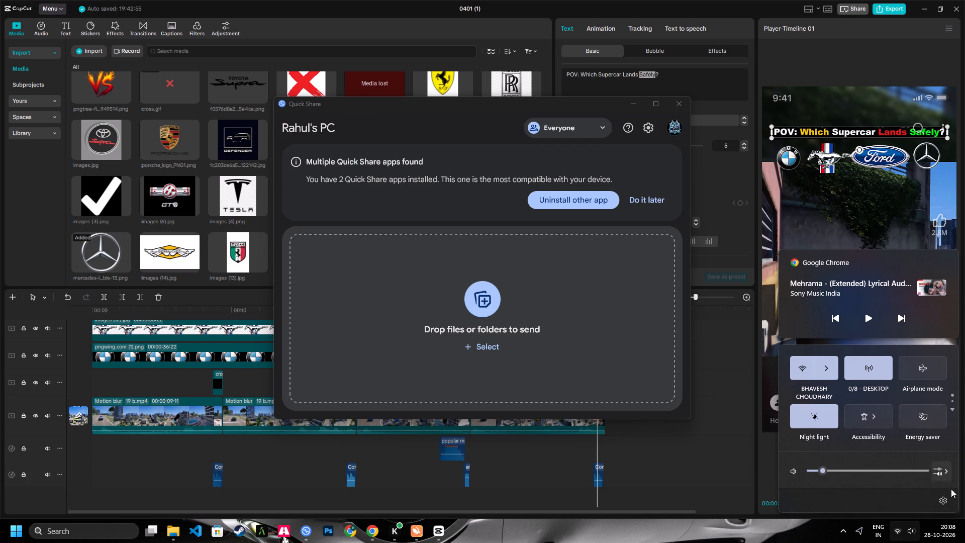
Add the folders 0401 (1), 0401 (1)(1) and 0401 (1)(2) from the all-K folder in D: YouTube video to the Quick Share transfer.
click(468, 354)
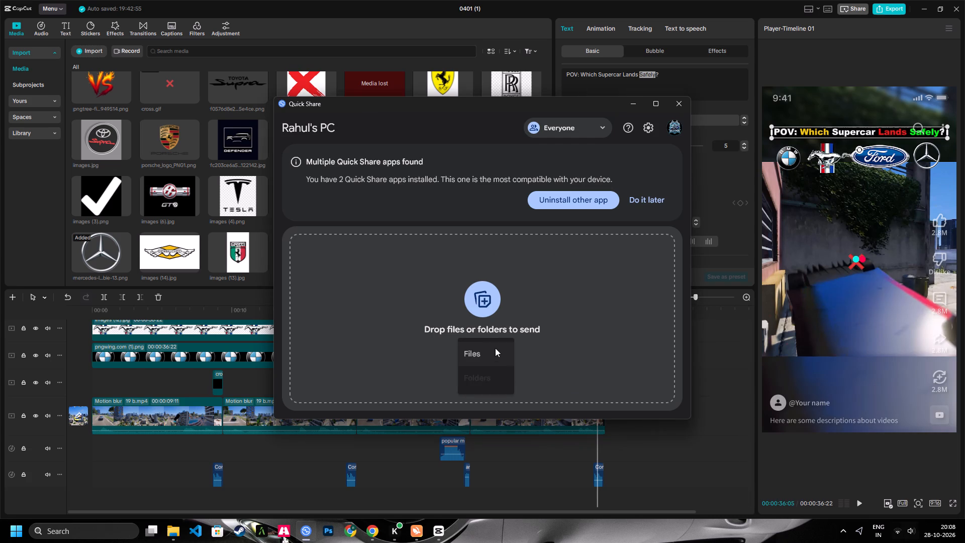
click(488, 371)
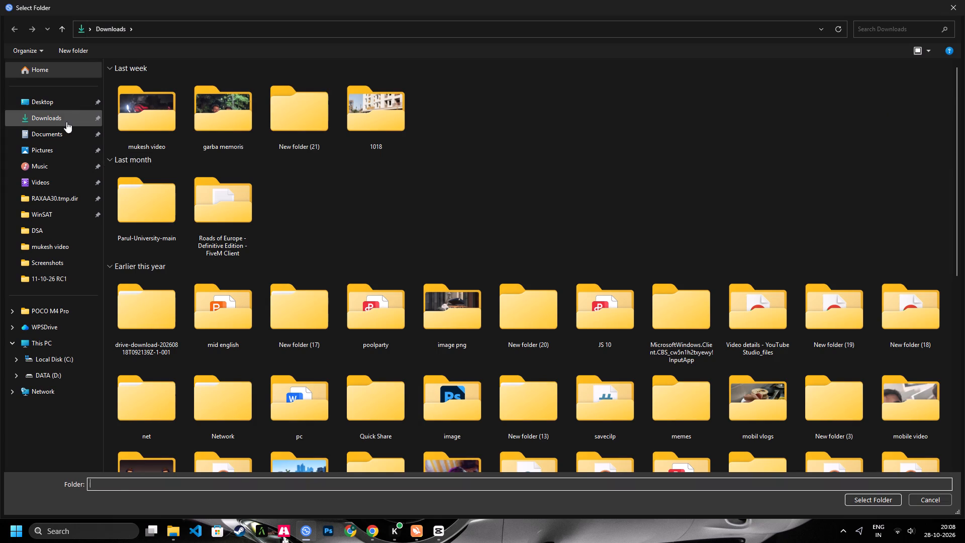
click(66, 122)
drag(41, 277, 43, 285)
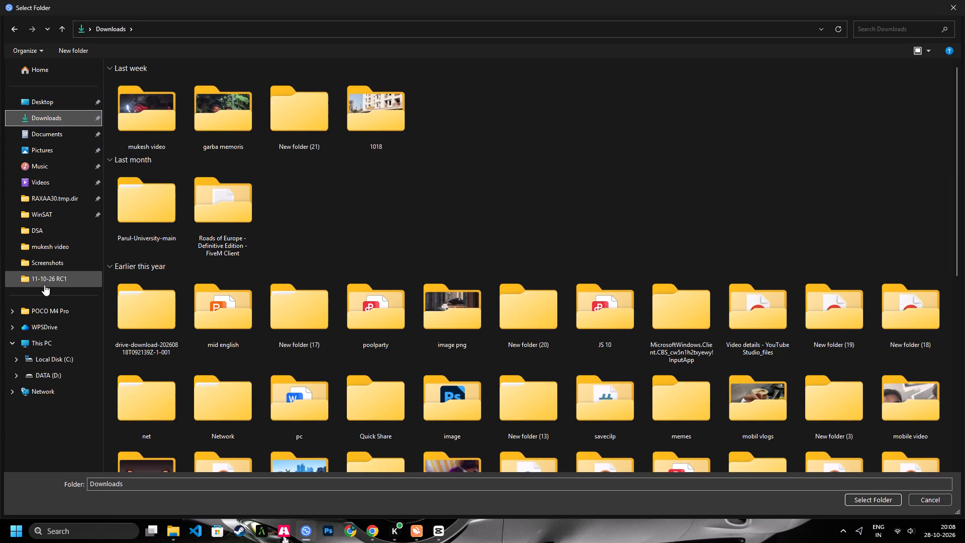
click(67, 266)
click(67, 281)
click(188, 30)
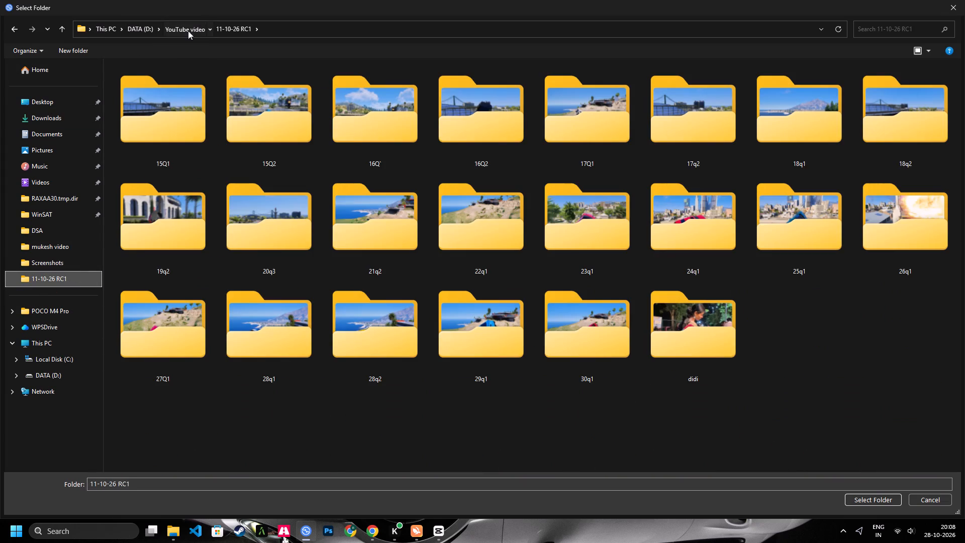
double_click(321, 128)
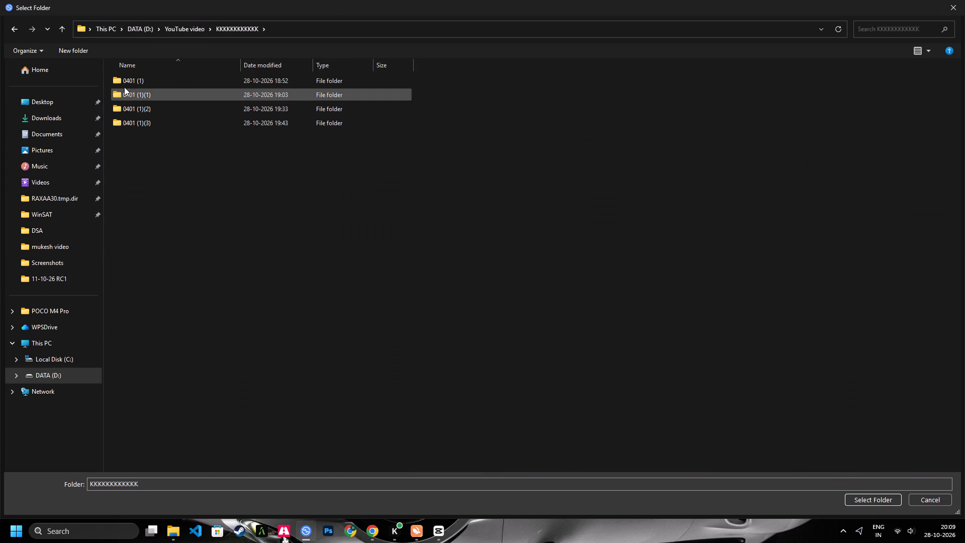
drag(106, 77, 124, 95)
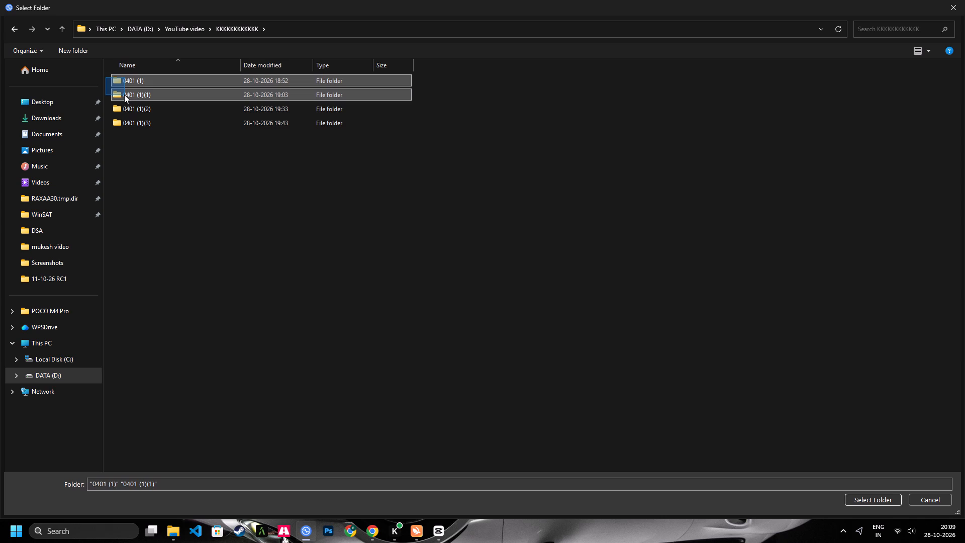
drag(124, 95, 135, 108)
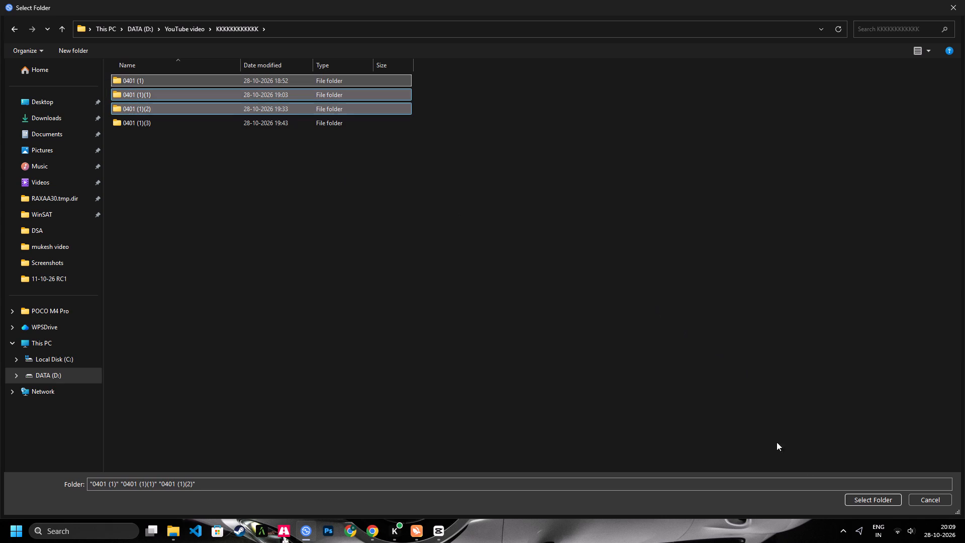
click(865, 496)
Try to send the added folders to the POCO M4 Pro phone.
scroll(485, 309, down, 2)
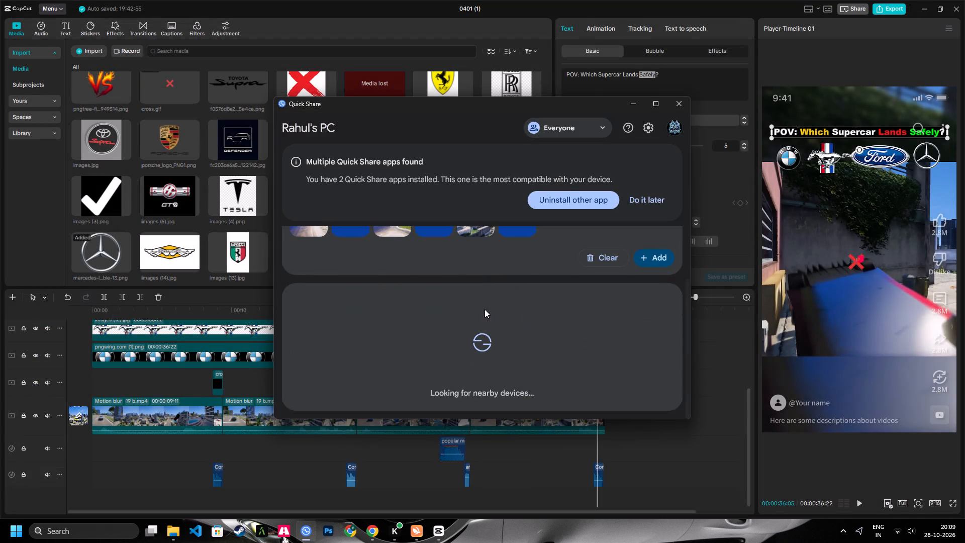
scroll(419, 328, up, 1)
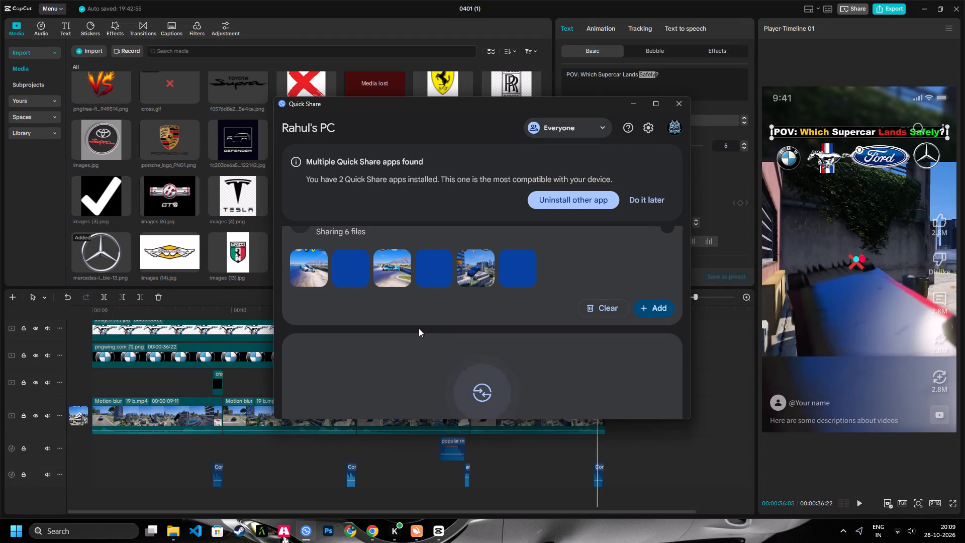
scroll(424, 339, down, 1)
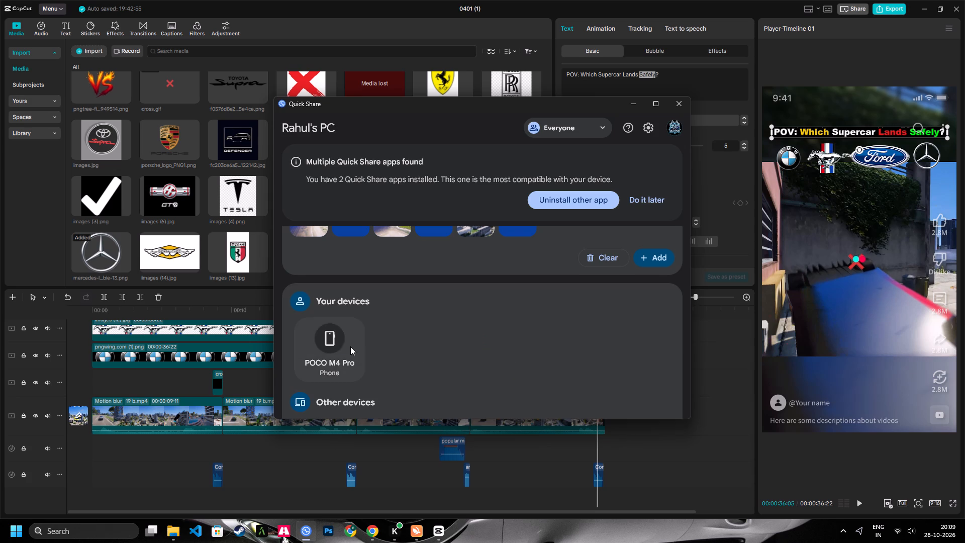
click(339, 341)
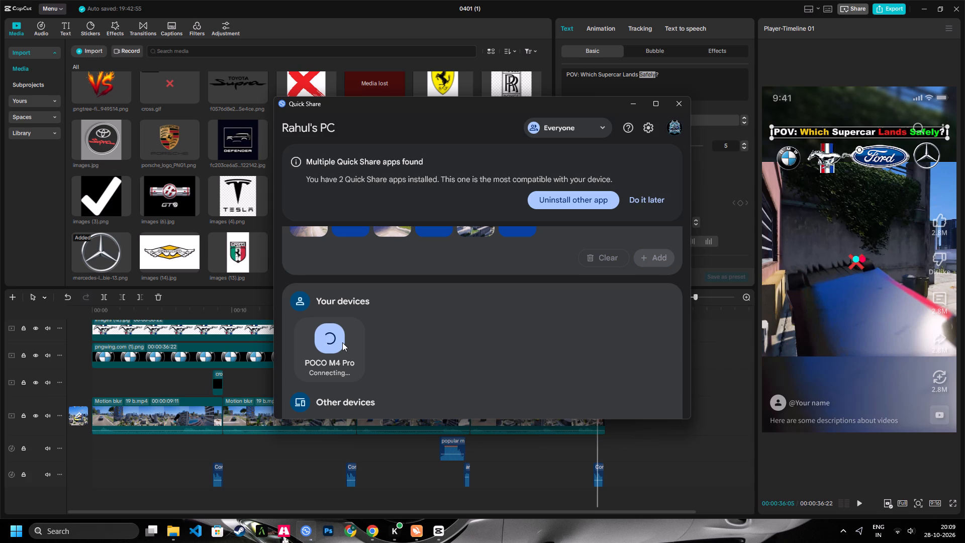
click(342, 342)
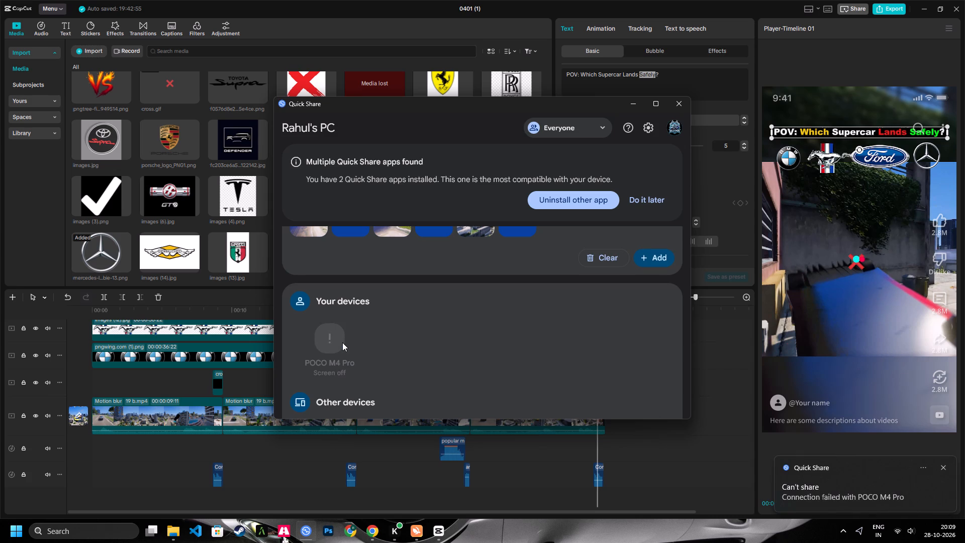
click(323, 344)
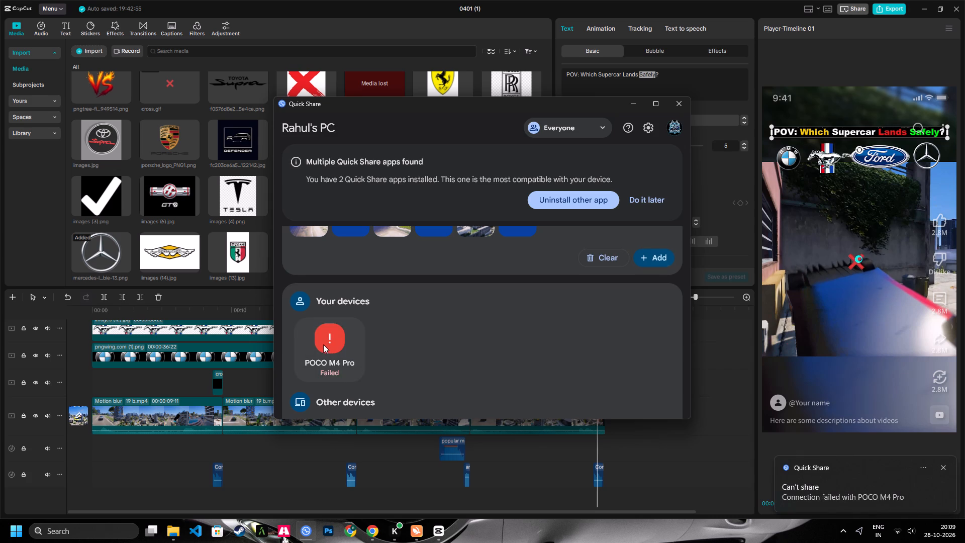